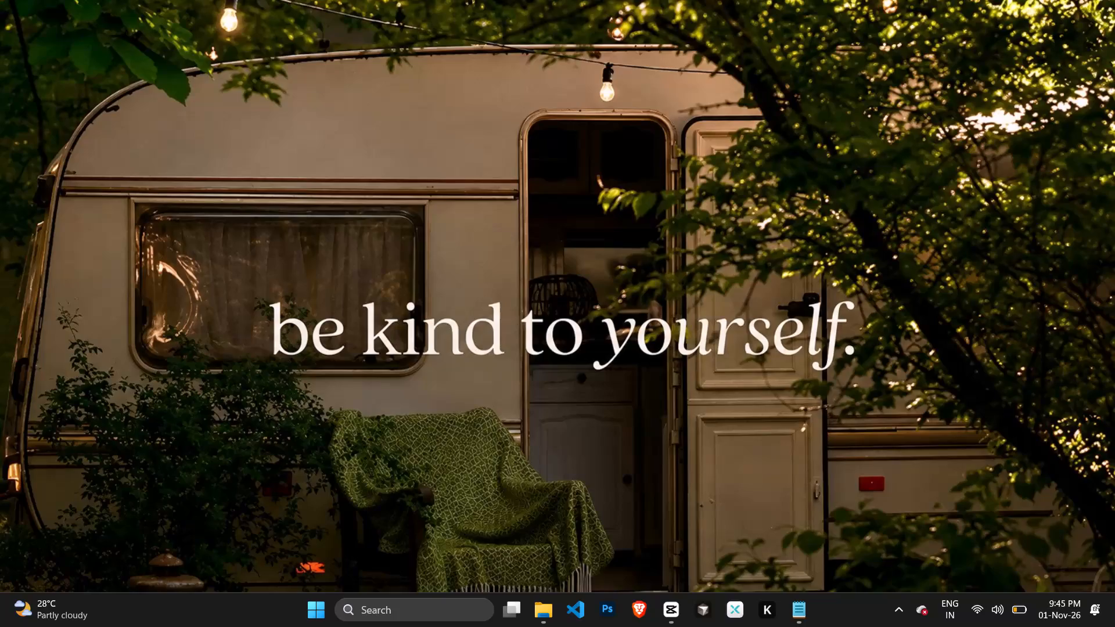
# Switch to CapCut, showing the vedic-maths-vmc video project.
pyautogui.click(673, 612)
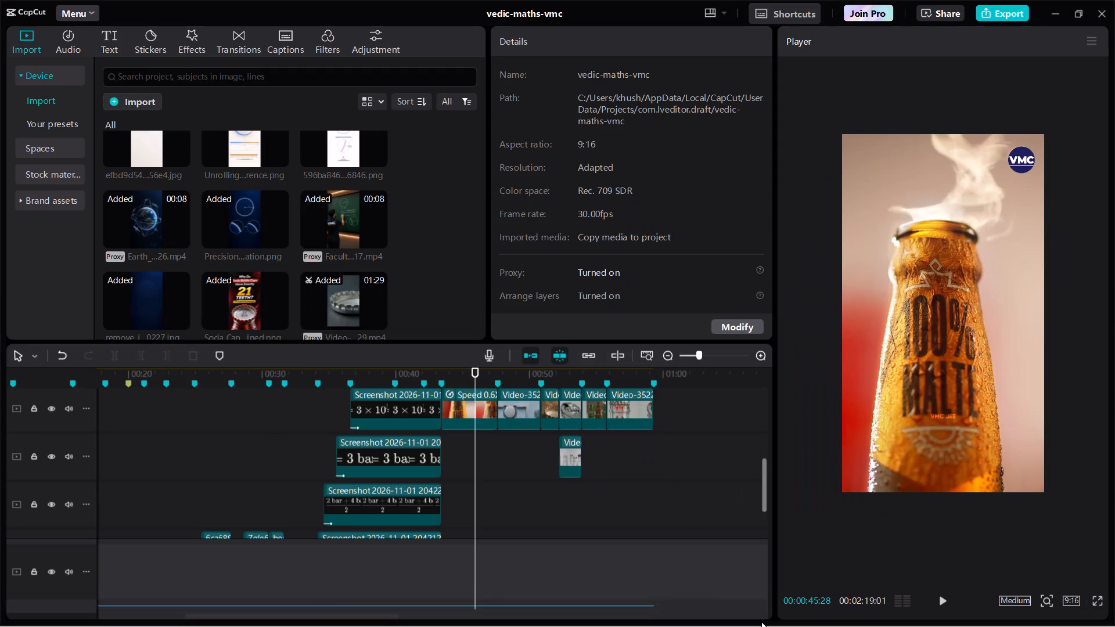
# Launch the application with the white K logo.
pyautogui.click(768, 603)
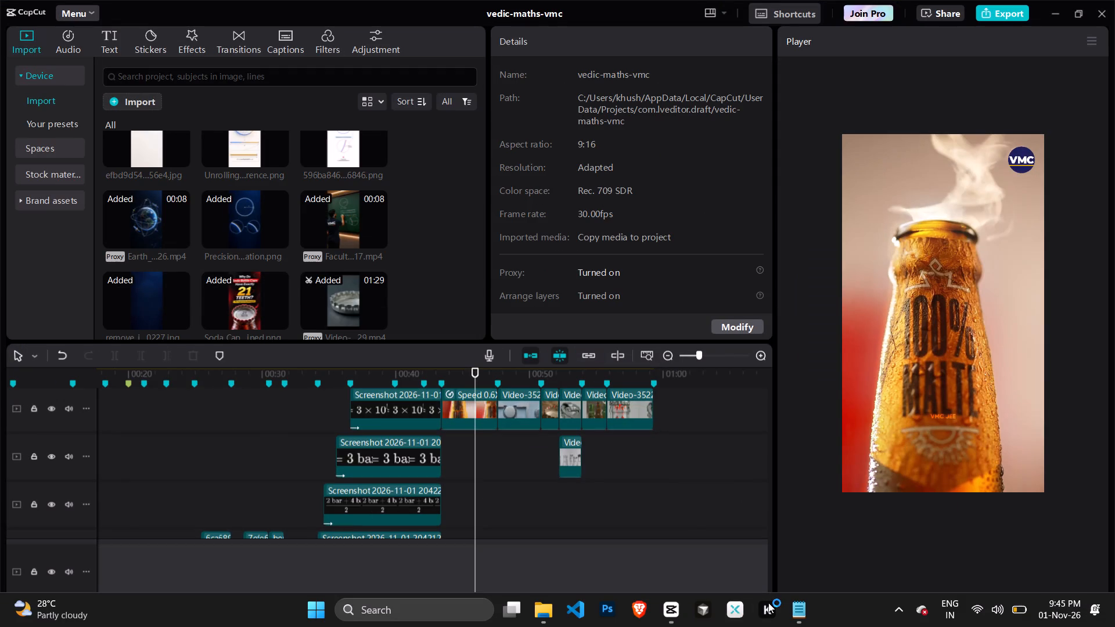
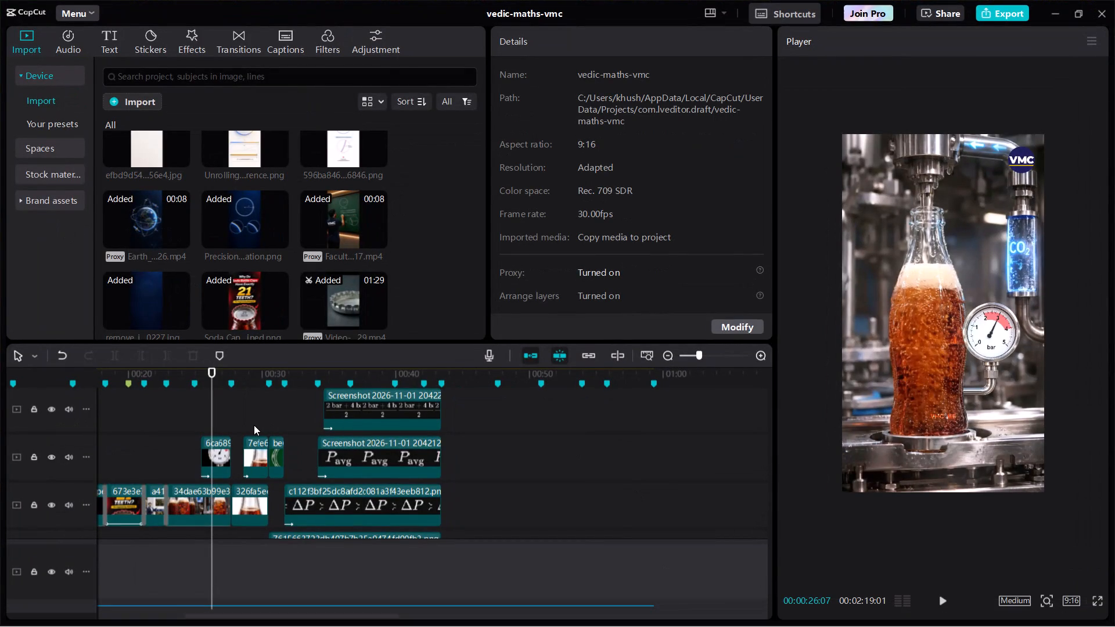
# Add the Glare II transition between the 34dae63b99e and 326fa5ee clips, at about 27.5 s.
pyautogui.hscroll(1, 254, 425)
pyautogui.hscroll(1, 521, 480)
pyautogui.click(262, 27)
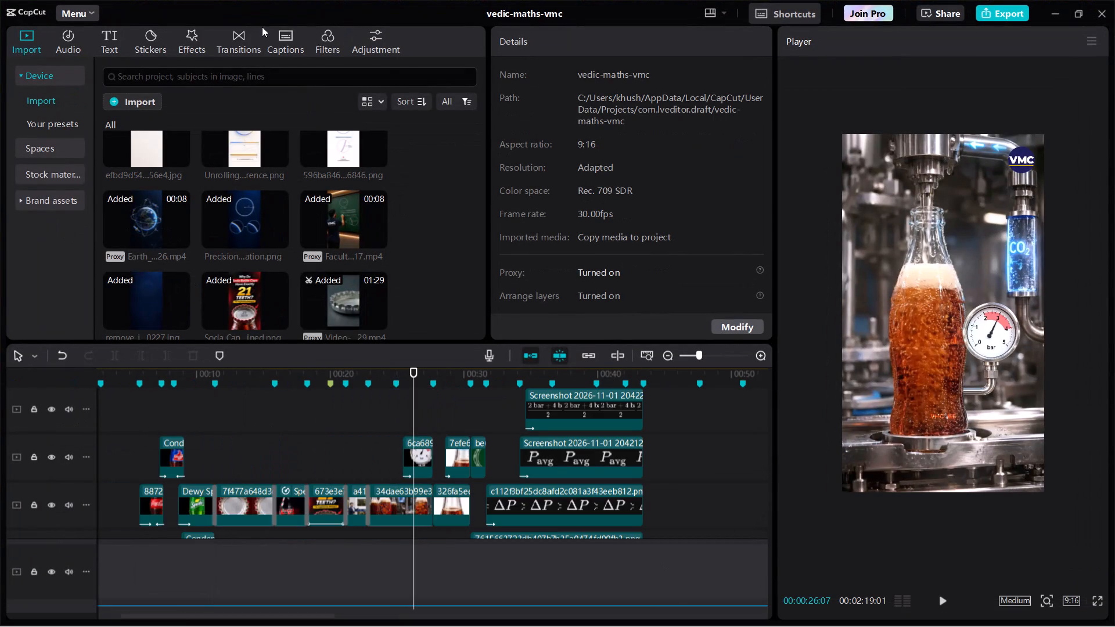
pyautogui.click(238, 37)
pyautogui.click(238, 37)
pyautogui.moveTo(204, 188); pyautogui.dragTo(443, 506)
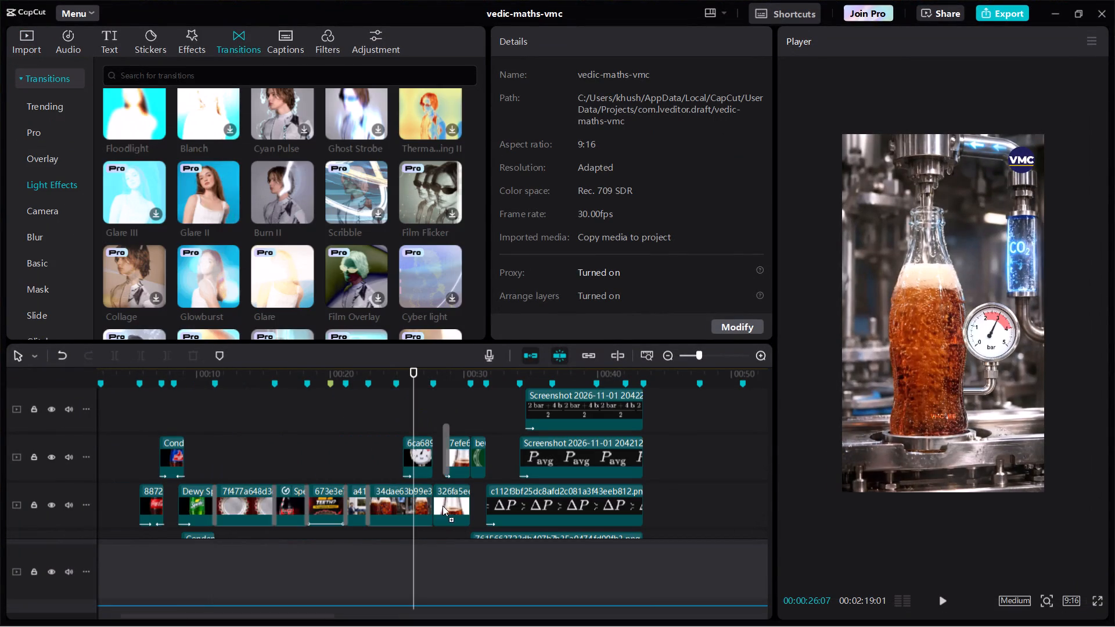
pyautogui.moveTo(443, 506); pyautogui.dragTo(423, 511)
# Move the green-board be672 clip down one track, between the 326fa5ee and c112f3bf clips.
pyautogui.keyDown('ctrl'); pyautogui.scroll(9, 524, 531); pyautogui.keyUp('ctrl')
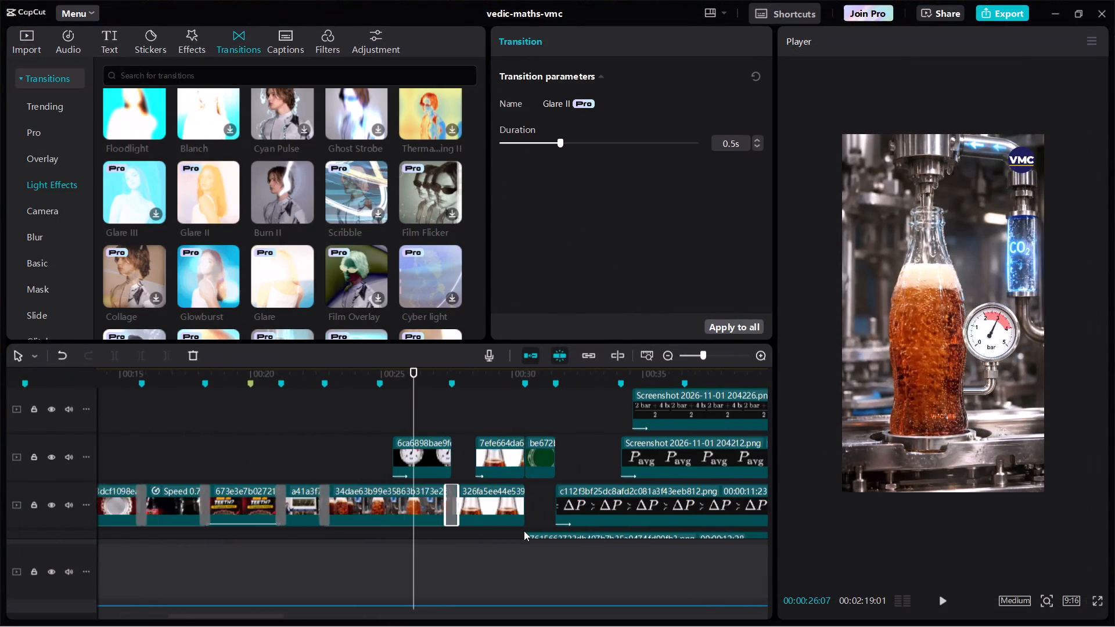
pyautogui.click(551, 411)
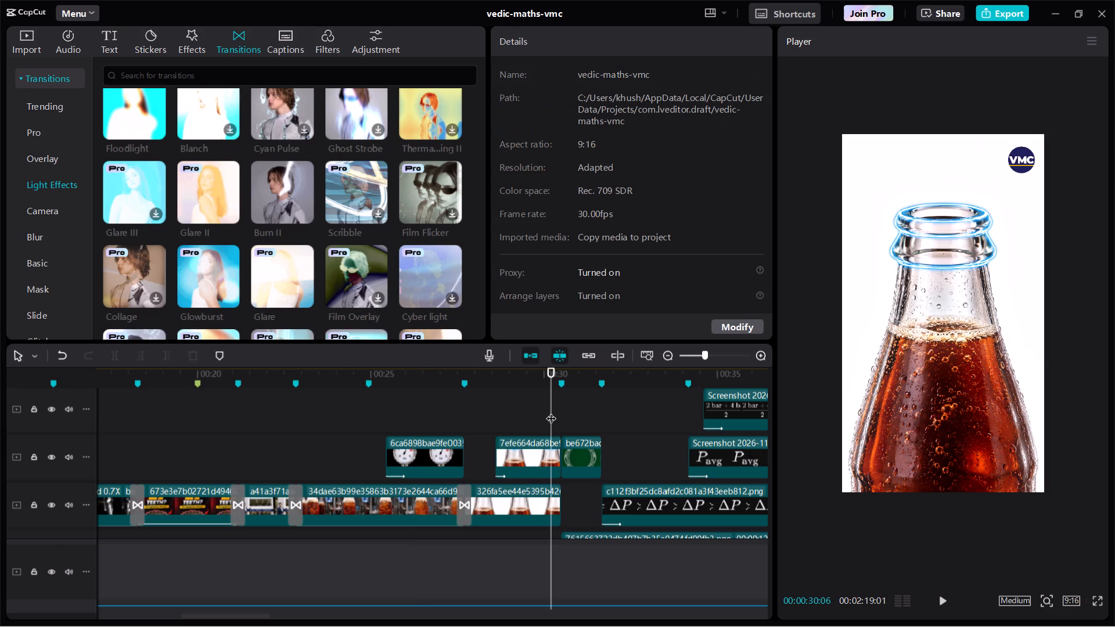
pyautogui.hscroll(-1, 657, 480)
pyautogui.moveTo(398, 462); pyautogui.dragTo(399, 506)
pyautogui.scroll(-1, 360, 504)
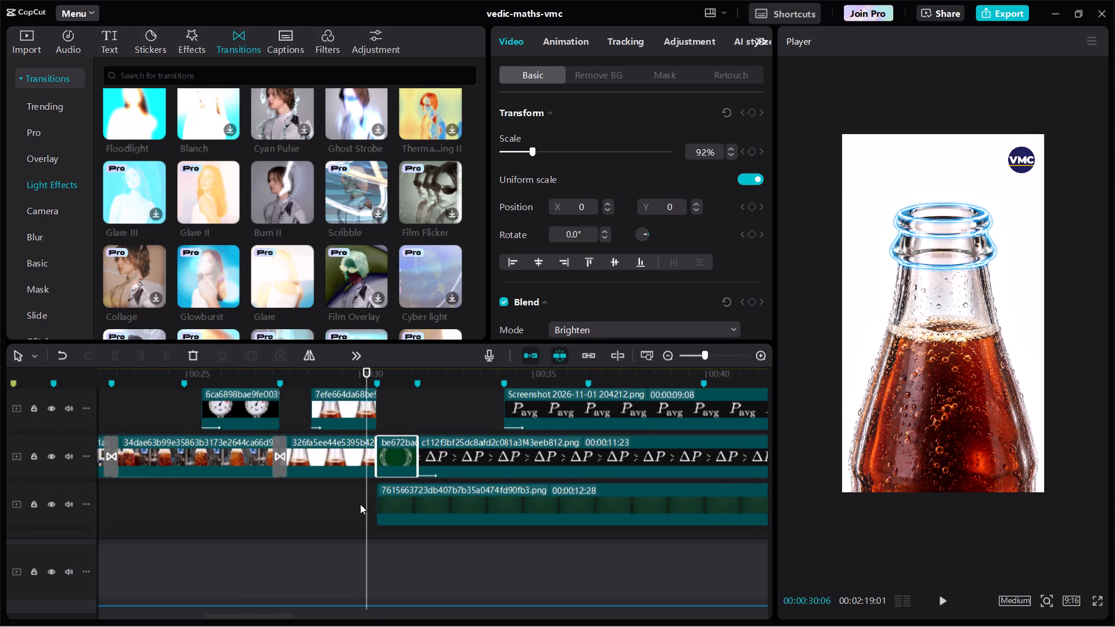
pyautogui.keyDown('ctrl'); pyautogui.scroll(-2, 405, 464); pyautogui.keyUp('ctrl')
# Select the be672 clip together with the c112f3bf and screenshot equation clips and move them all up one track, placing be672 directly after 7efe664.
pyautogui.scroll(1, 629, 441)
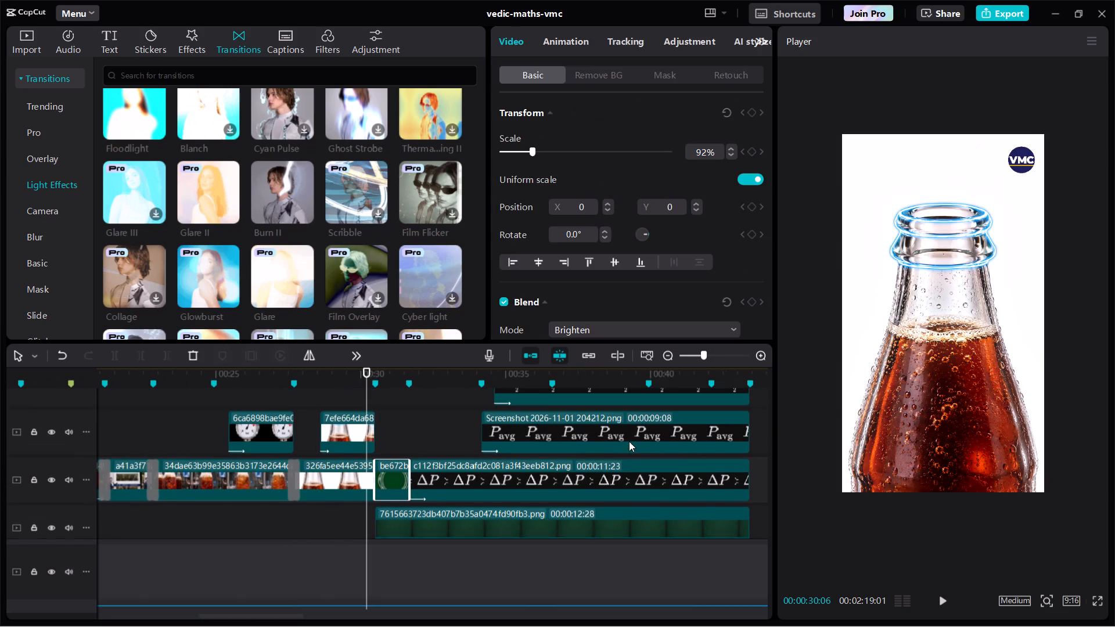
pyautogui.scroll(1, 629, 441)
pyautogui.moveTo(756, 484); pyautogui.dragTo(502, 439)
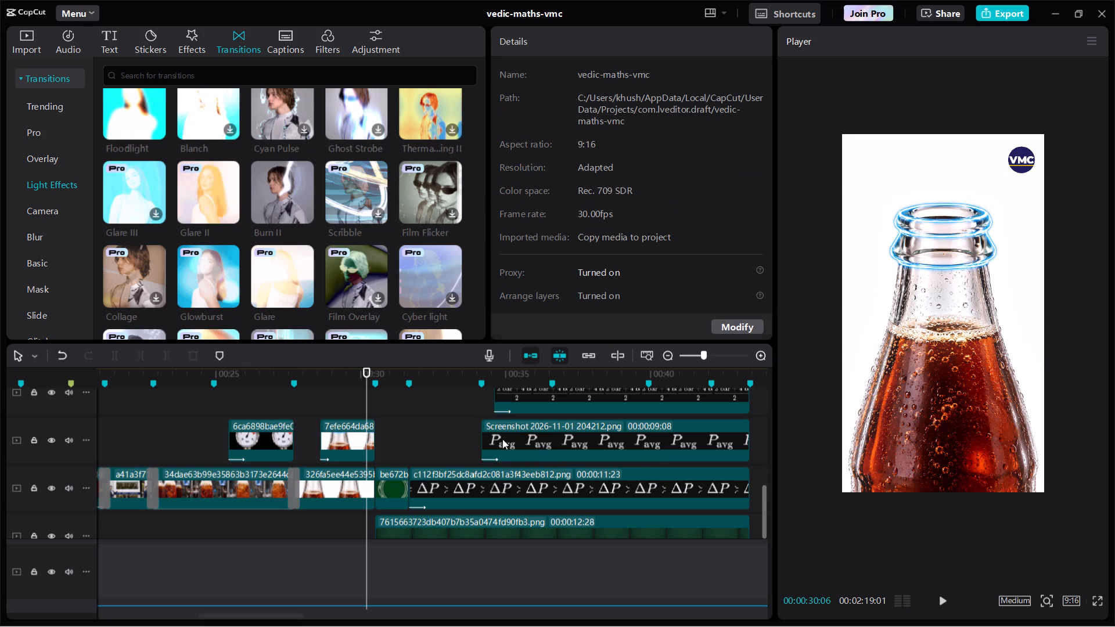
pyautogui.moveTo(502, 439); pyautogui.dragTo(399, 406)
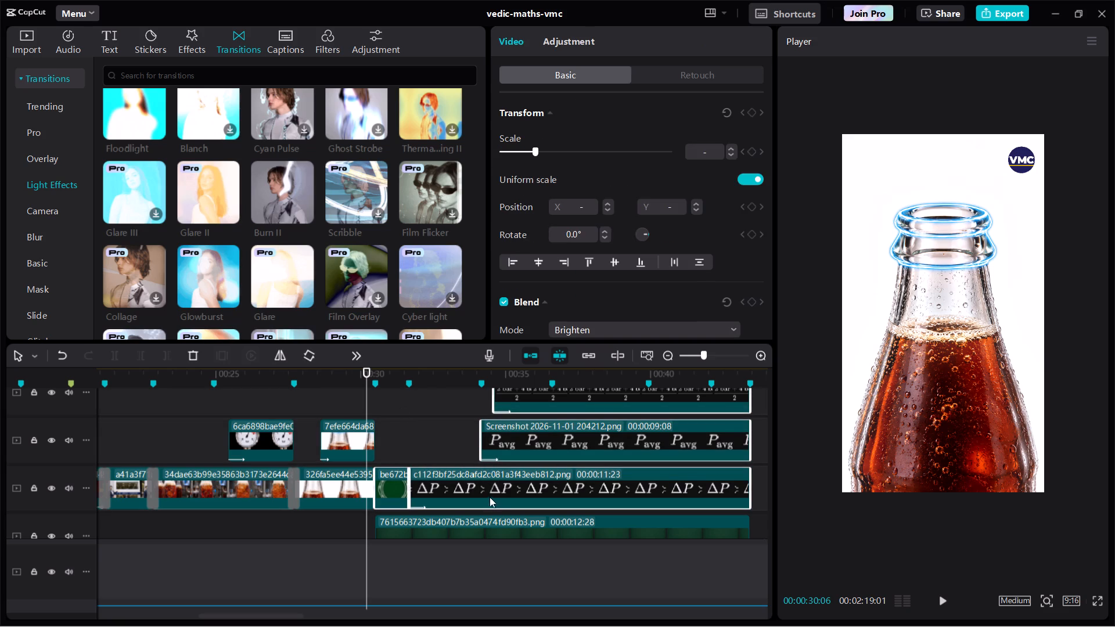
pyautogui.moveTo(491, 499); pyautogui.dragTo(490, 456)
pyautogui.scroll(1, 490, 456)
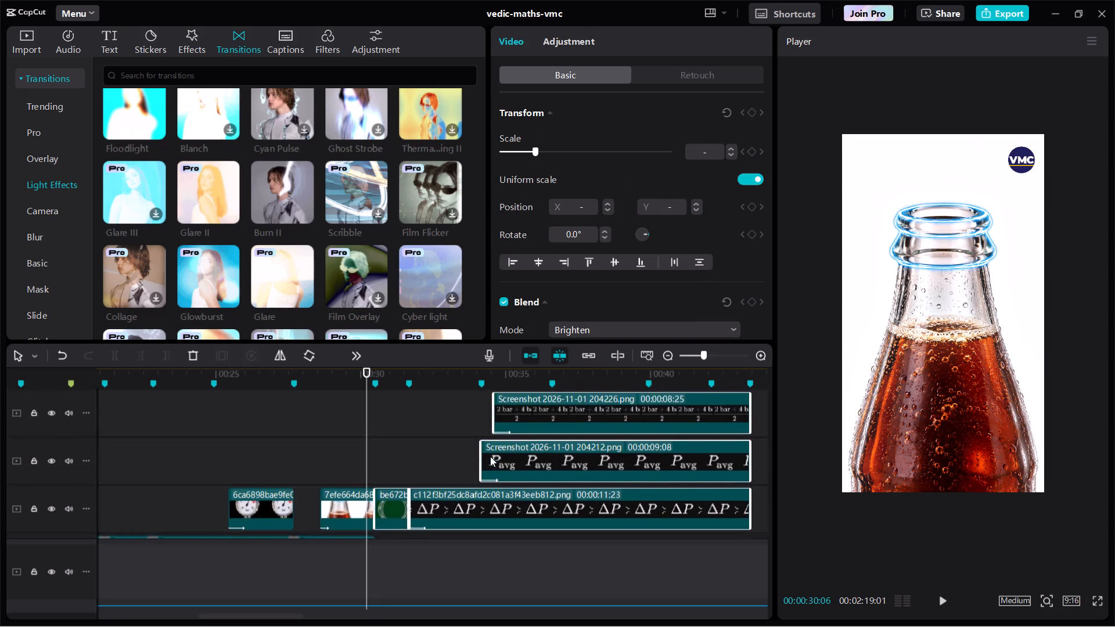
pyautogui.scroll(1, 490, 456)
pyautogui.scroll(-1, 490, 456)
# Add the Glare II transition at both ends of the be672 clip, joining it to the 7efe664 and c112f3bf clips.
pyautogui.press('space')
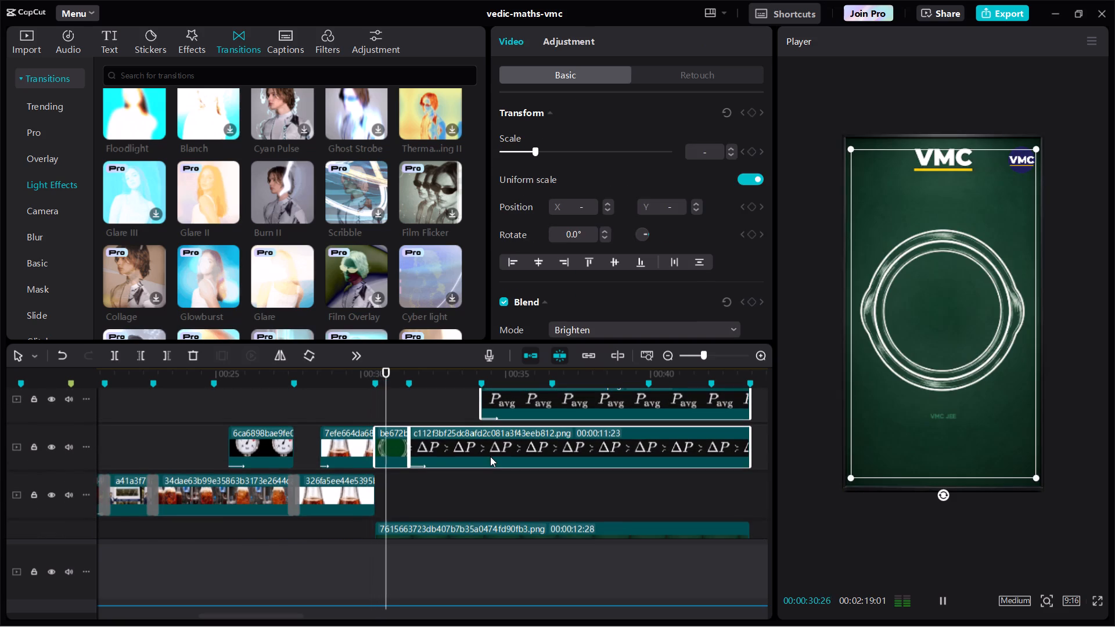
pyautogui.press('space')
pyautogui.moveTo(220, 193); pyautogui.dragTo(379, 445)
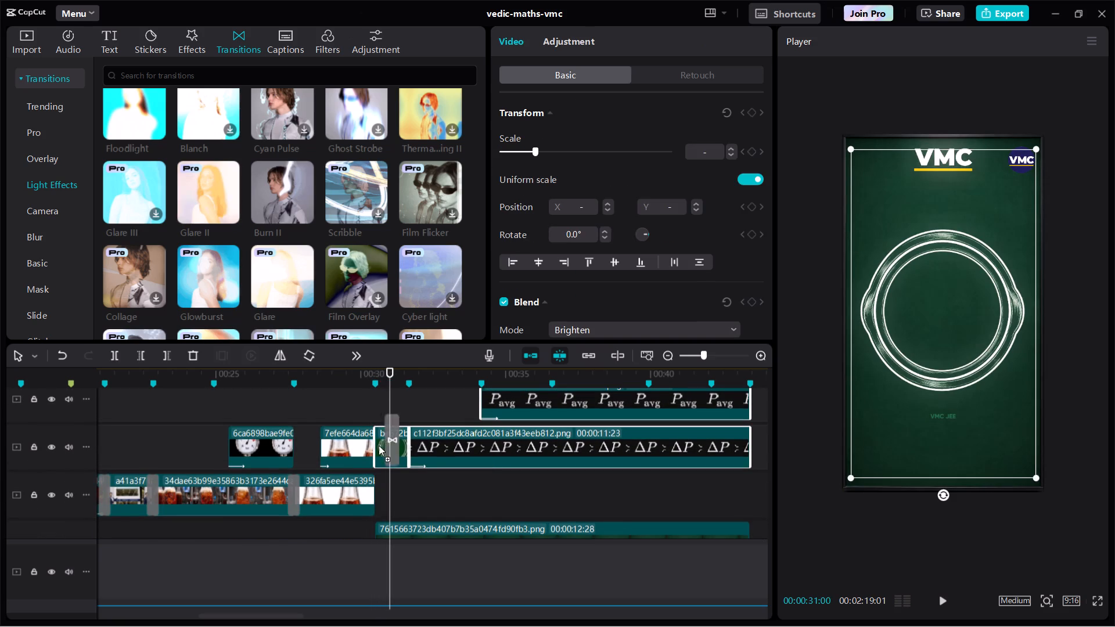
pyautogui.moveTo(379, 445); pyautogui.dragTo(372, 447)
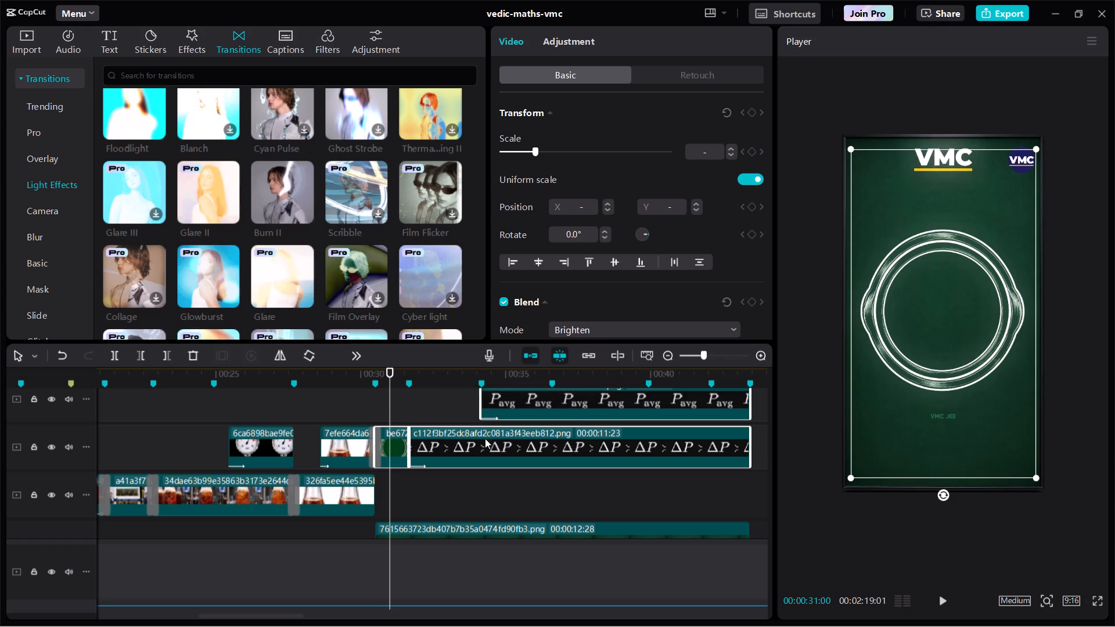
pyautogui.moveTo(214, 200); pyautogui.dragTo(411, 438)
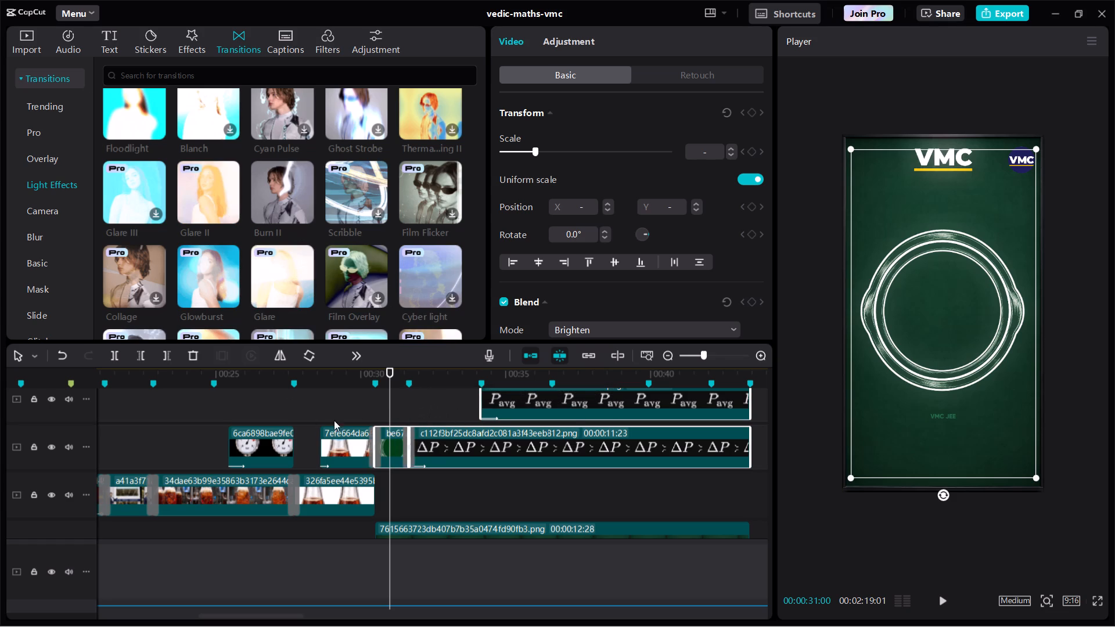
# Play back the section around the be672 clip to check the Glare II transitions.
pyautogui.moveTo(298, 414); pyautogui.dragTo(287, 410)
pyautogui.click(286, 410)
pyautogui.press('space')
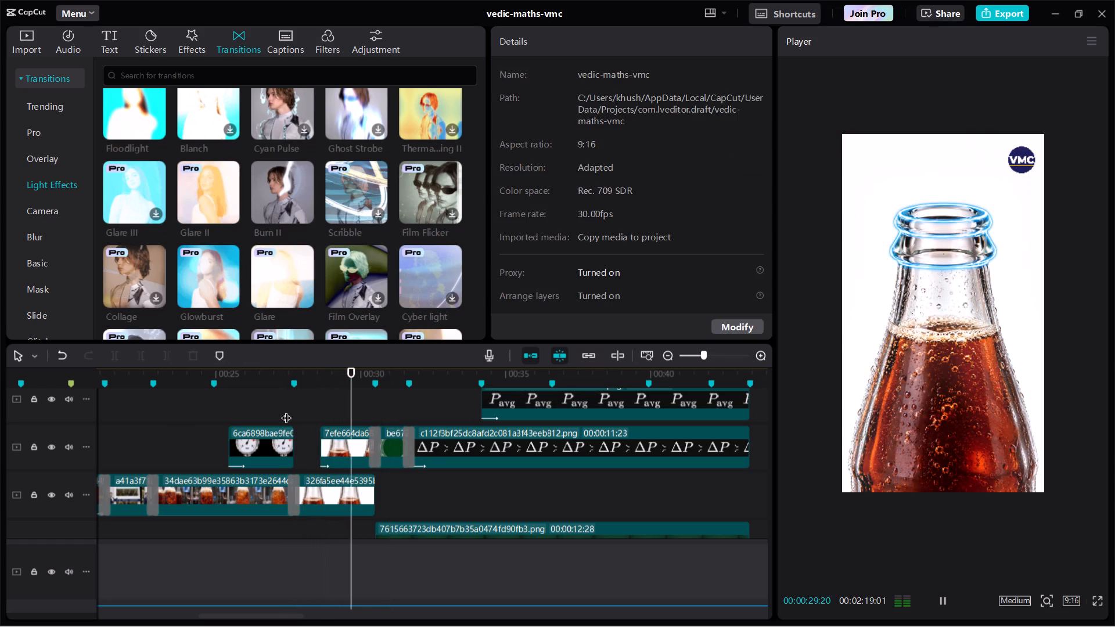
pyautogui.press('space')
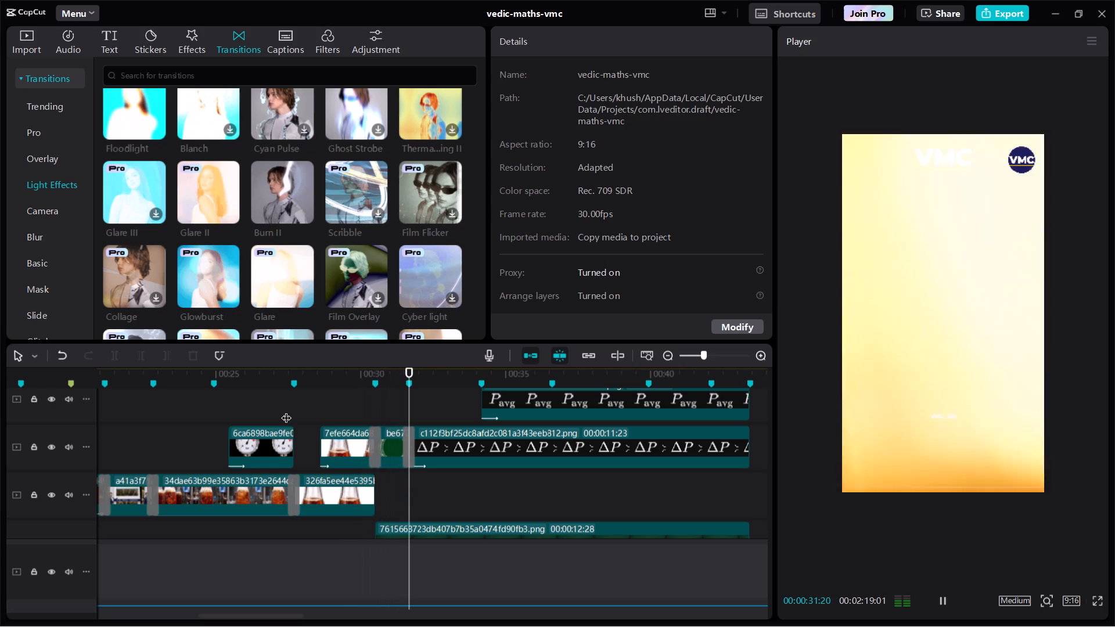
pyautogui.press('space')
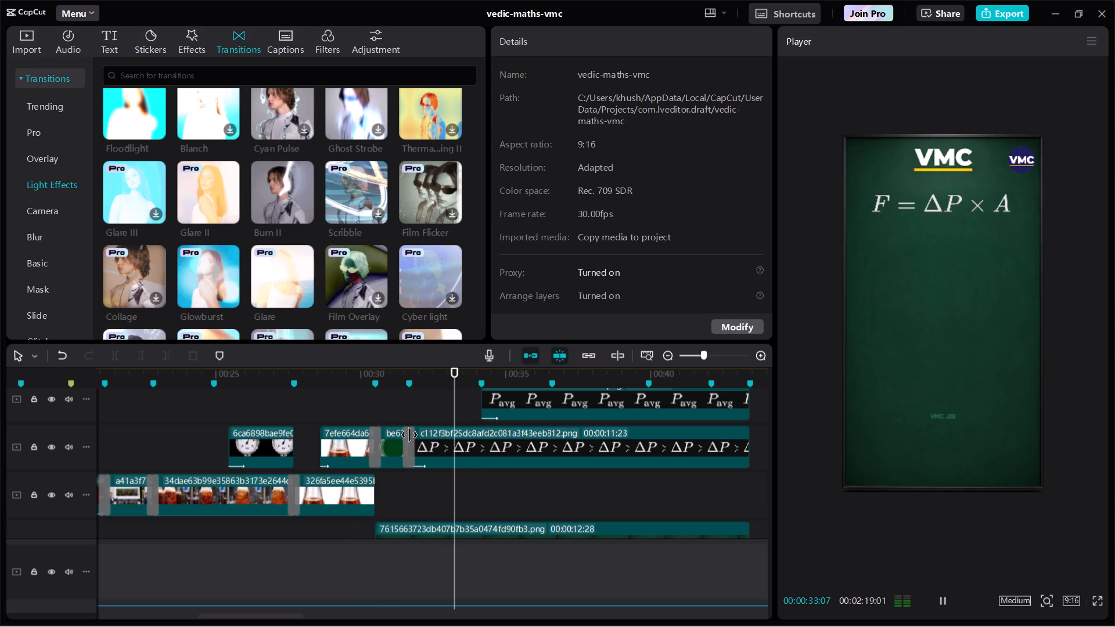
pyautogui.click(378, 421)
pyautogui.moveTo(378, 421); pyautogui.dragTo(372, 419)
# Switch to File Explorer and close the Downloads window.
pyautogui.hotkey('alt', 'Tab')
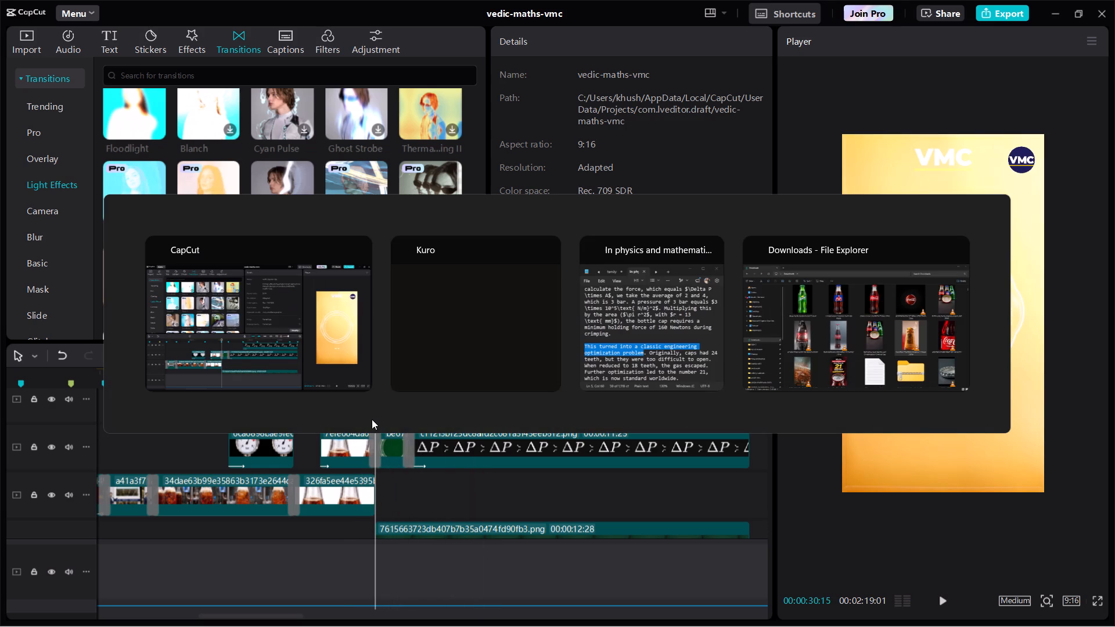
pyautogui.hotkey('alt', 'Tab')
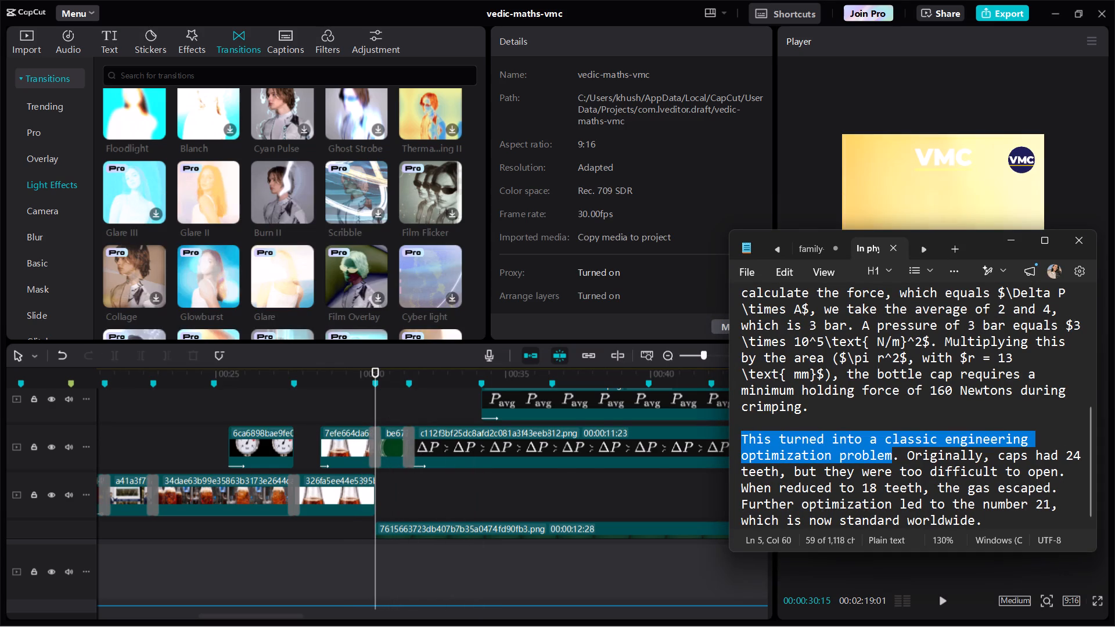
pyautogui.hotkey('alt', 'Tab')
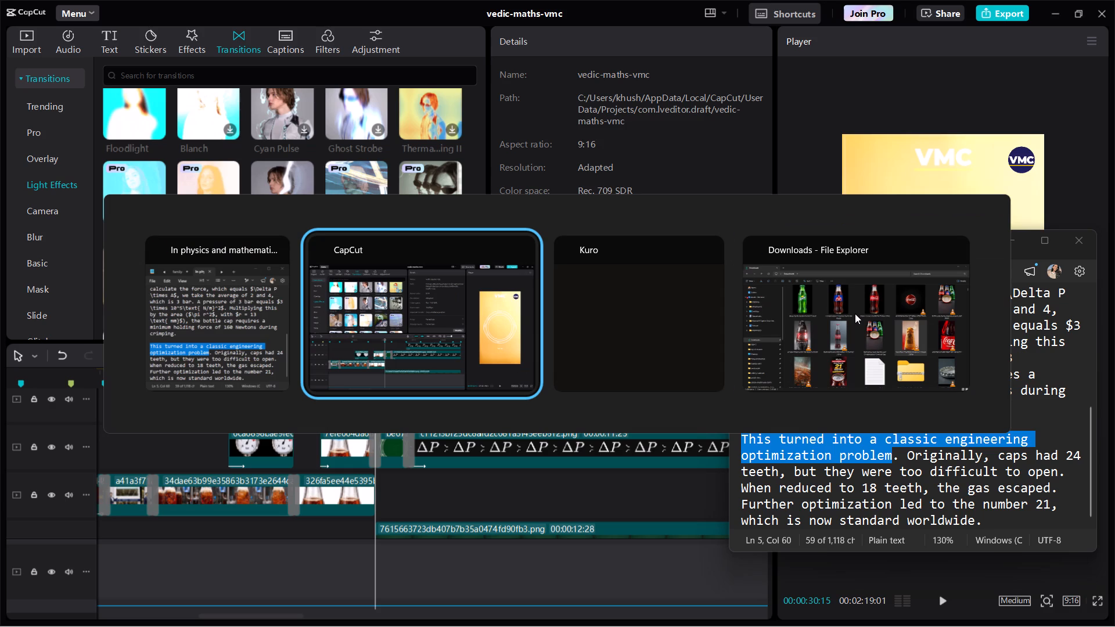
pyautogui.hotkey('alt', 'Tab')
pyautogui.hotkey('alt', 'Tab')
pyautogui.click(1083, 17)
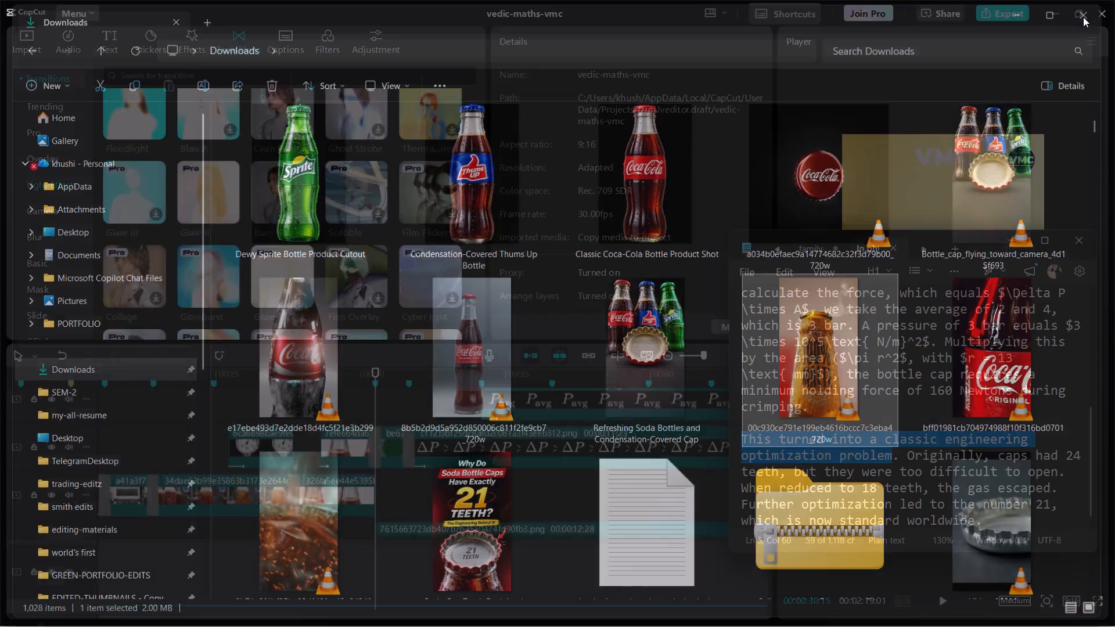
# Review the video script in Notepad from its opening paragraph.
pyautogui.click(916, 383)
pyautogui.scroll(13, 916, 383)
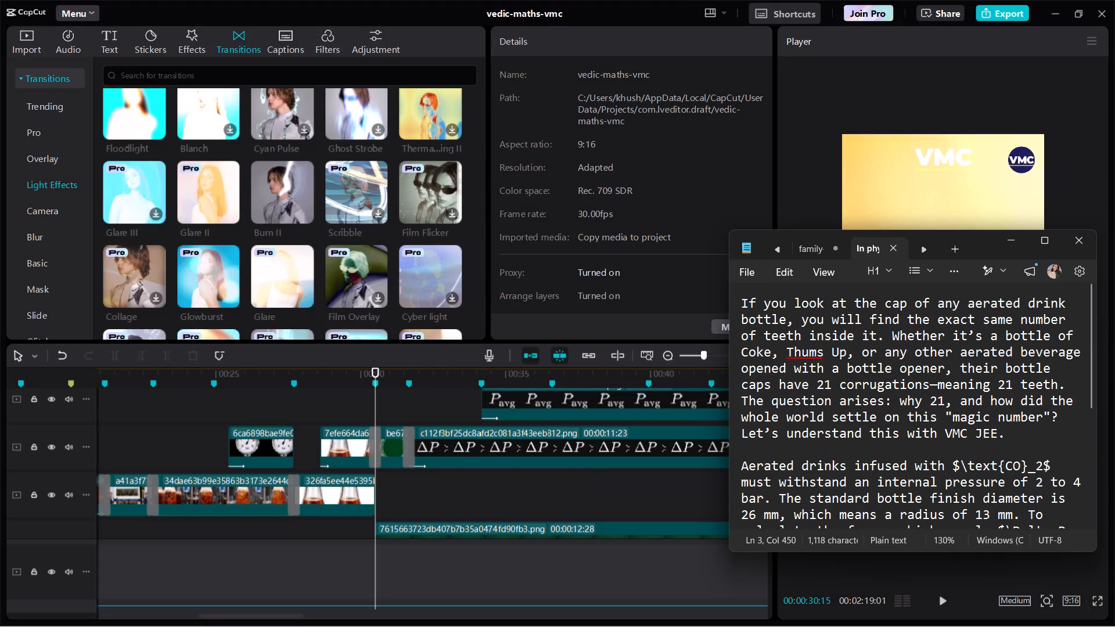
# Return to CapCut and add the Glare II transition between the Screenshot 204551 equation clip and the 0.6X a2e5b122b09 bottle clip.
pyautogui.doubleClick(445, 510)
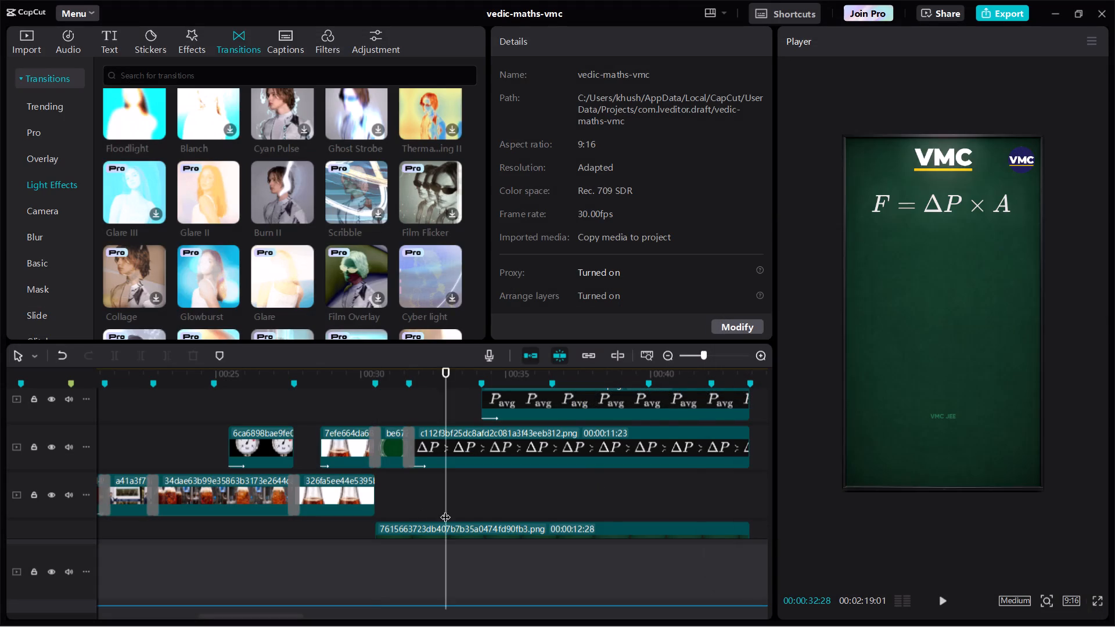
pyautogui.click(604, 487)
pyautogui.click(604, 487)
pyautogui.hscroll(2, 604, 487)
pyautogui.hscroll(-1, 604, 487)
pyautogui.click(336, 474)
pyautogui.moveTo(336, 474); pyautogui.dragTo(397, 486)
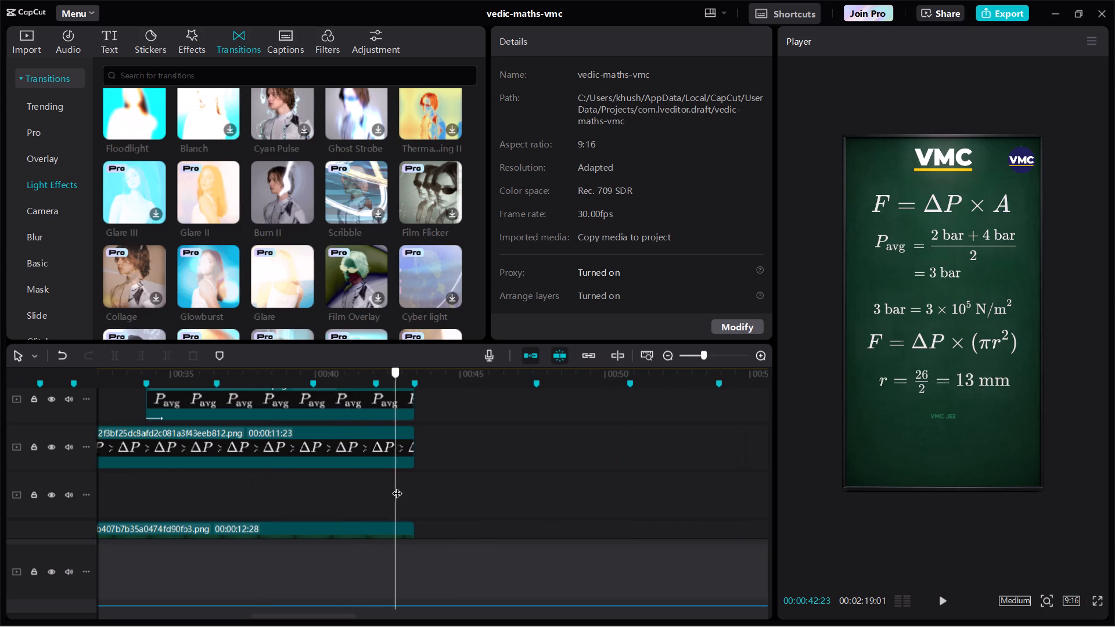
pyautogui.scroll(4, 397, 486)
pyautogui.scroll(-1, 397, 486)
pyautogui.press('space')
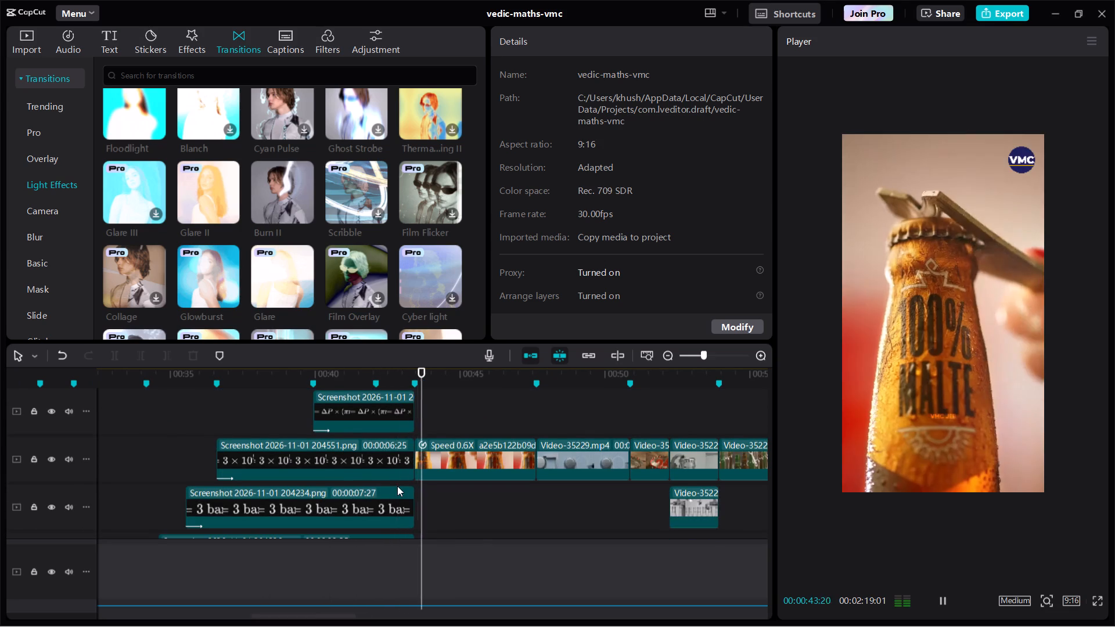
pyautogui.press('space')
pyautogui.moveTo(206, 180); pyautogui.dragTo(398, 441)
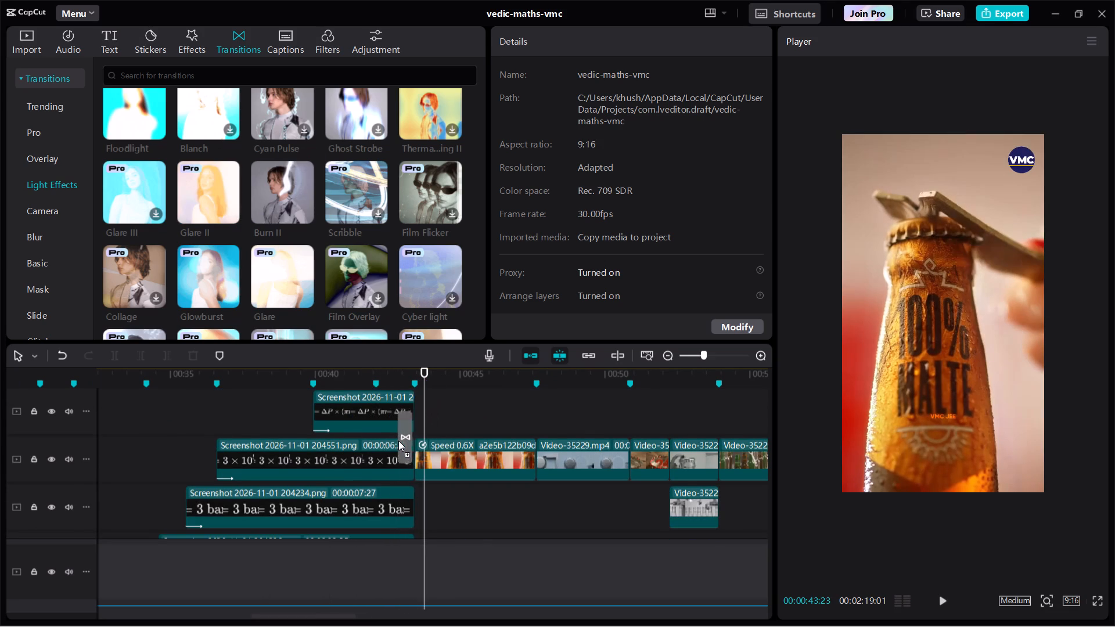
pyautogui.moveTo(398, 441); pyautogui.dragTo(398, 443)
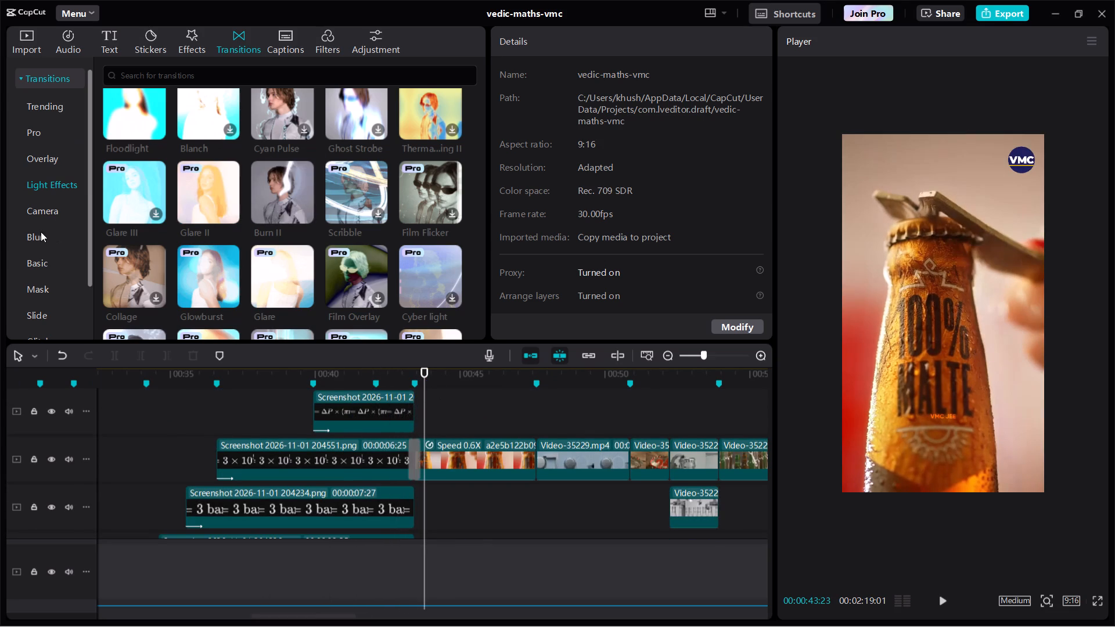
# Add the Glare II transition at the Video-35229.mp4 cuts at about 51 s and 54 s.
pyautogui.hscroll(-1, 445, 421)
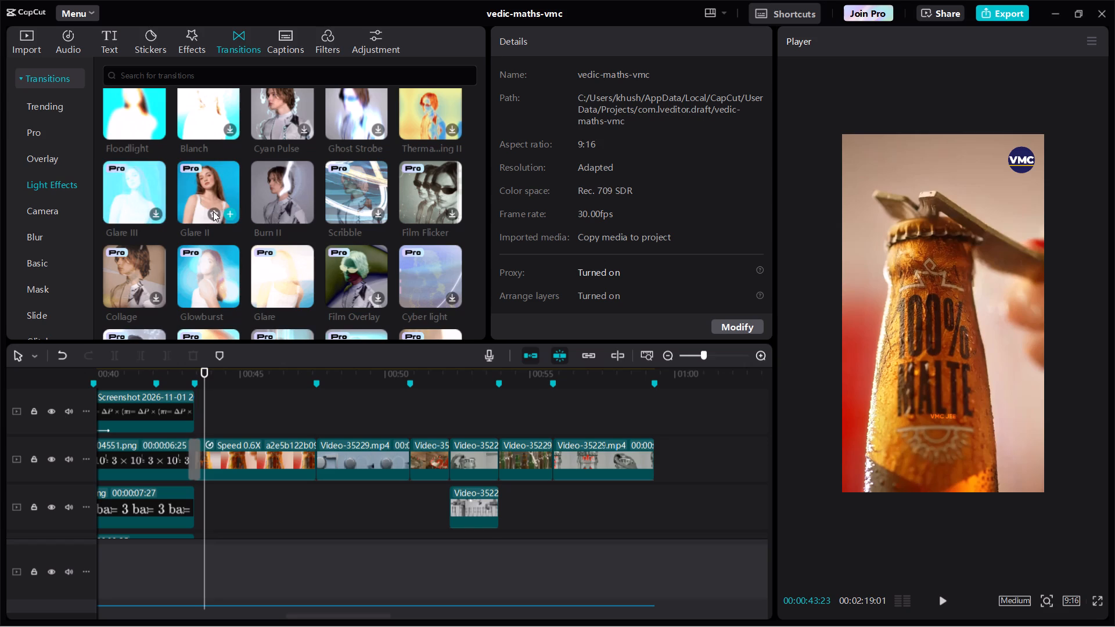
pyautogui.moveTo(196, 202); pyautogui.dragTo(422, 459)
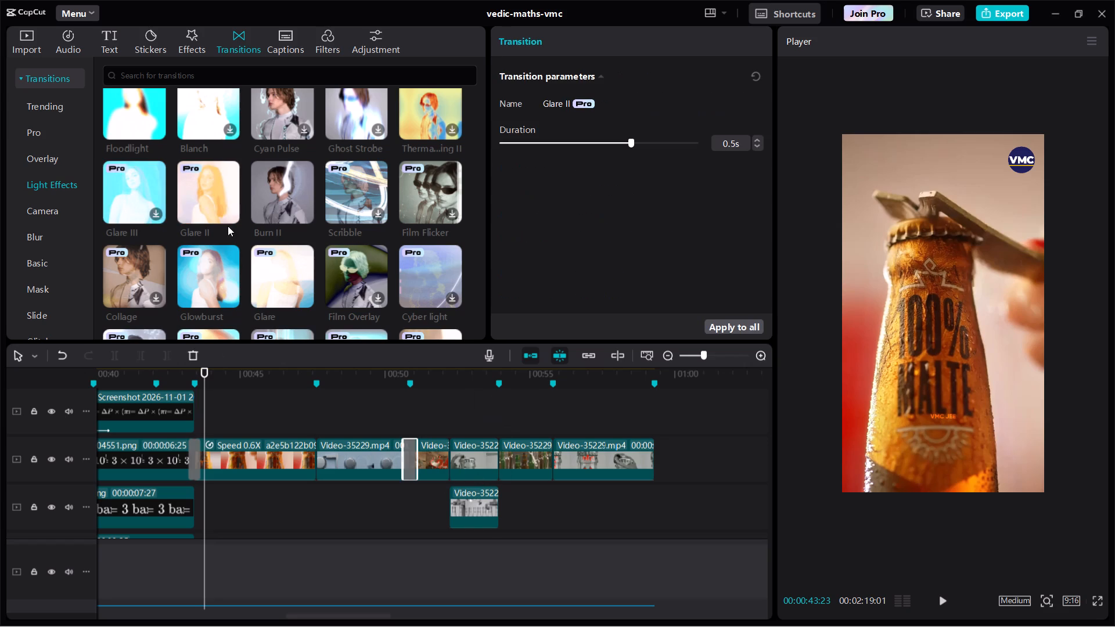
pyautogui.moveTo(202, 207); pyautogui.dragTo(501, 466)
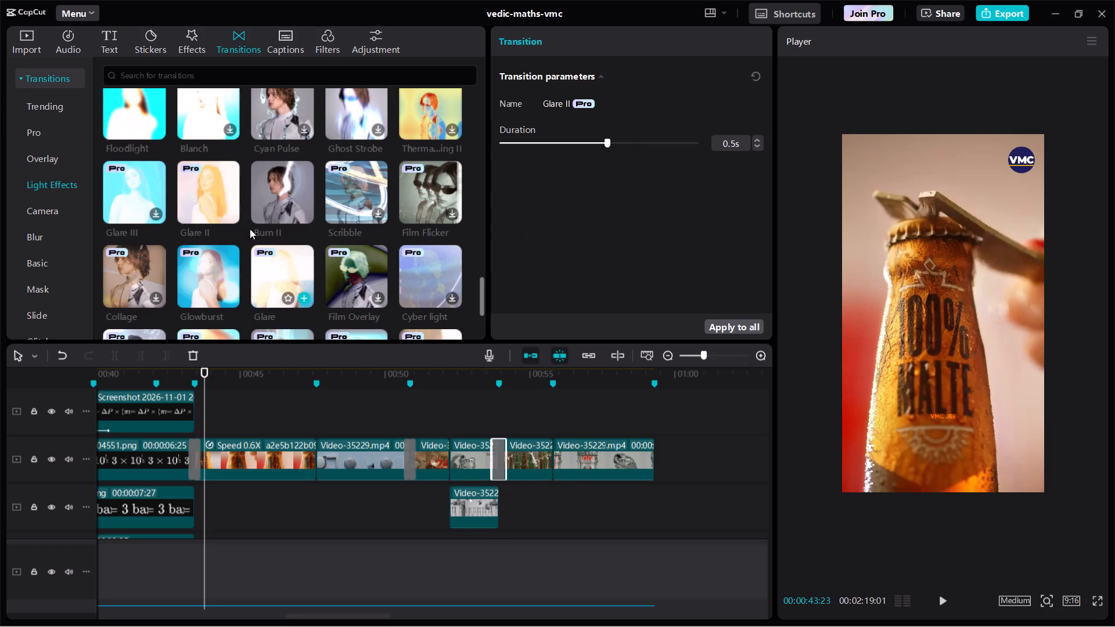
# Add the Left camera transition at the main video track's cuts at about 47.6 s, 52 s and 55.8 s.
pyautogui.click(42, 208)
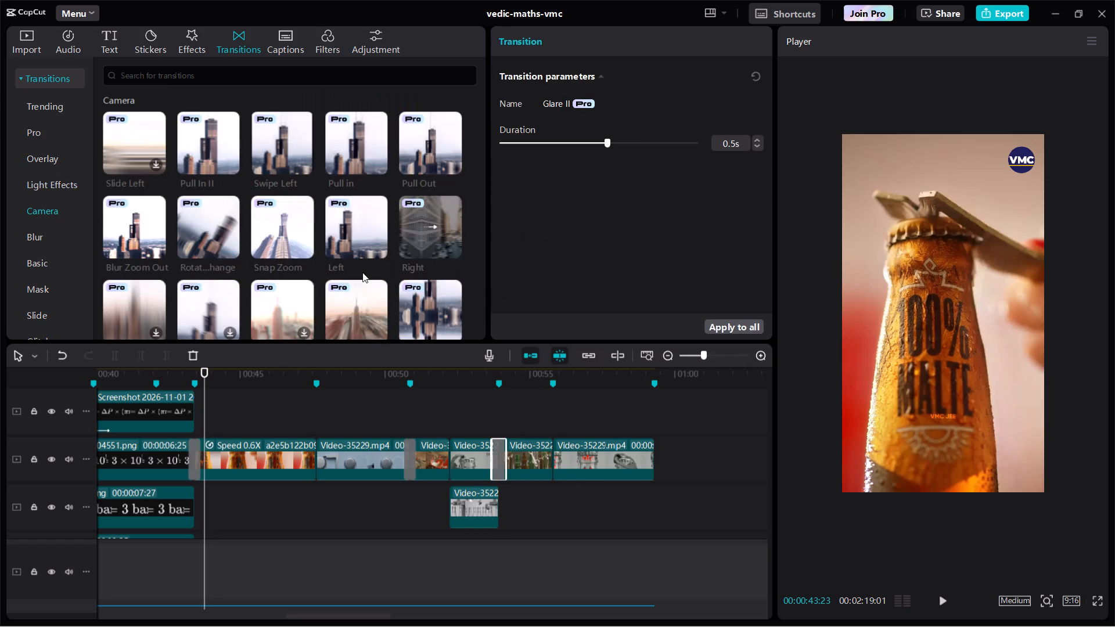
pyautogui.scroll(-1, 362, 272)
pyautogui.scroll(3, 362, 272)
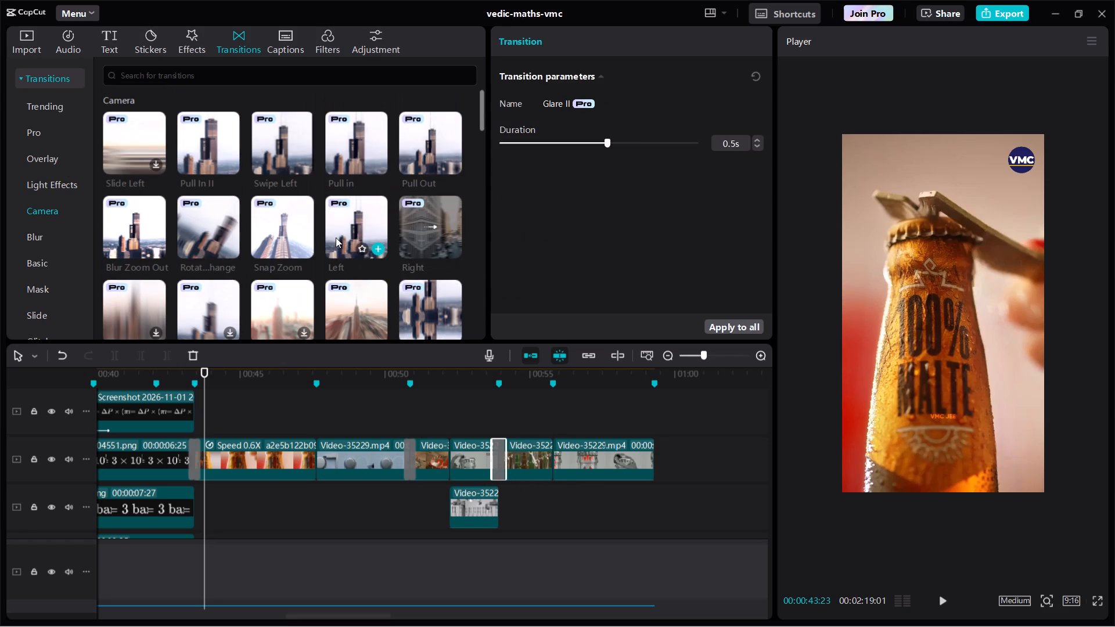
pyautogui.scroll(-1, 373, 260)
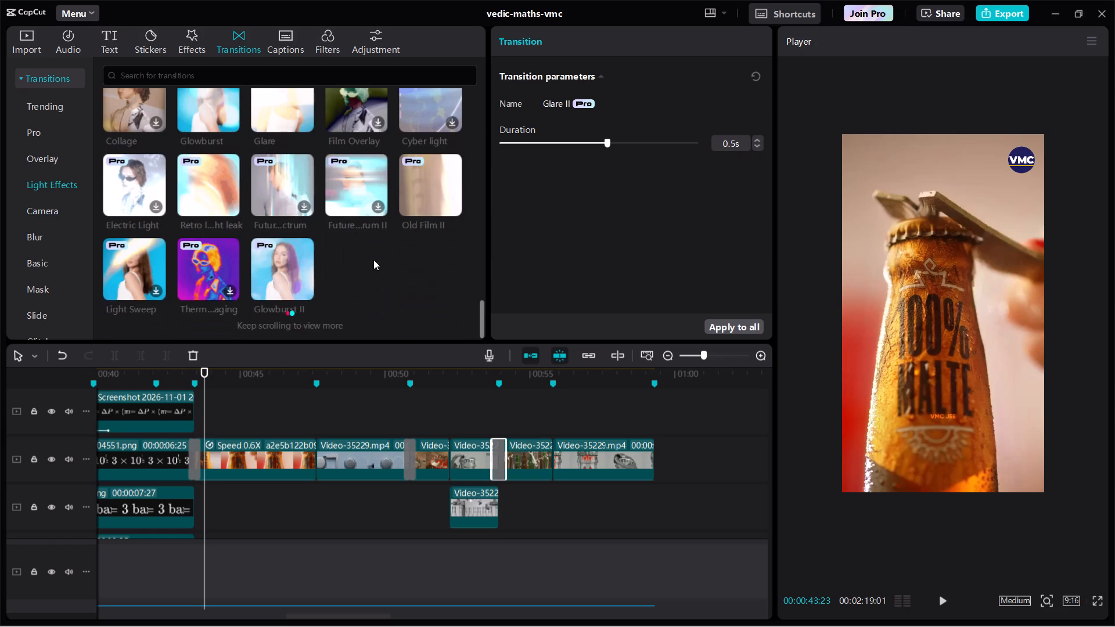
pyautogui.moveTo(346, 236); pyautogui.dragTo(343, 477)
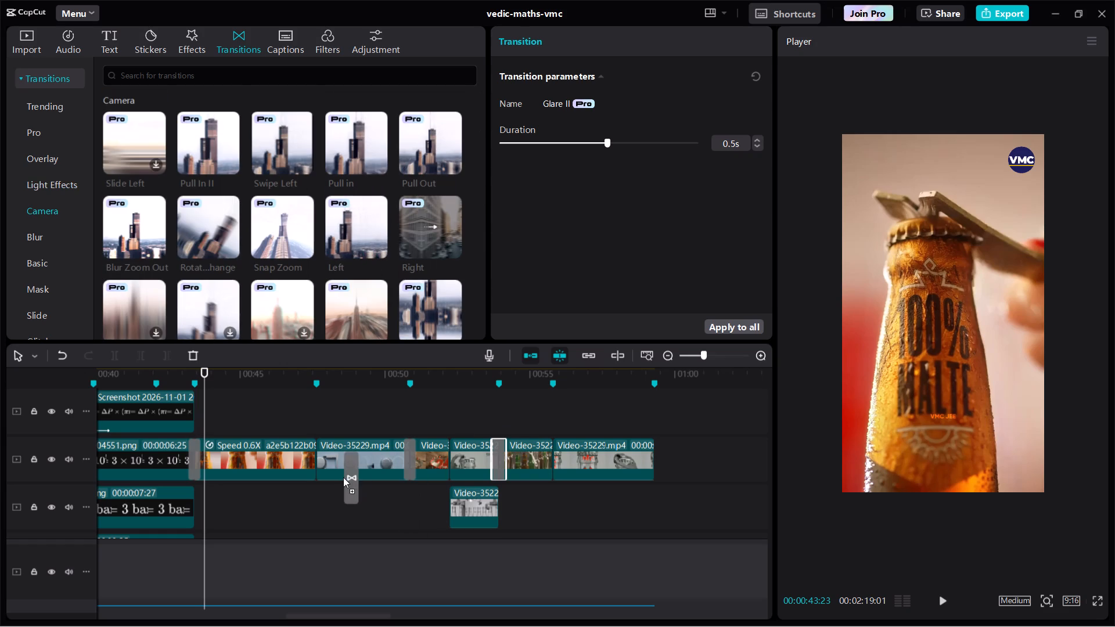
pyautogui.moveTo(341, 231); pyautogui.dragTo(456, 463)
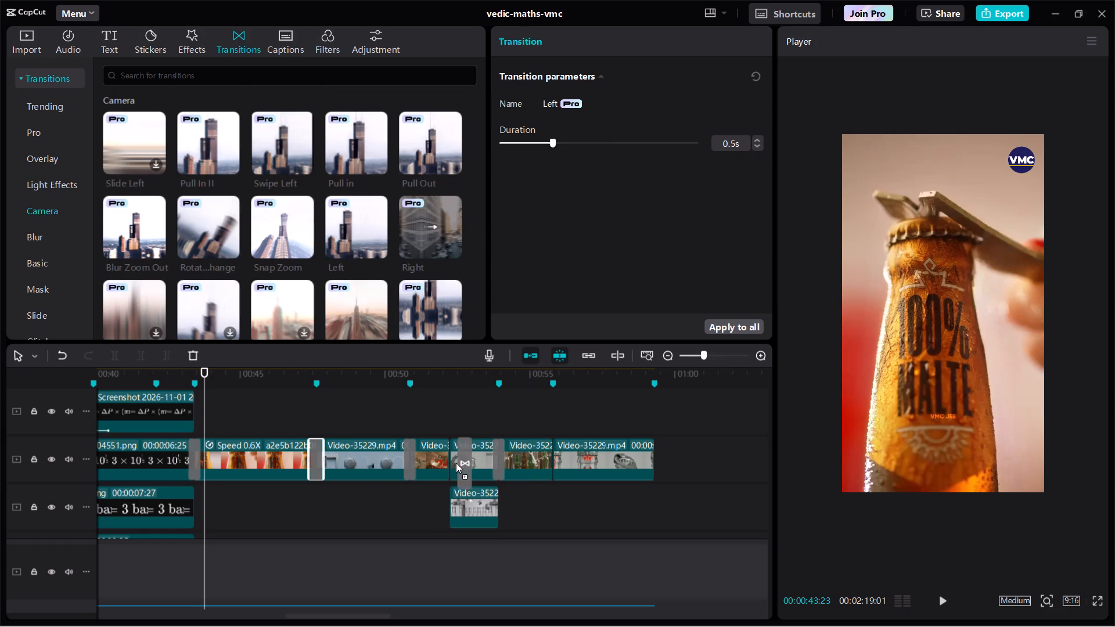
pyautogui.moveTo(353, 226); pyautogui.dragTo(557, 475)
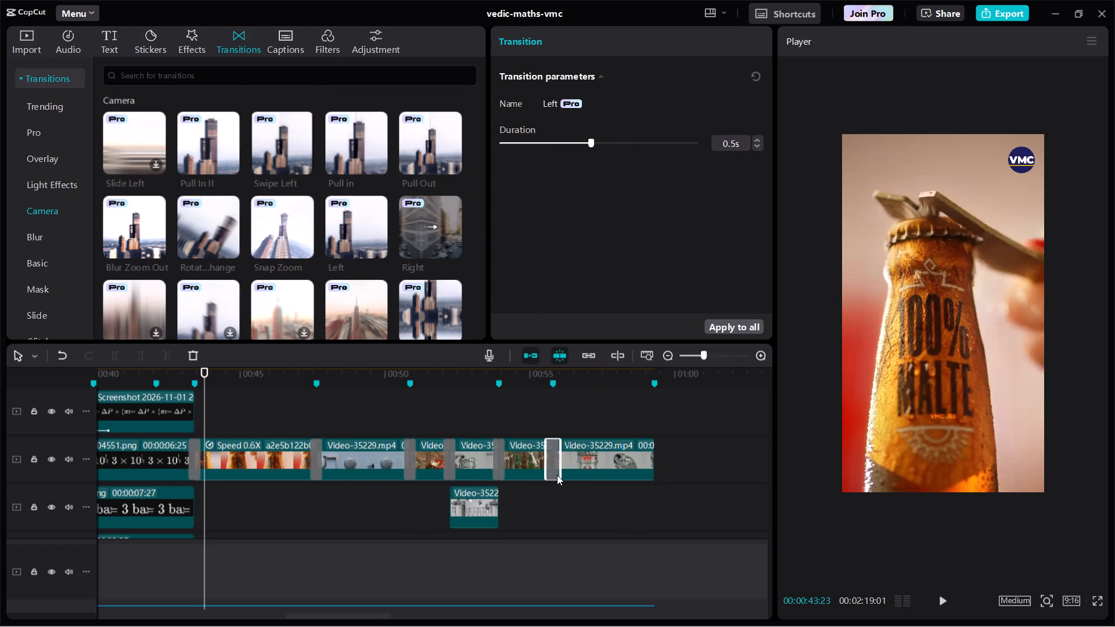
# Copy the "1.5 inches" title located near 02:06 and paste it into the opening at 00:00:00:28.
pyautogui.scroll(-2, 557, 475)
pyautogui.keyDown('ctrl'); pyautogui.scroll(-8, 557, 475); pyautogui.keyUp('ctrl')
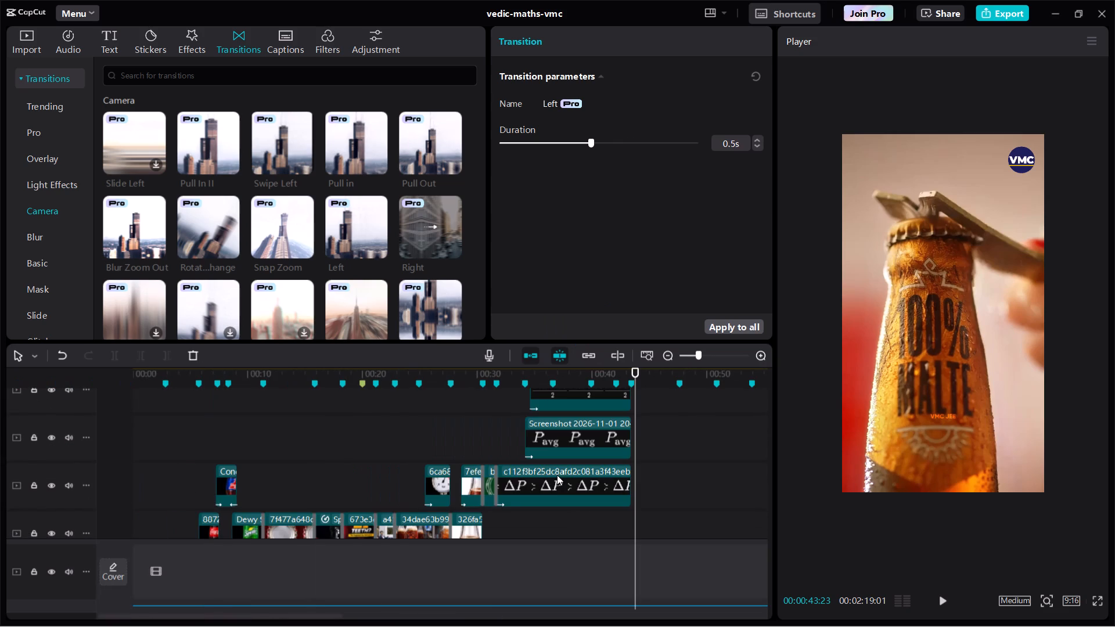
pyautogui.click(347, 457)
pyautogui.moveTo(347, 457); pyautogui.dragTo(0, 488)
pyautogui.scroll(-1, 213, 495)
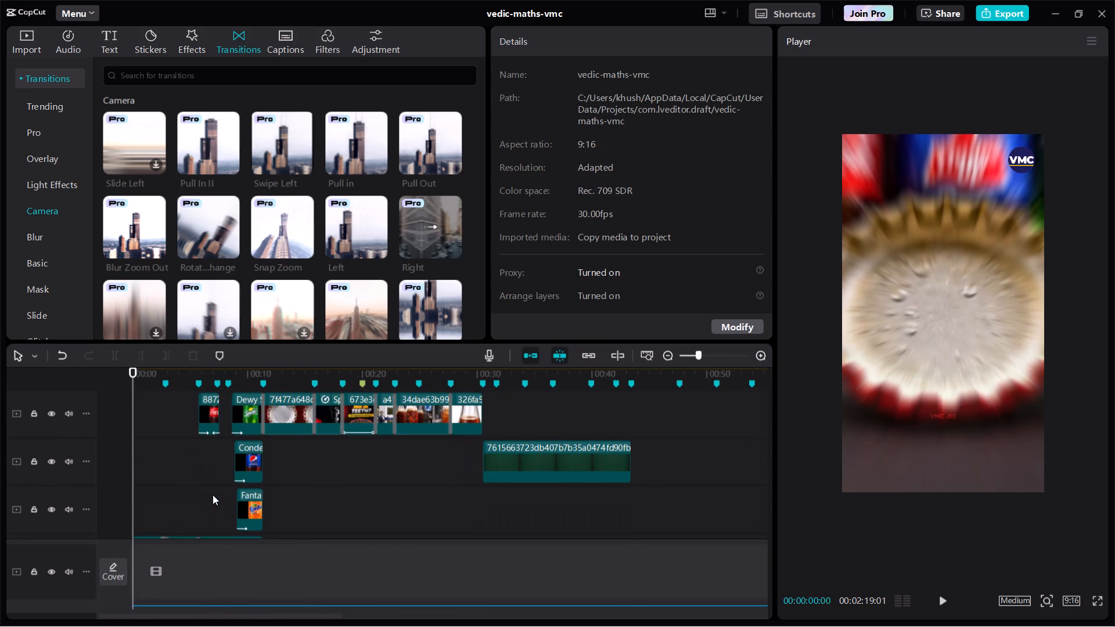
pyautogui.press('space')
pyautogui.keyDown('ctrl'); pyautogui.scroll(3, 213, 495); pyautogui.keyUp('ctrl')
pyautogui.press('space')
pyautogui.hscroll(-1, 213, 495)
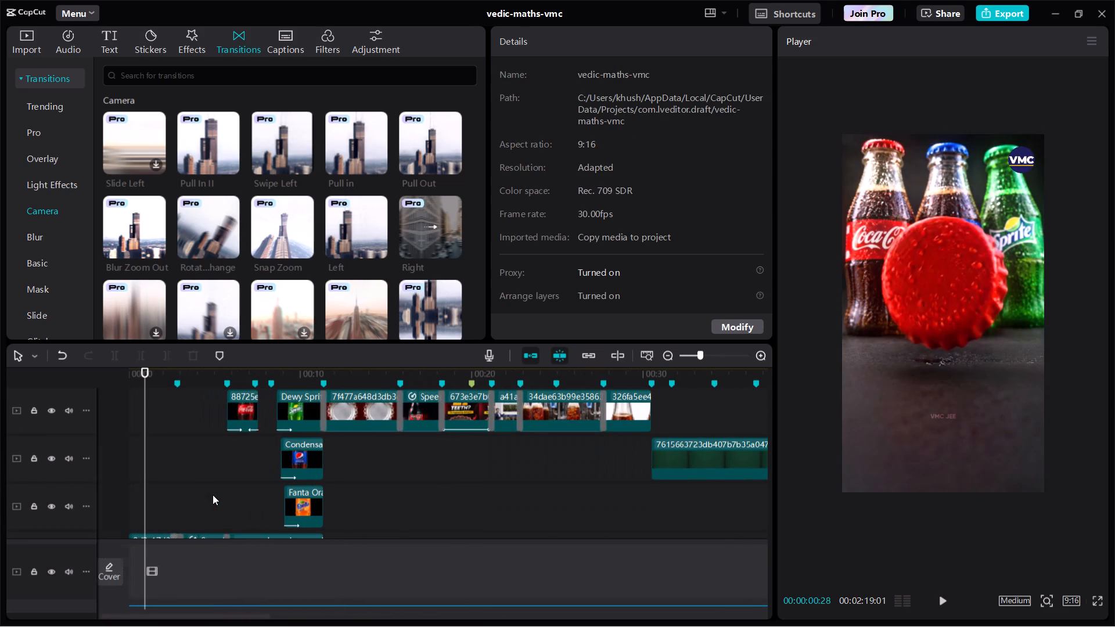
pyautogui.hscroll(-2, 213, 495)
pyautogui.scroll(4, 213, 495)
pyautogui.scroll(-1, 213, 495)
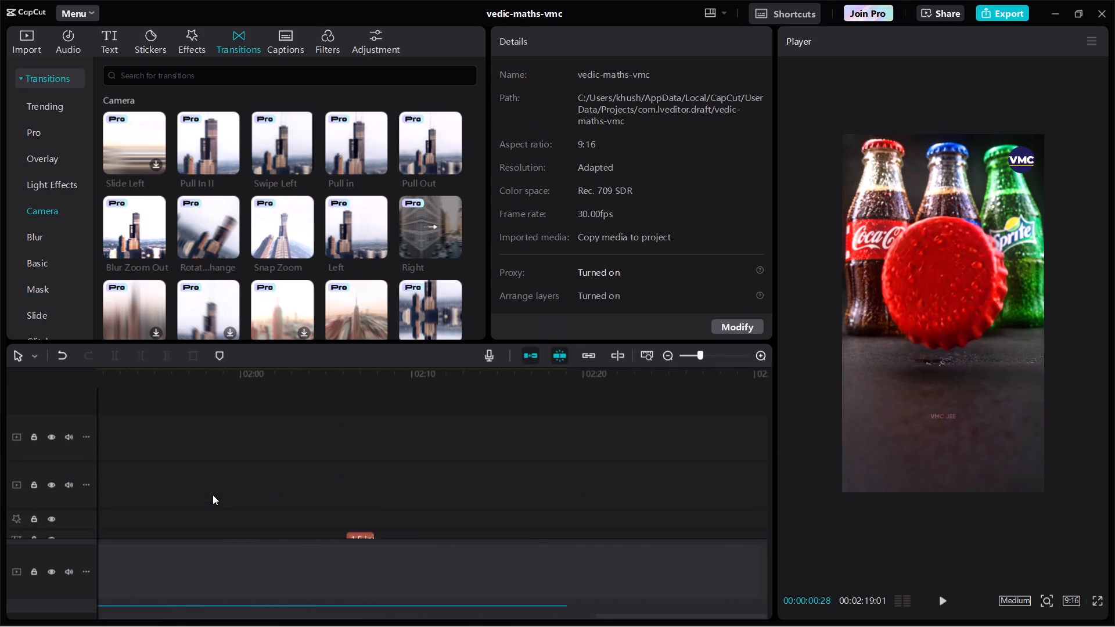
pyautogui.scroll(-1, 213, 495)
pyautogui.click(354, 447)
pyautogui.hotkey('ctrl', 'c')
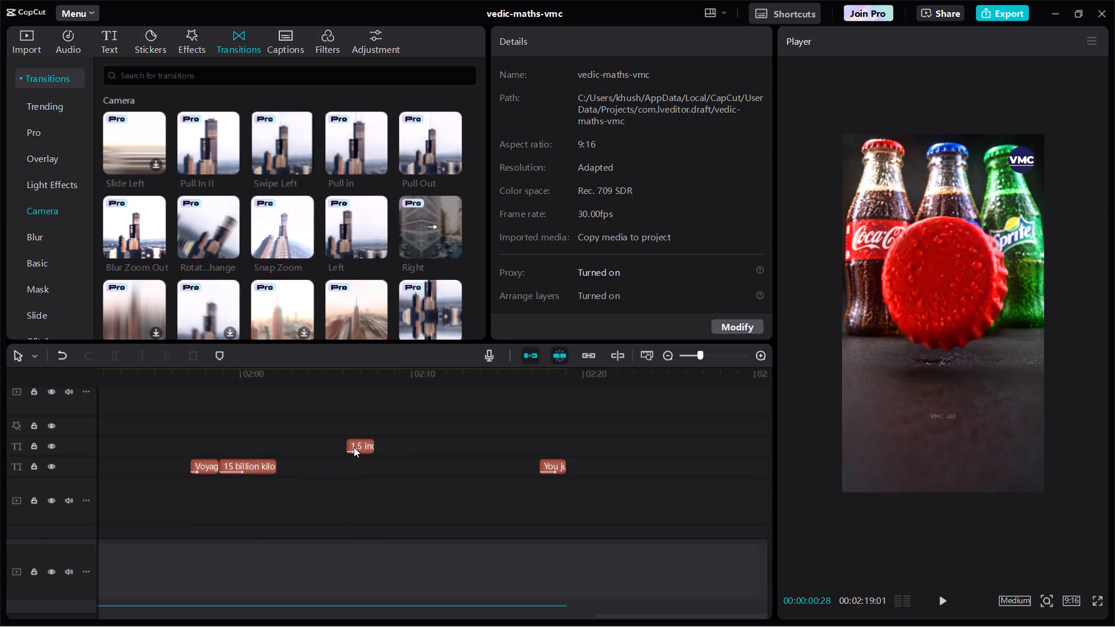
pyautogui.hotkey('ctrl', 'v')
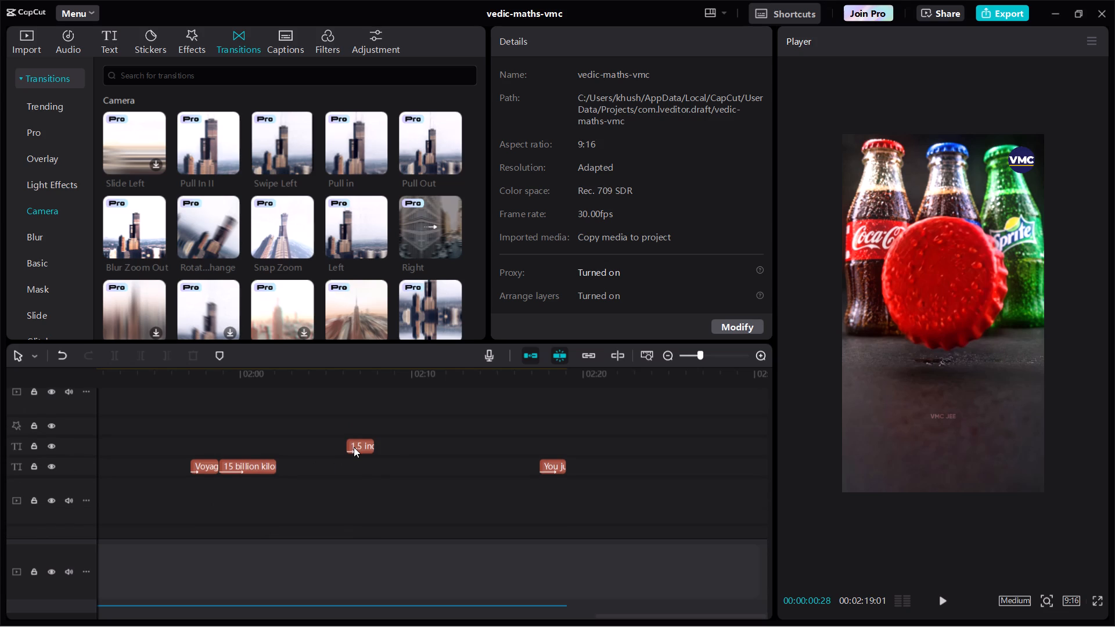
# Copy "aerated drink bottle" from the script in Notepad and replace the pasted title's text with it in CapCut.
pyautogui.click(363, 448)
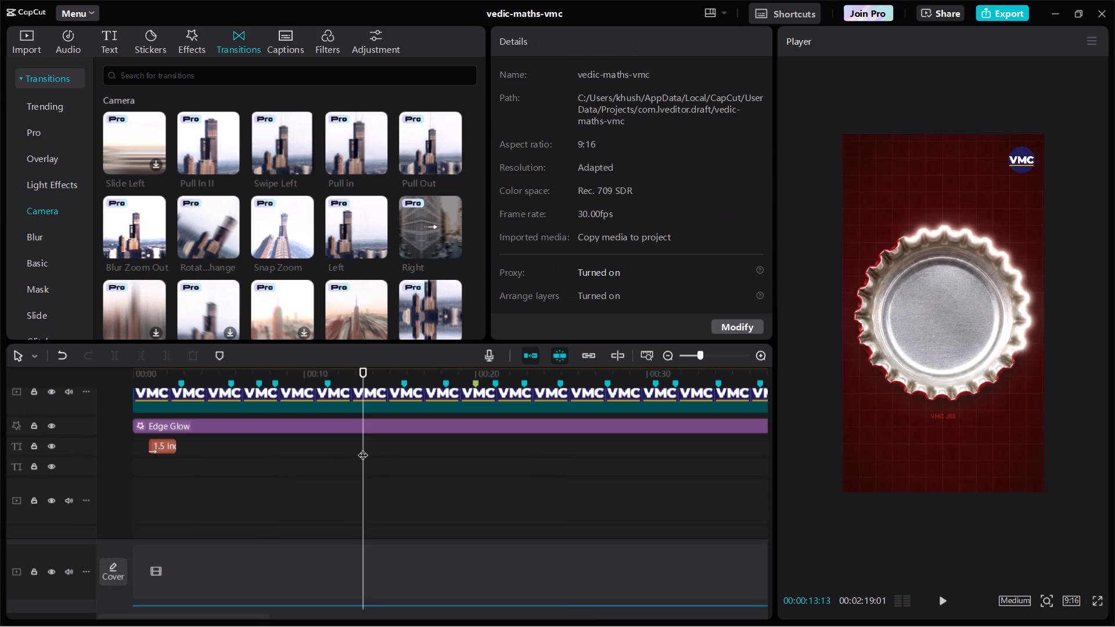
pyautogui.moveTo(363, 448); pyautogui.dragTo(164, 456)
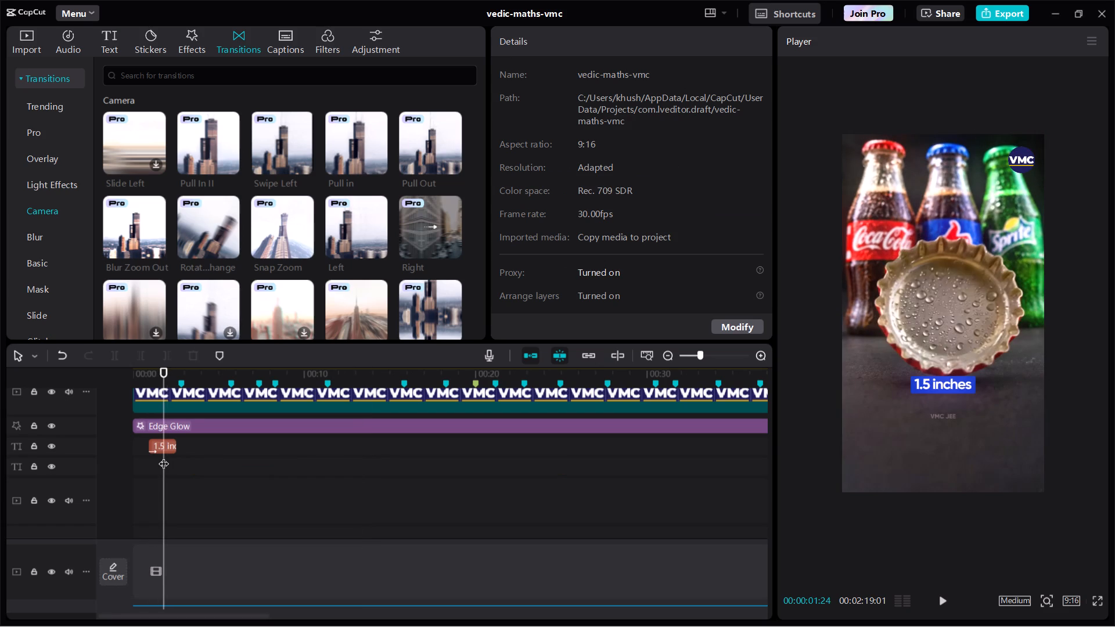
pyautogui.keyDown('ctrl'); pyautogui.scroll(10, 164, 456); pyautogui.keyUp('ctrl')
pyautogui.hscroll(4, 164, 456)
pyautogui.hotkey('alt', 'Tab')
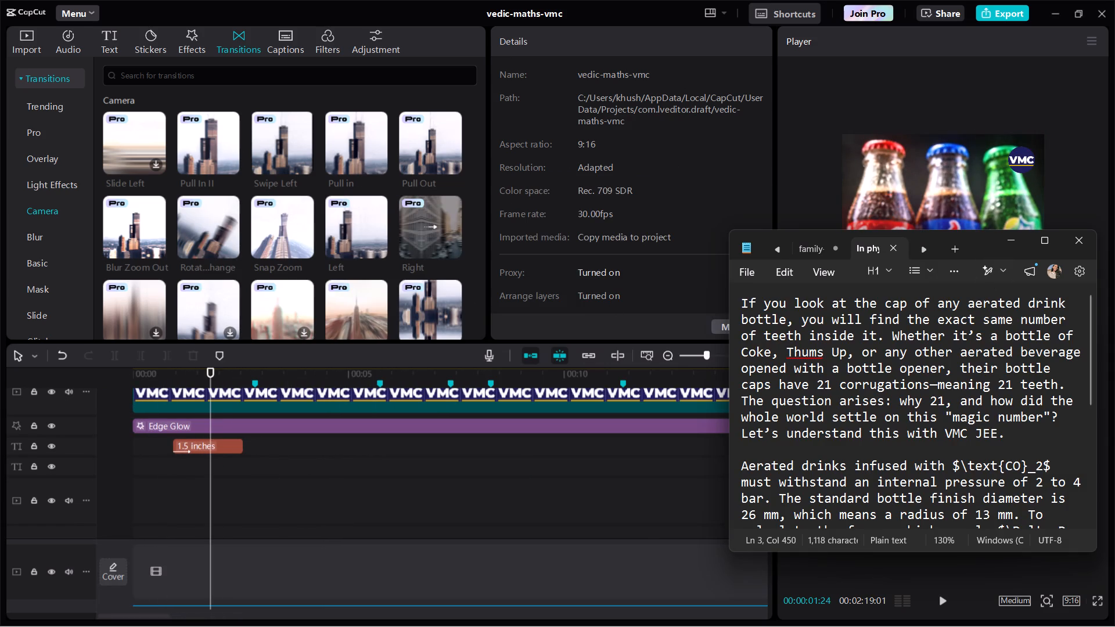
pyautogui.click(968, 300)
pyautogui.moveTo(968, 300); pyautogui.dragTo(794, 315)
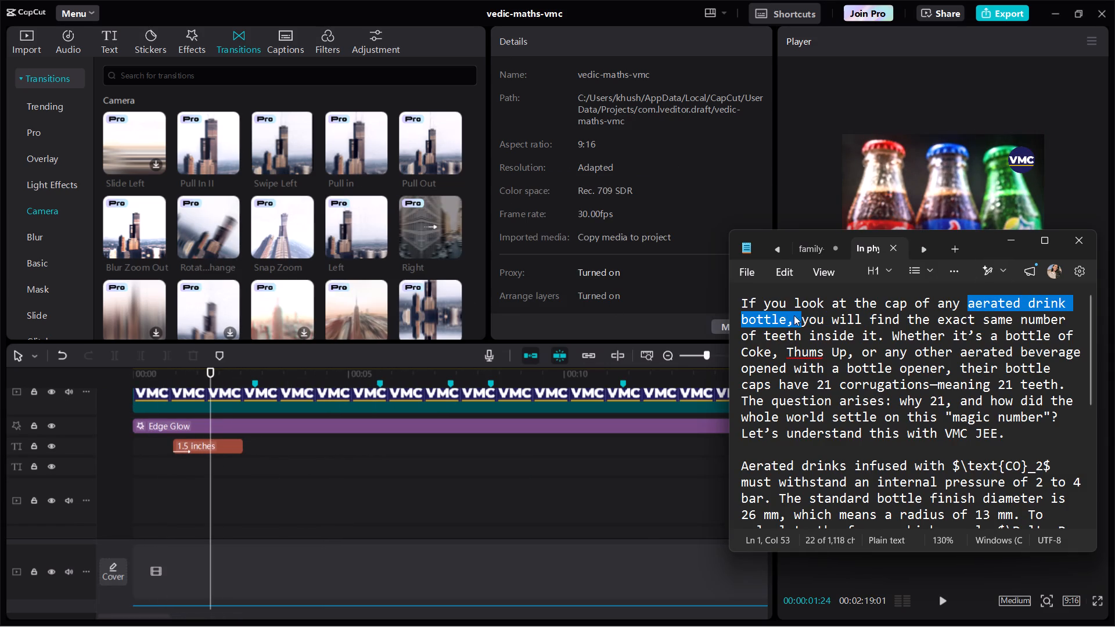
pyautogui.moveTo(794, 315); pyautogui.dragTo(778, 315)
pyautogui.hotkey('ctrl', 'c')
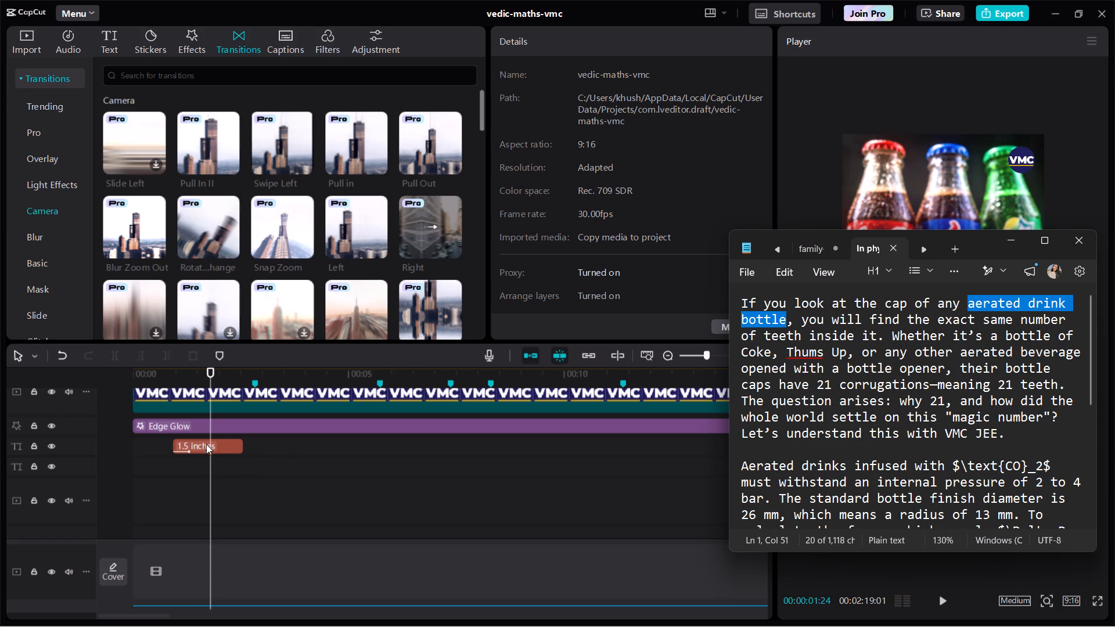
pyautogui.click(205, 443)
pyautogui.click(555, 132)
pyautogui.hotkey('ctrl', 'a')
pyautogui.hotkey('ctrl', 'v')
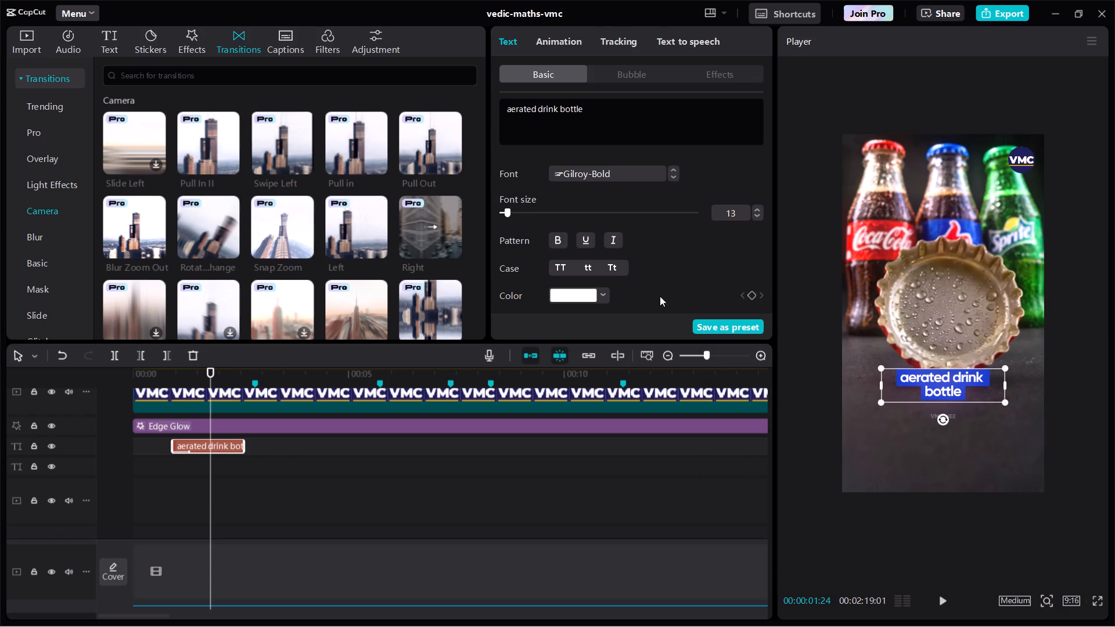
# Capitalize each word of the Aerated Drink Bottle title and move it slightly down to Y -852.
pyautogui.click(614, 264)
pyautogui.moveTo(969, 387); pyautogui.dragTo(970, 395)
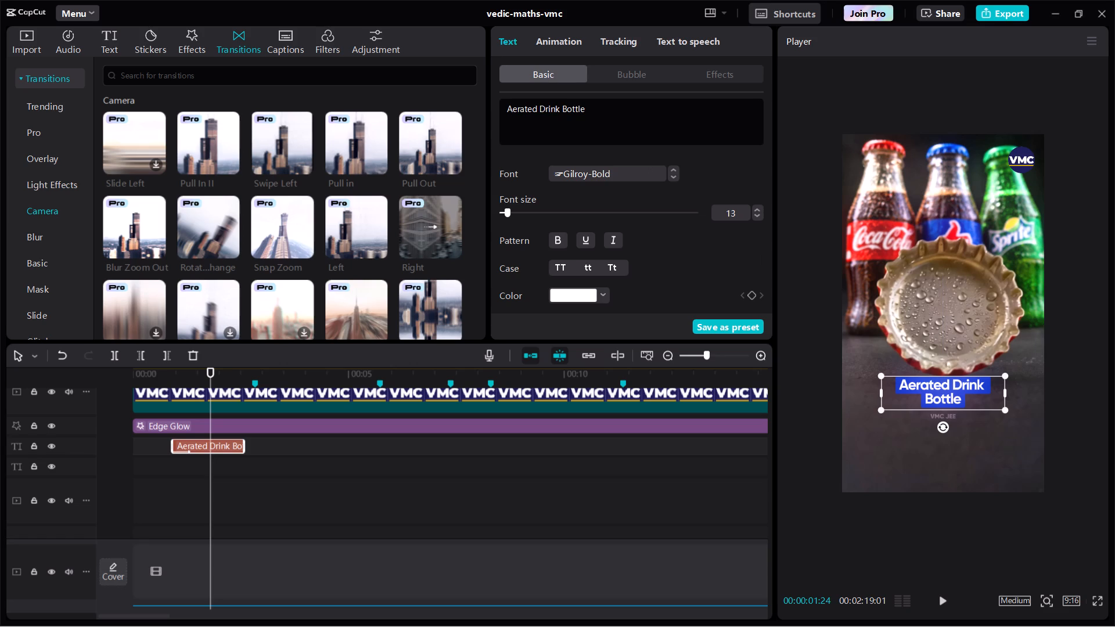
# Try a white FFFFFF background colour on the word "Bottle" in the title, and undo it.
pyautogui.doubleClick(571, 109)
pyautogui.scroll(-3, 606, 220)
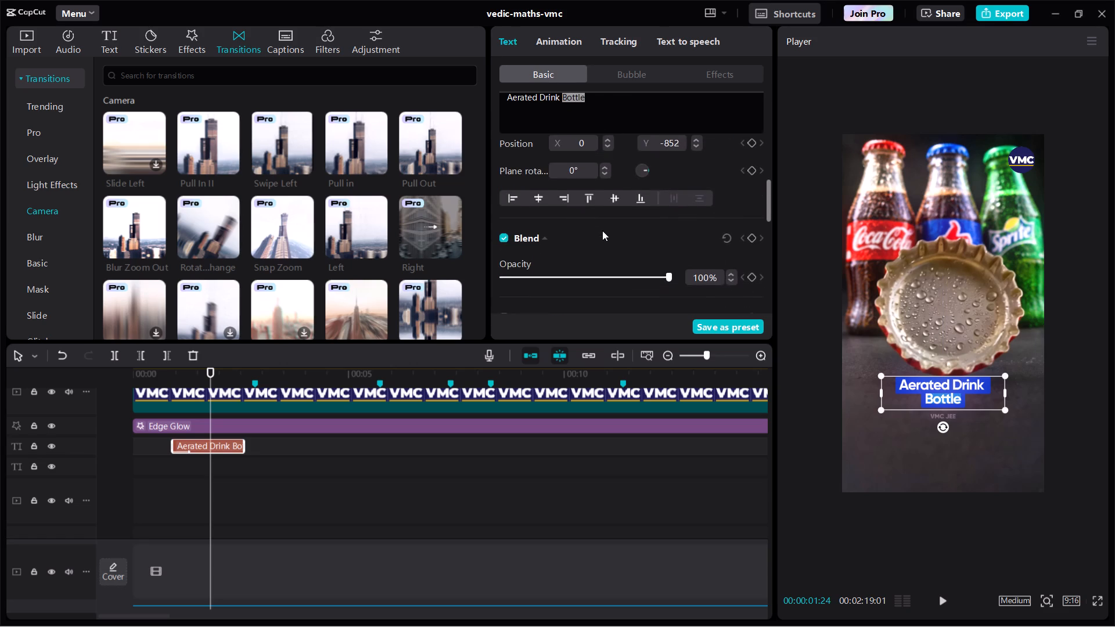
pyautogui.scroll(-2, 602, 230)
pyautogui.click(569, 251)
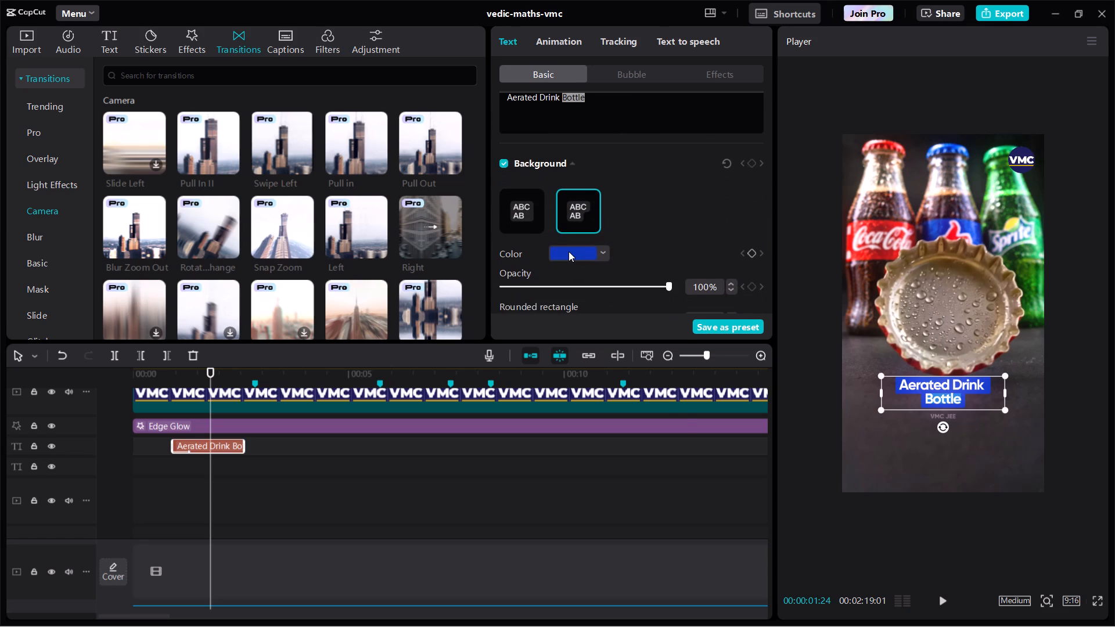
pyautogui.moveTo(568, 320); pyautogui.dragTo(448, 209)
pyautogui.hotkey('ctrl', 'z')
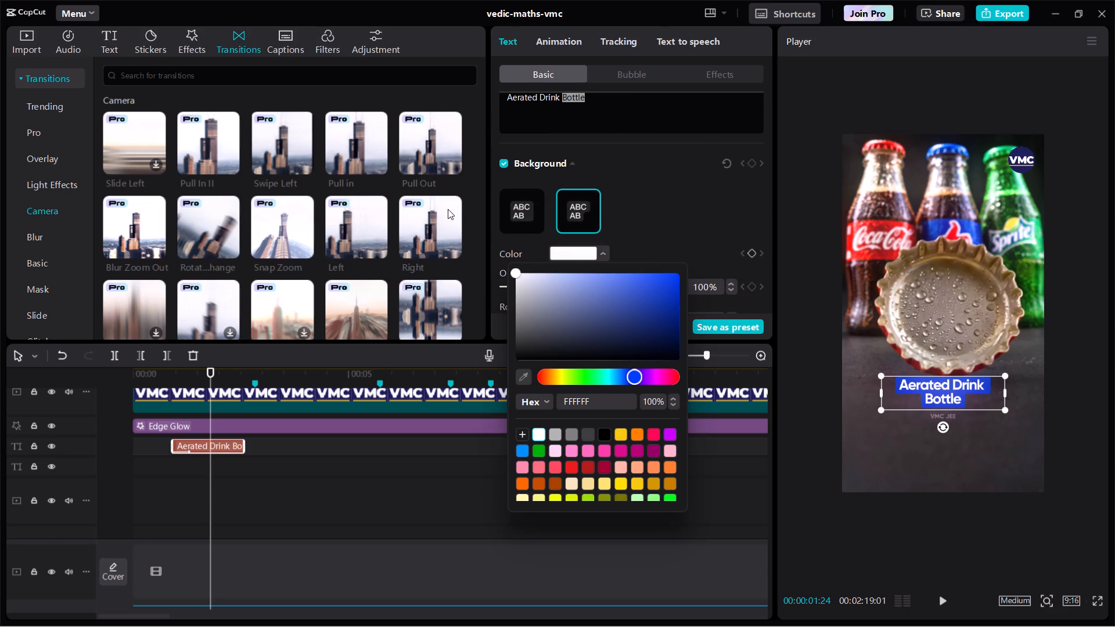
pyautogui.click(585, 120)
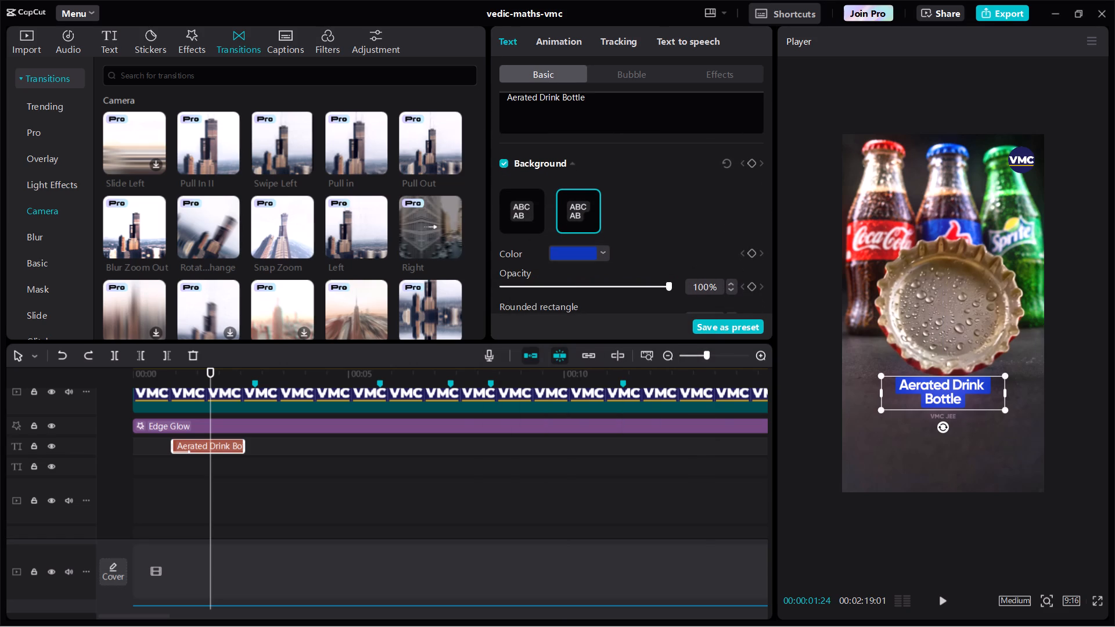
# Play the opening and move the Aerated Drink Bottle title earlier so it starts at about 0.6 s.
pyautogui.click(210, 473)
pyautogui.moveTo(210, 473); pyautogui.dragTo(128, 486)
pyautogui.press('space')
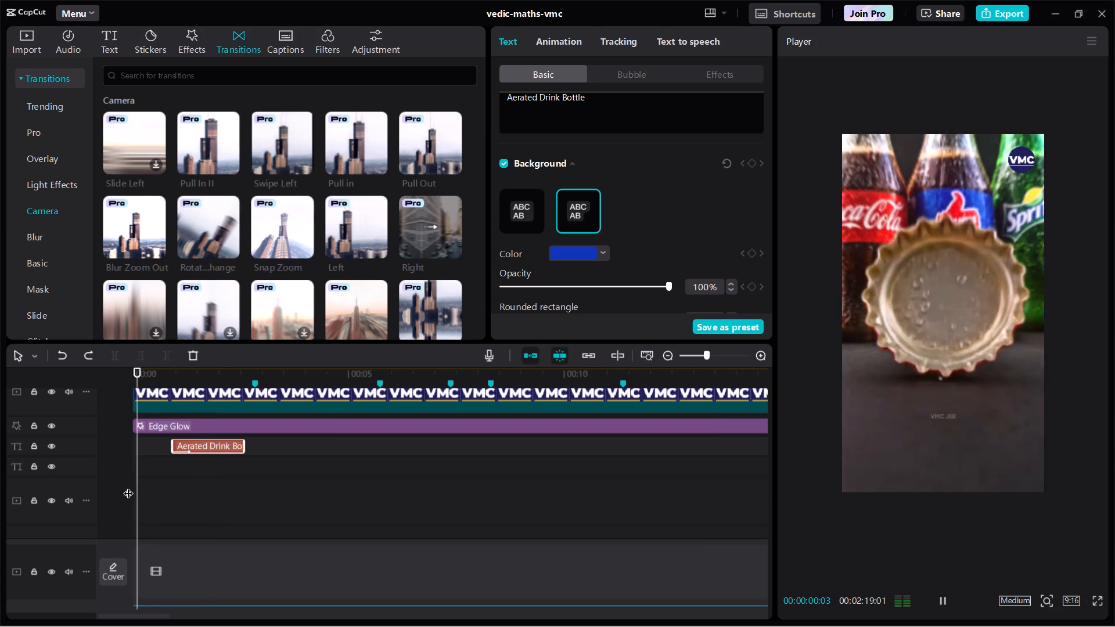
pyautogui.press('space')
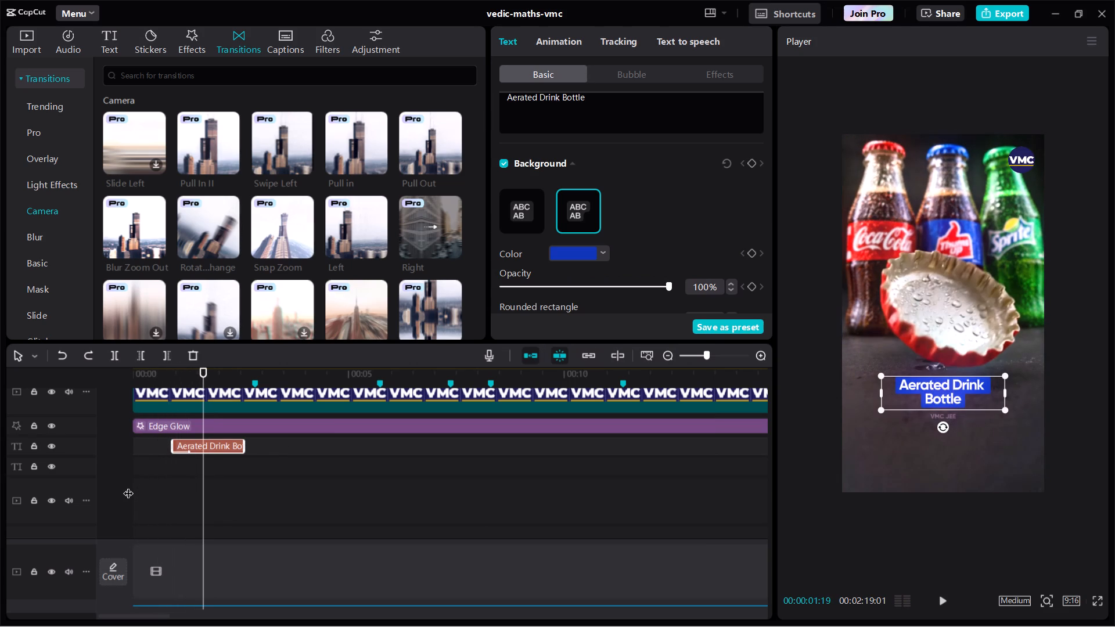
pyautogui.moveTo(184, 455); pyautogui.dragTo(179, 448)
pyautogui.moveTo(179, 448); pyautogui.dragTo(166, 449)
pyautogui.click(141, 477)
pyautogui.moveTo(141, 477); pyautogui.dragTo(150, 482)
pyautogui.press('space')
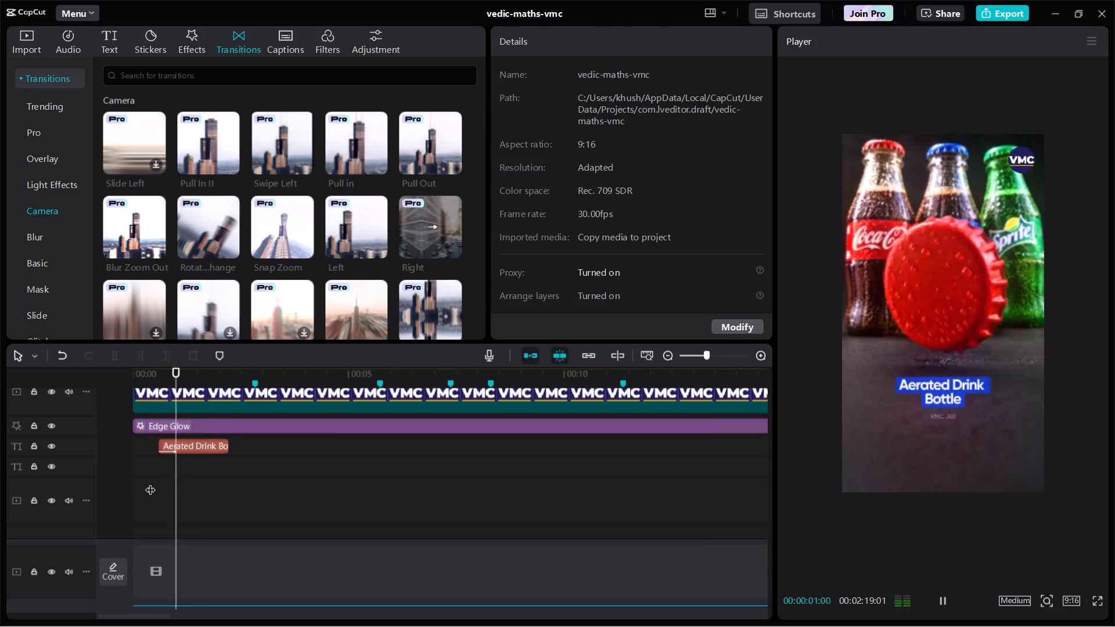
pyautogui.press('space')
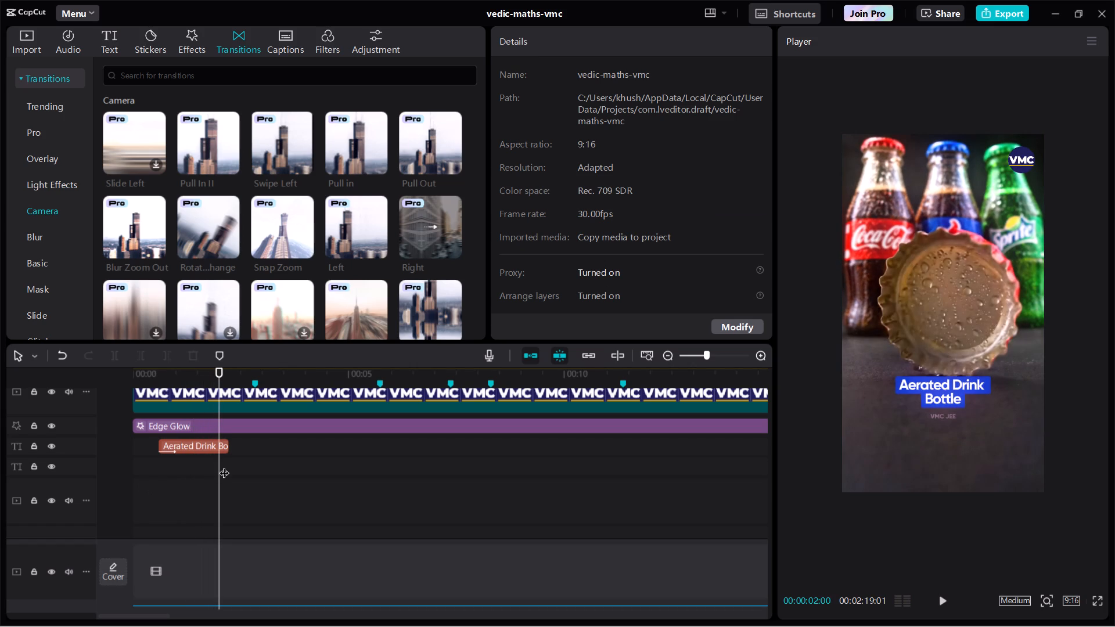
# Apply the Slide Down out animation to the Aerated Drink Bottle title.
pyautogui.click(212, 447)
pyautogui.click(584, 40)
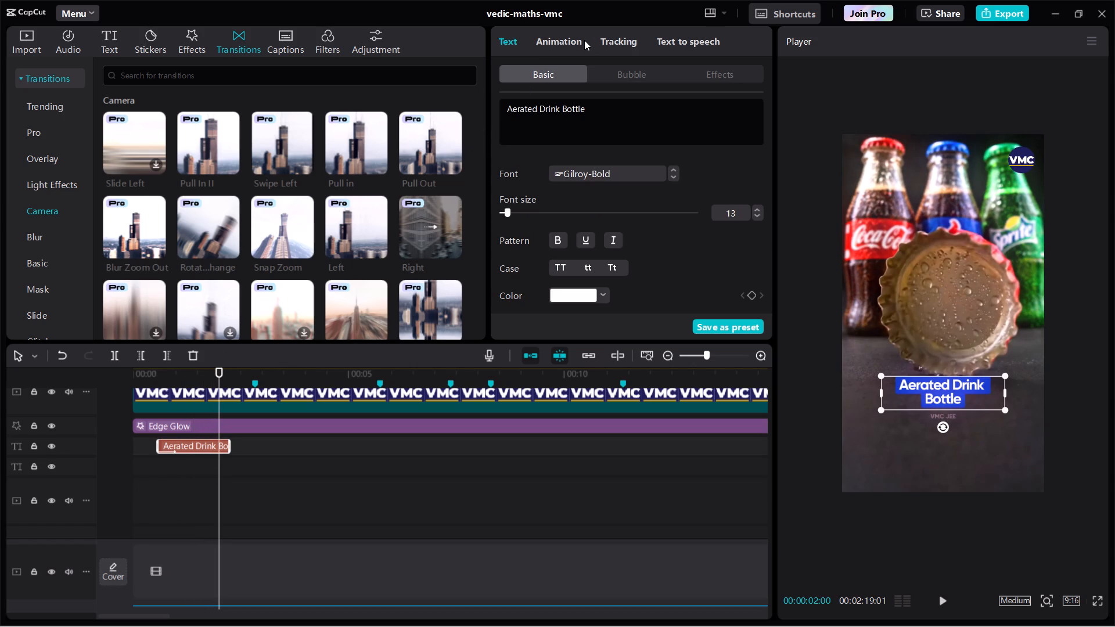
pyautogui.click(642, 74)
pyautogui.click(642, 74)
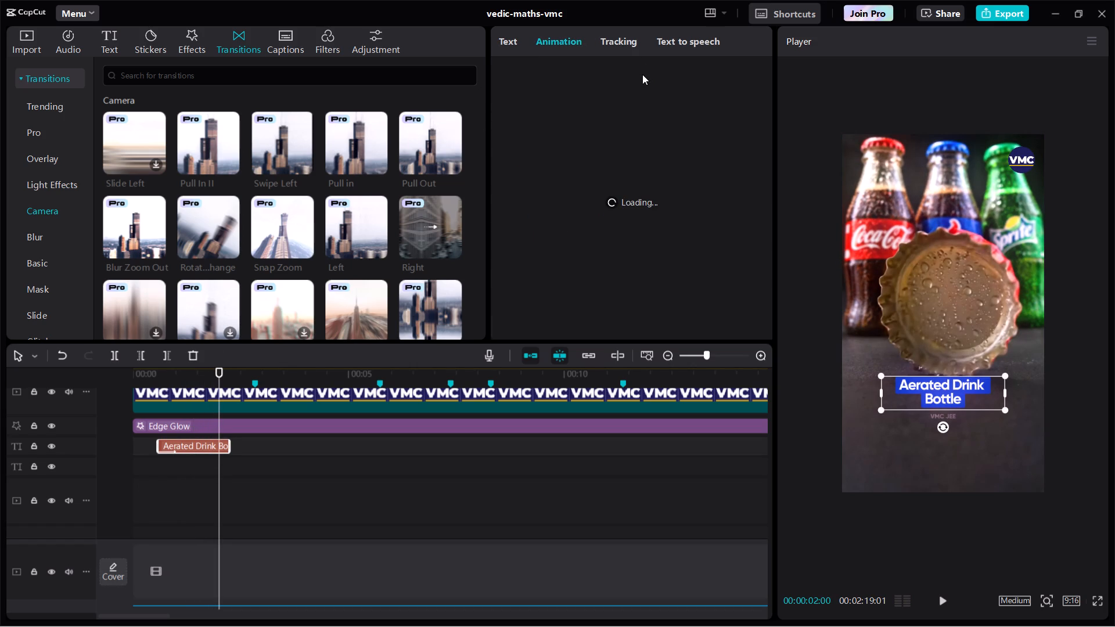
pyautogui.click(642, 74)
pyautogui.click(573, 181)
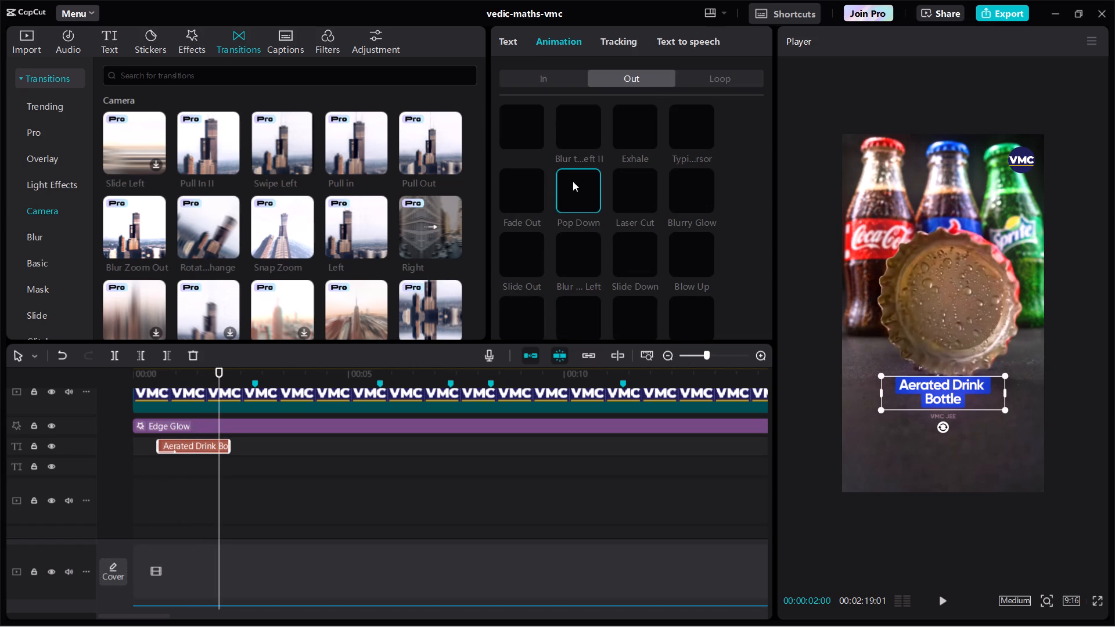
pyautogui.click(532, 194)
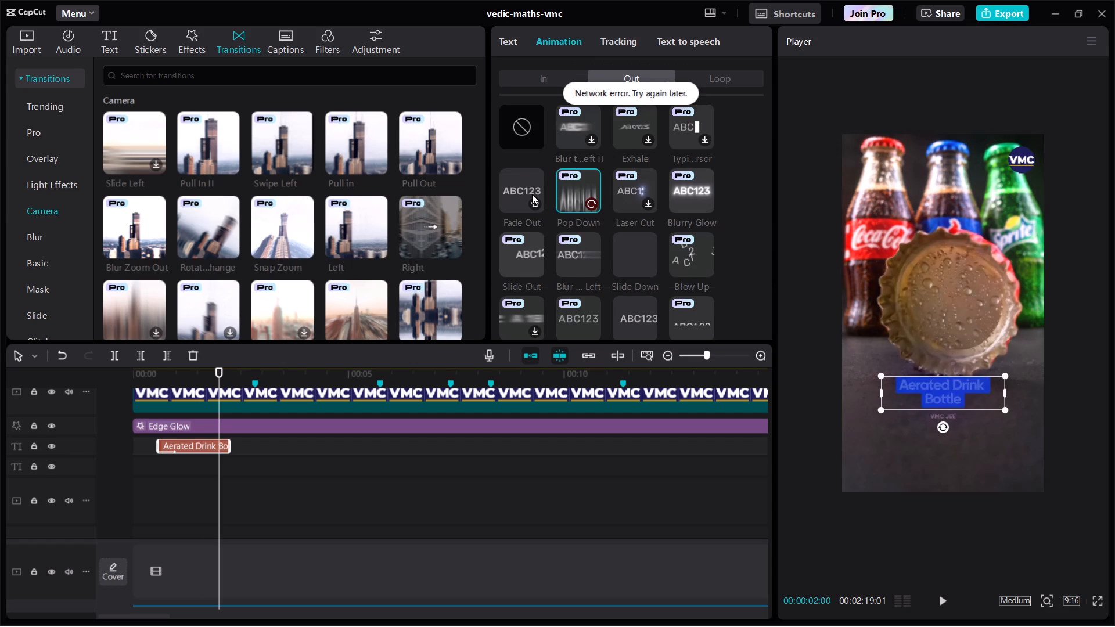
pyautogui.click(620, 257)
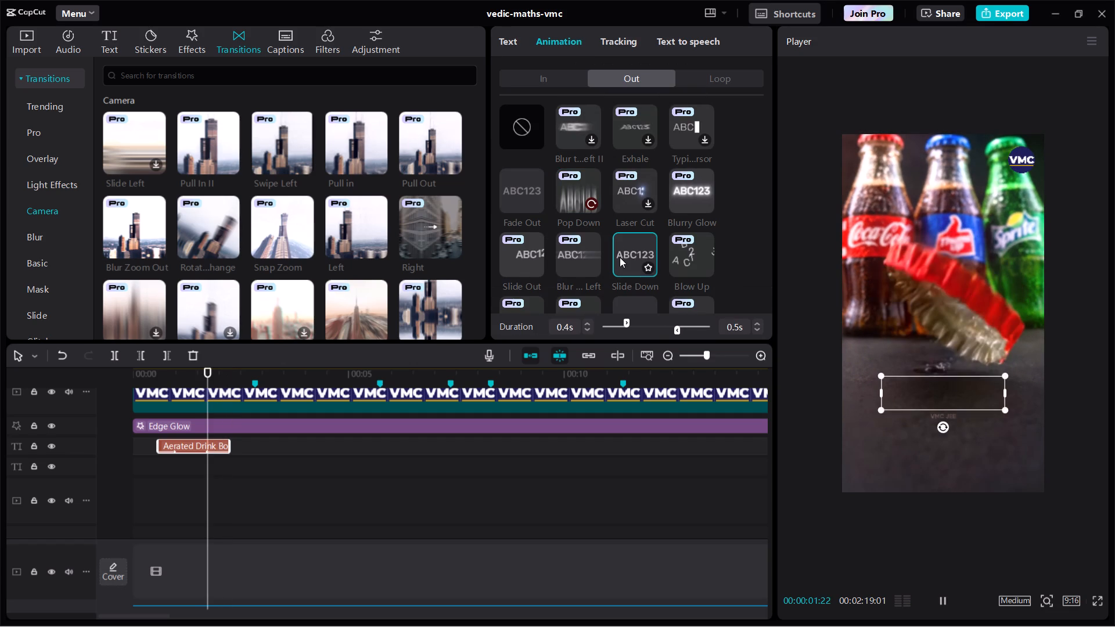
# Play back the opening to check the Aerated Drink Bottle title's timing and animation.
pyautogui.click(171, 467)
pyautogui.moveTo(171, 467); pyautogui.dragTo(205, 474)
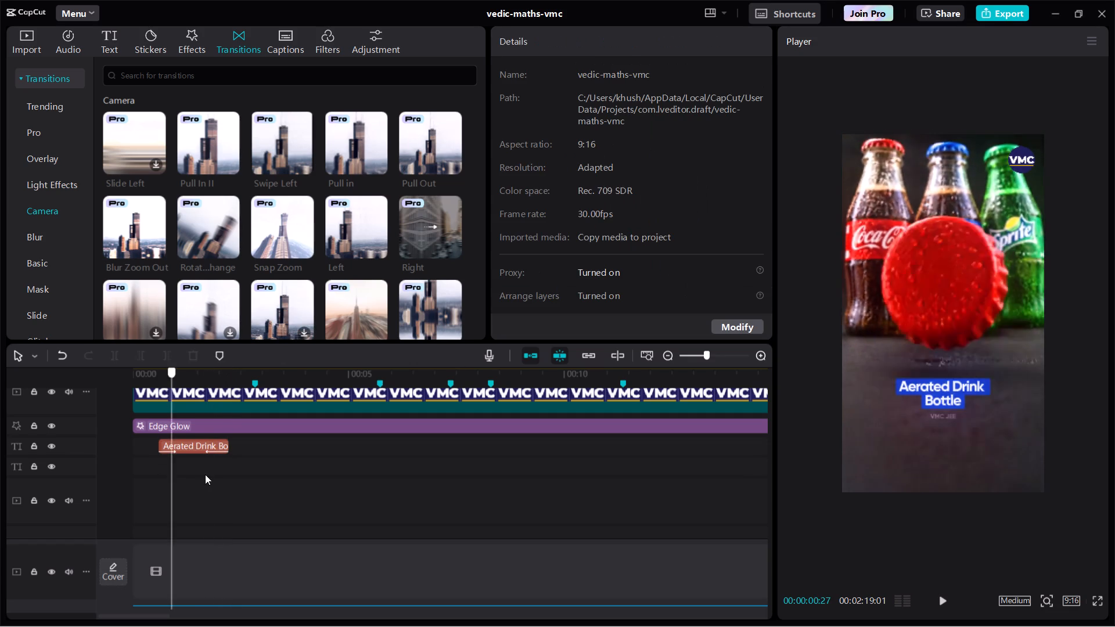
pyautogui.moveTo(205, 474); pyautogui.dragTo(208, 475)
pyautogui.press('space')
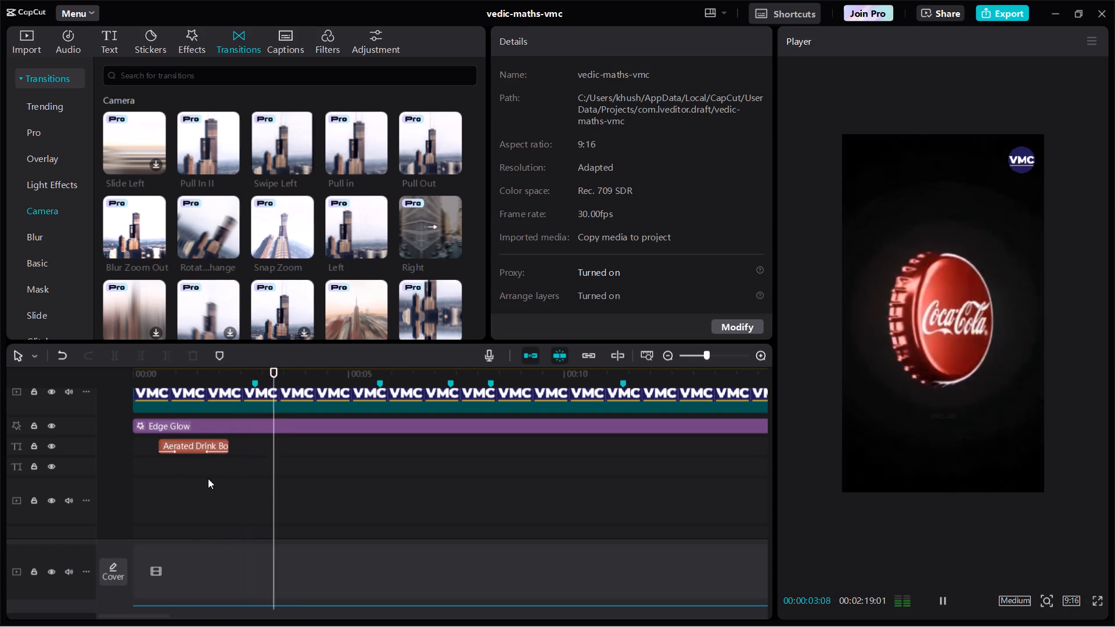
pyautogui.click(205, 479)
pyautogui.moveTo(205, 479); pyautogui.dragTo(92, 480)
pyautogui.press('space')
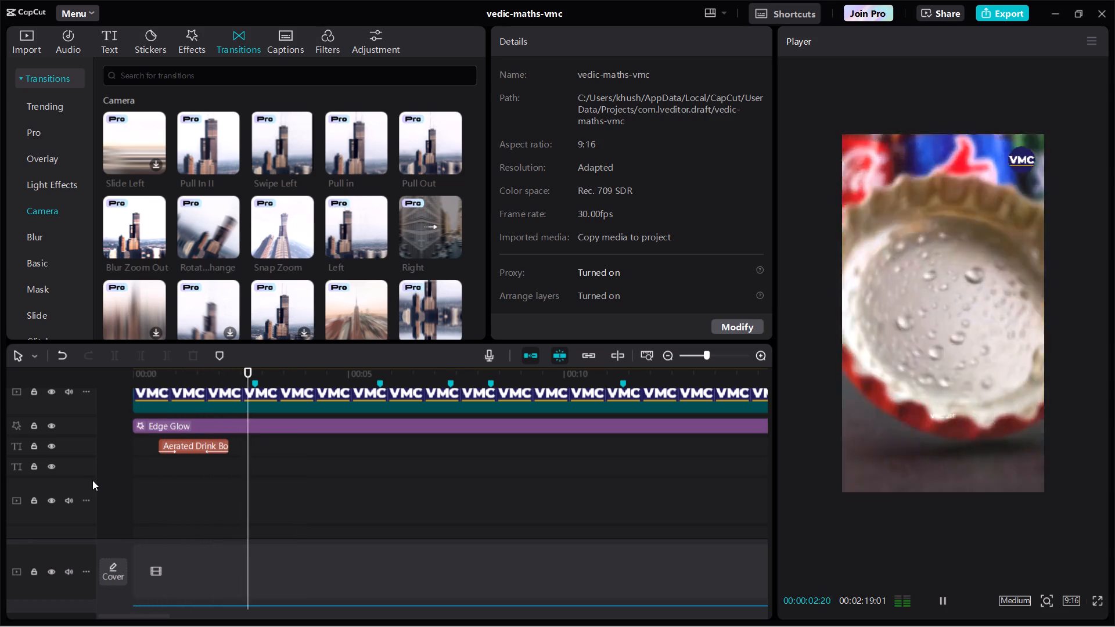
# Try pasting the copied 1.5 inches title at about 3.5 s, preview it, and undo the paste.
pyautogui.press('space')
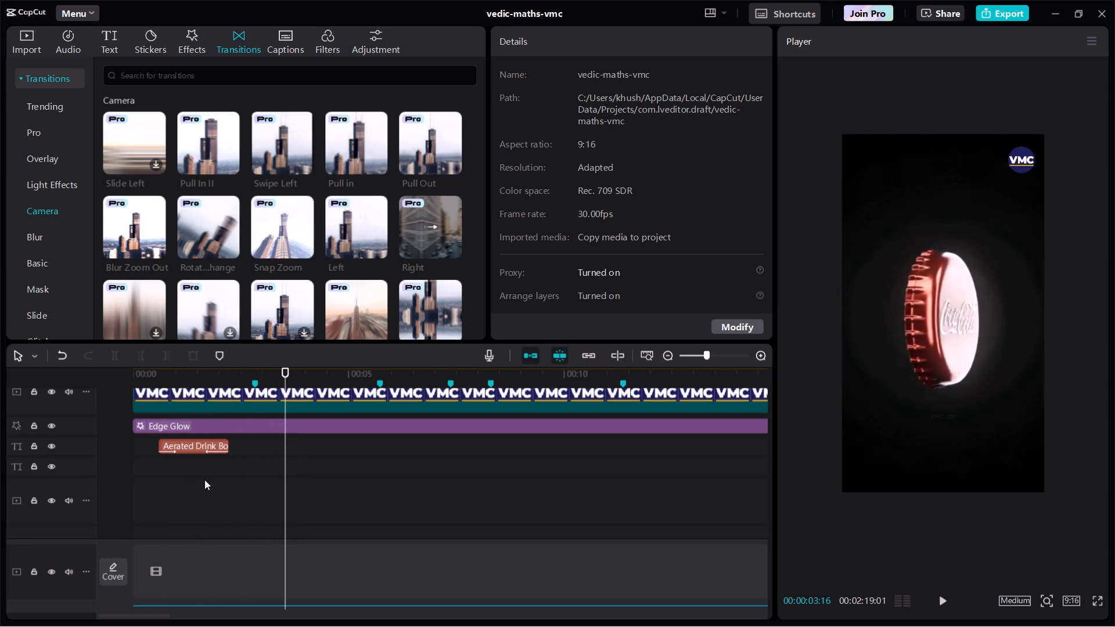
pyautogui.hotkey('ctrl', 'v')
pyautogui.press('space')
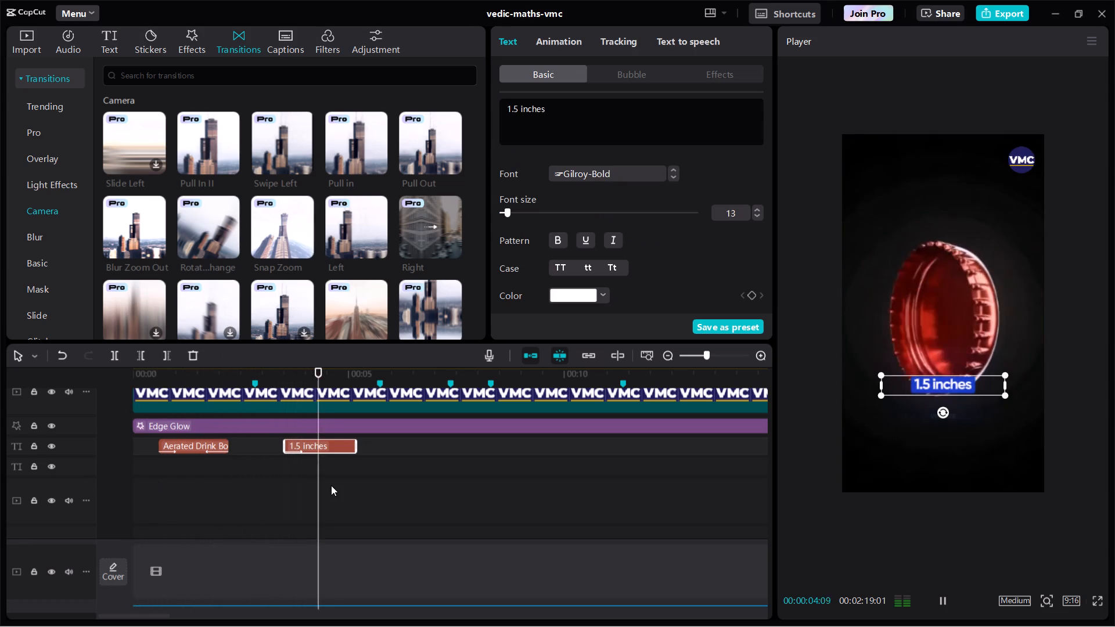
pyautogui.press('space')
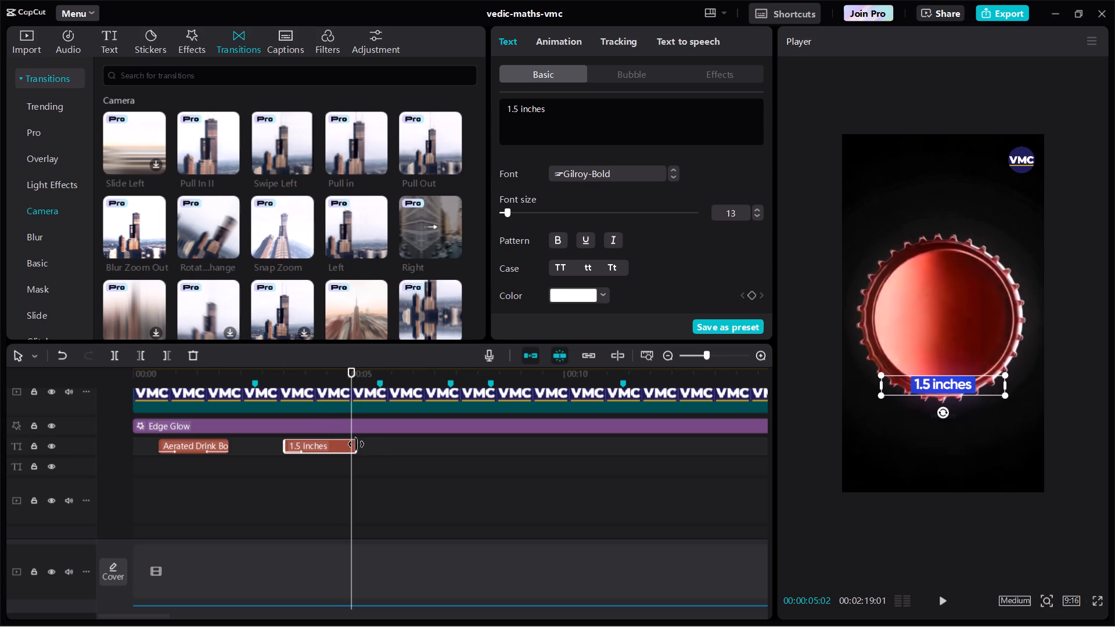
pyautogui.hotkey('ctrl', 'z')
# Copy the Supercomputers title from around 1:31 and paste it at about 3.6 s on the lower title track.
pyautogui.click(288, 446)
pyautogui.hscroll(-2, 451, 480)
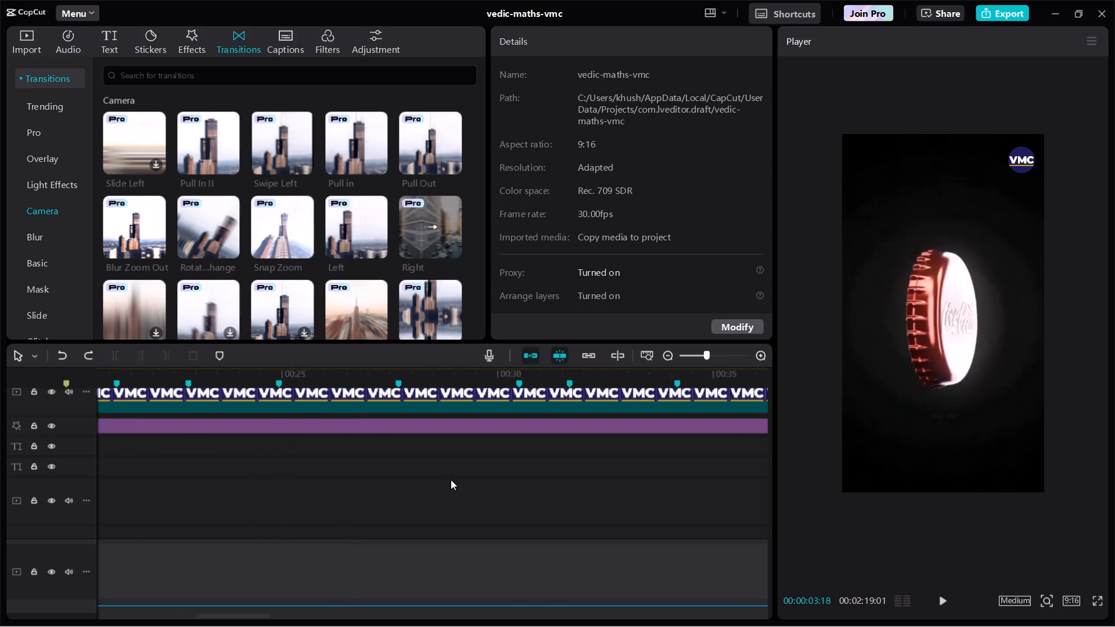
pyautogui.hscroll(-5, 451, 480)
pyautogui.click(452, 469)
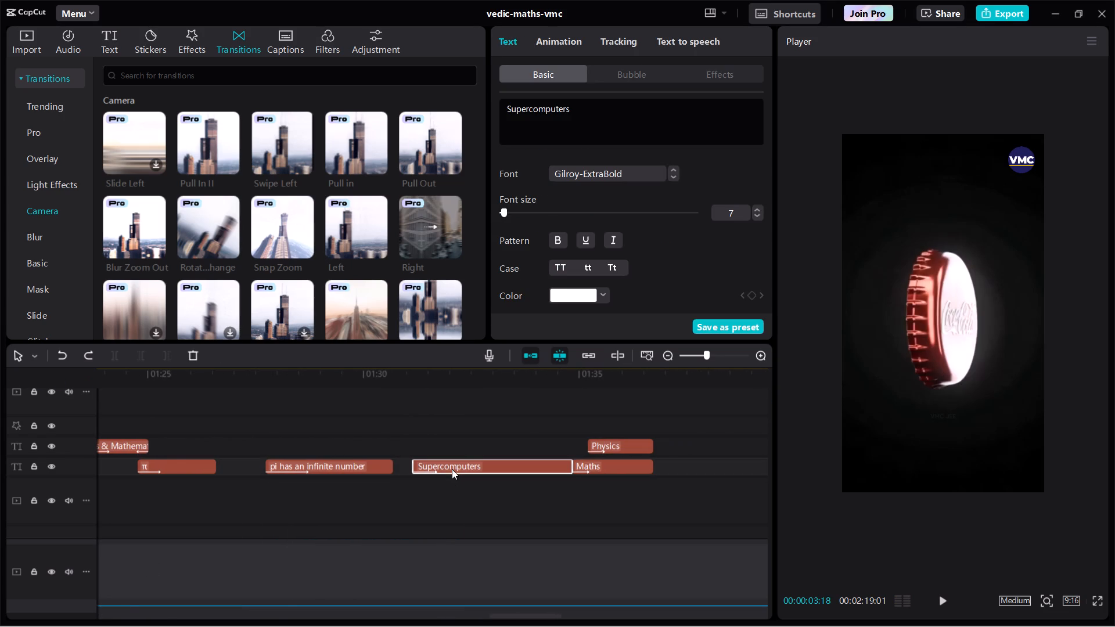
pyautogui.hotkey('ctrl', 'c')
pyautogui.hotkey('ctrl', 'v')
pyautogui.press('space')
pyautogui.press('space')
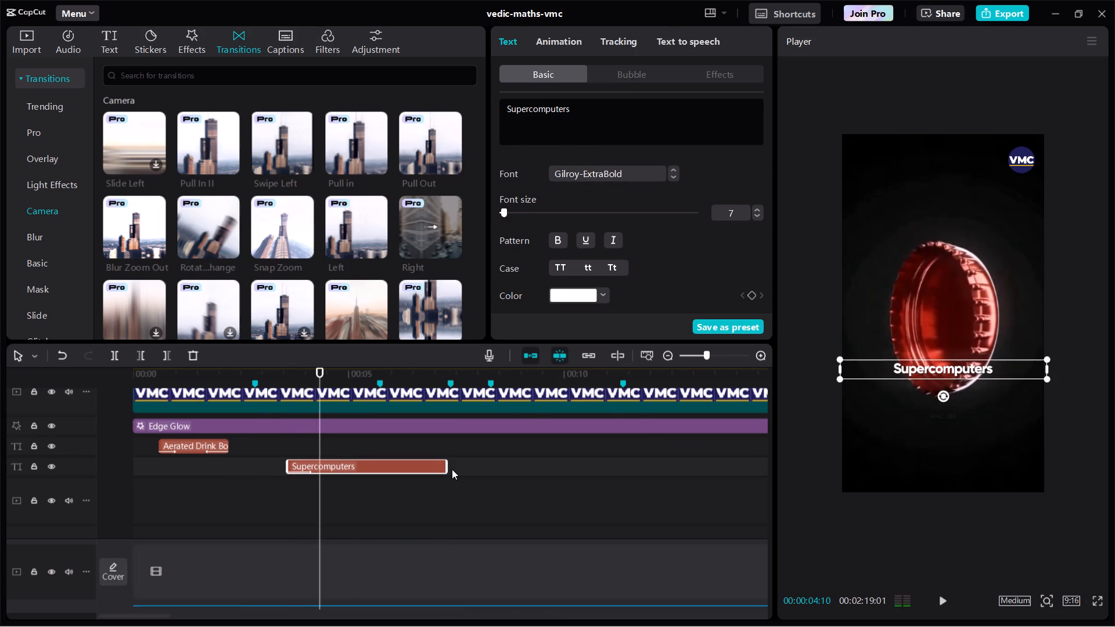
# Copy "exact same number of teeth" from the script in Notepad and replace the pasted title's text with it.
pyautogui.hotkey('alt', 'Tab')
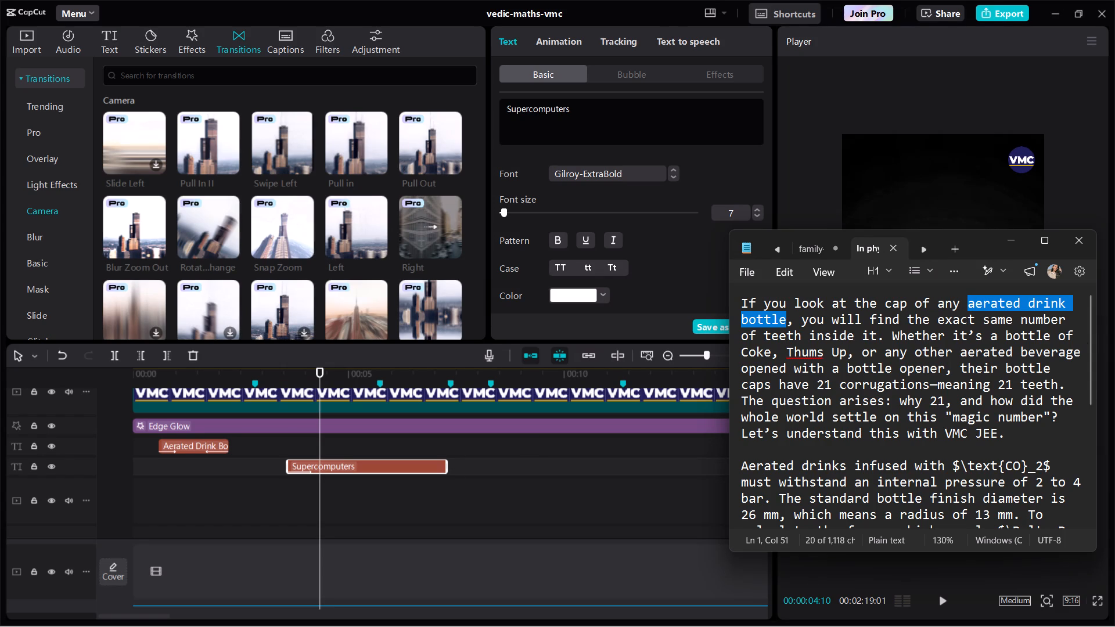
pyautogui.click(963, 321)
pyautogui.moveTo(963, 321); pyautogui.dragTo(790, 340)
pyautogui.hotkey('ctrl', 'c')
pyautogui.click(607, 140)
pyautogui.hotkey('ctrl', 'a')
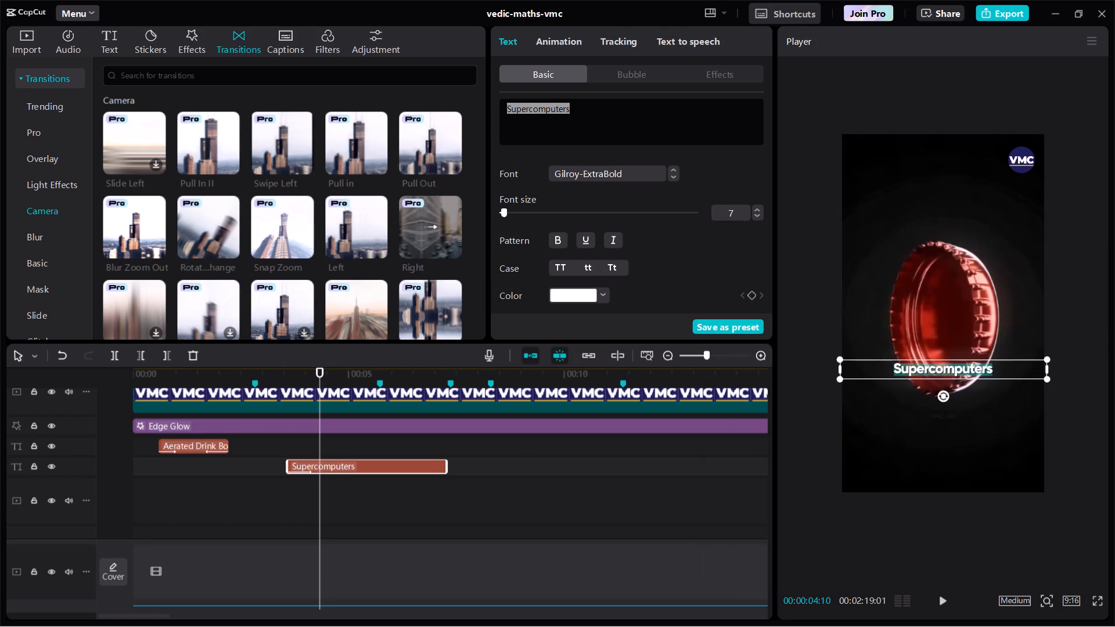
pyautogui.hotkey('ctrl', 'v')
# Trim the end of the "exact same number of teeth" title to about 5.7 s.
pyautogui.click(382, 374)
pyautogui.press('w')
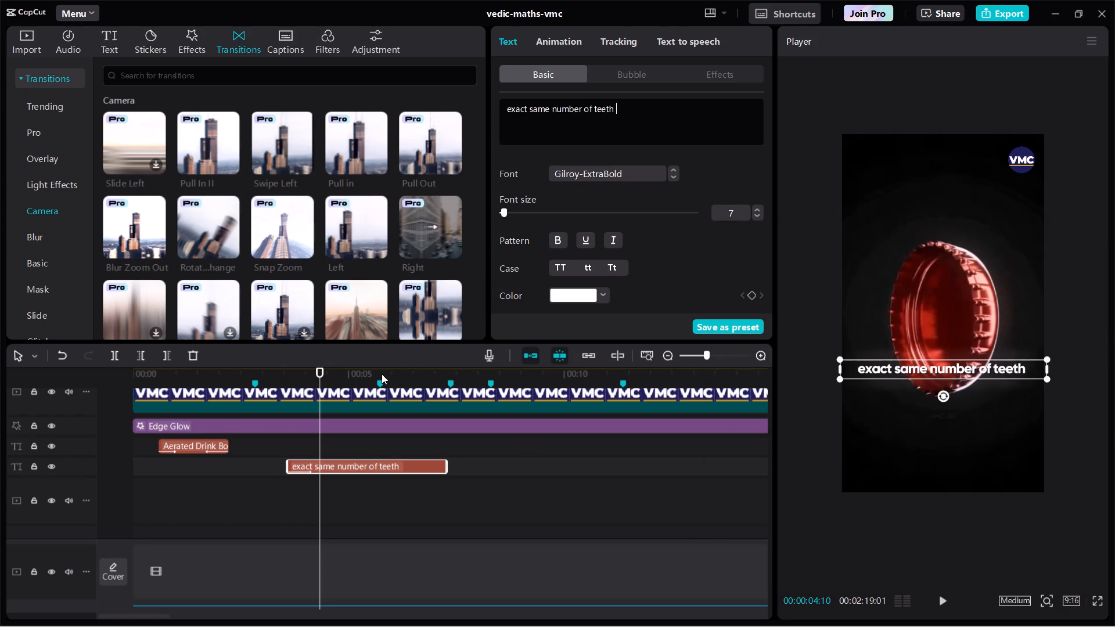
pyautogui.click(359, 373)
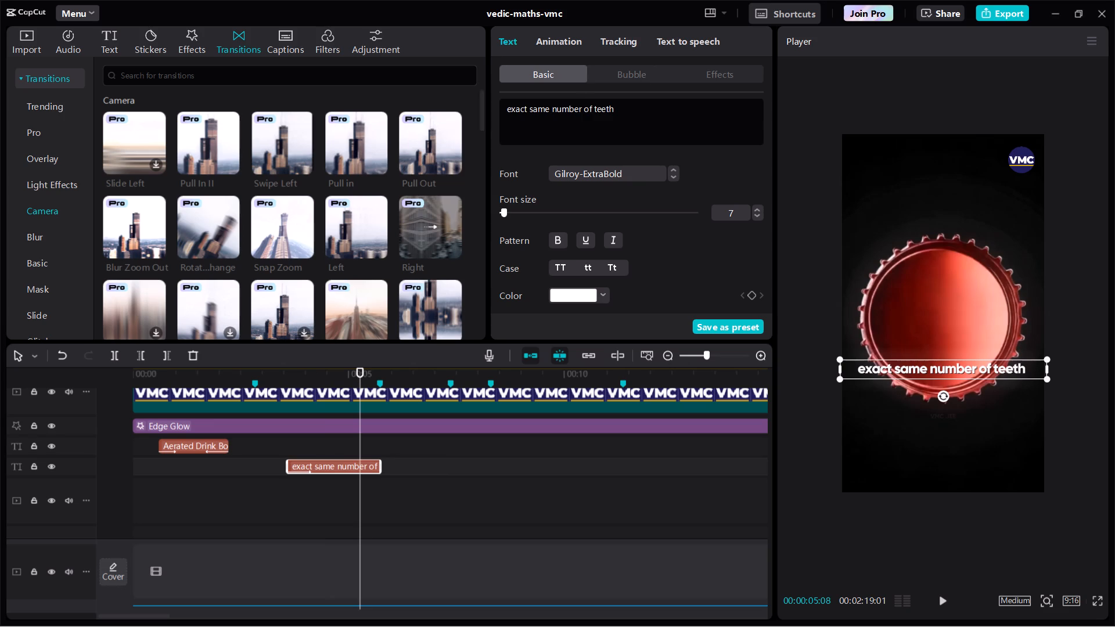
# Break the title into two lines before "of teeth" and centre it above the bottle cap.
pyautogui.click(584, 111)
pyautogui.press('BackSpace')
pyautogui.press('Return')
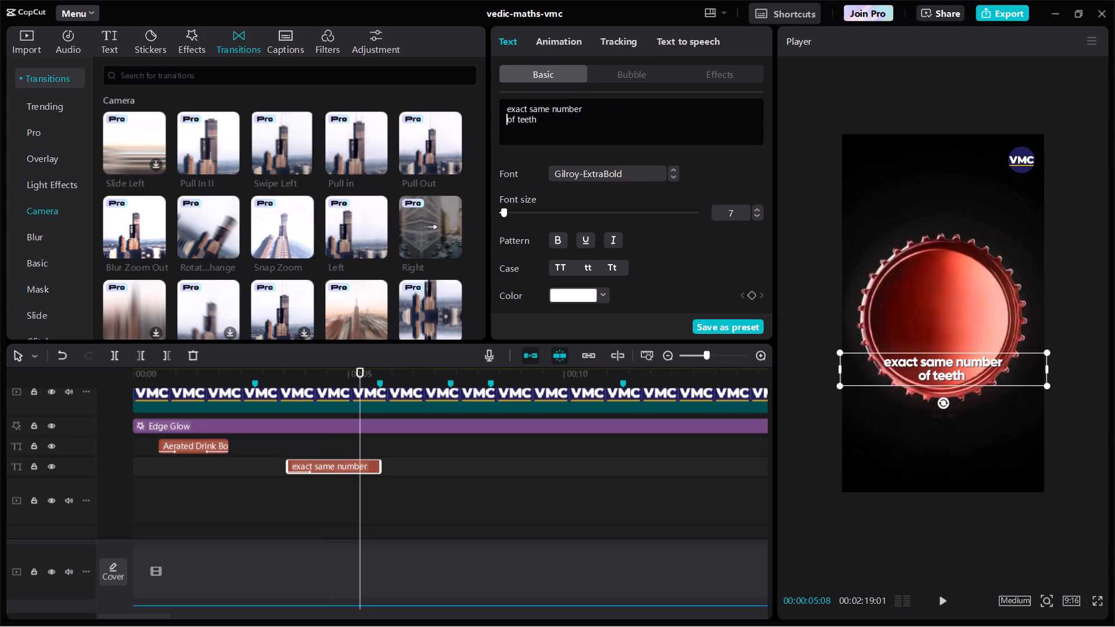
pyautogui.moveTo(914, 356); pyautogui.dragTo(901, 186)
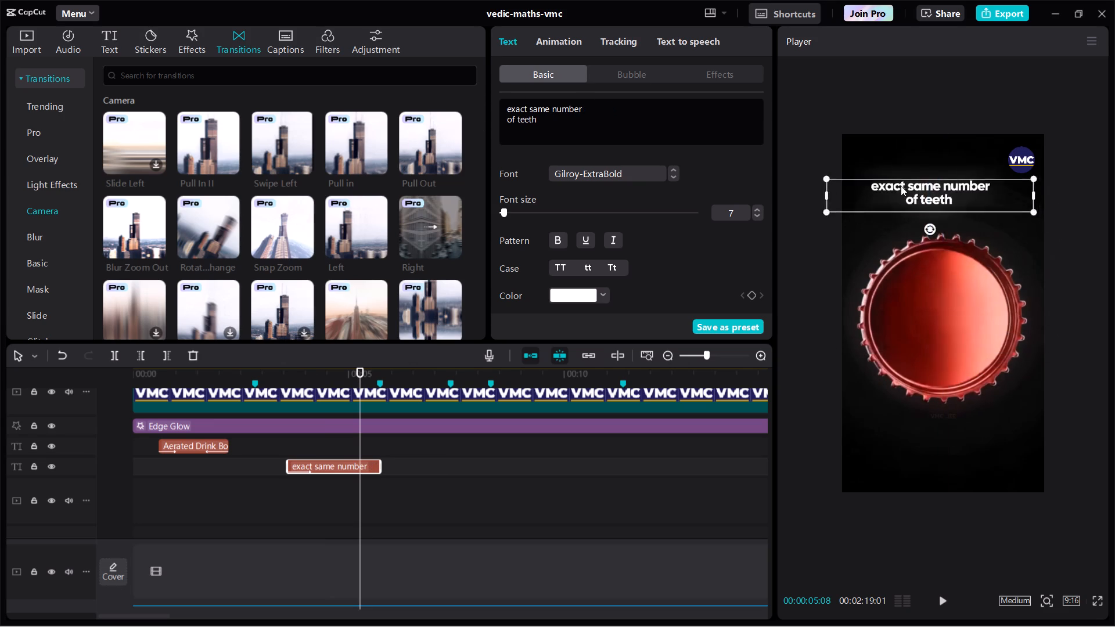
pyautogui.moveTo(901, 186); pyautogui.dragTo(916, 193)
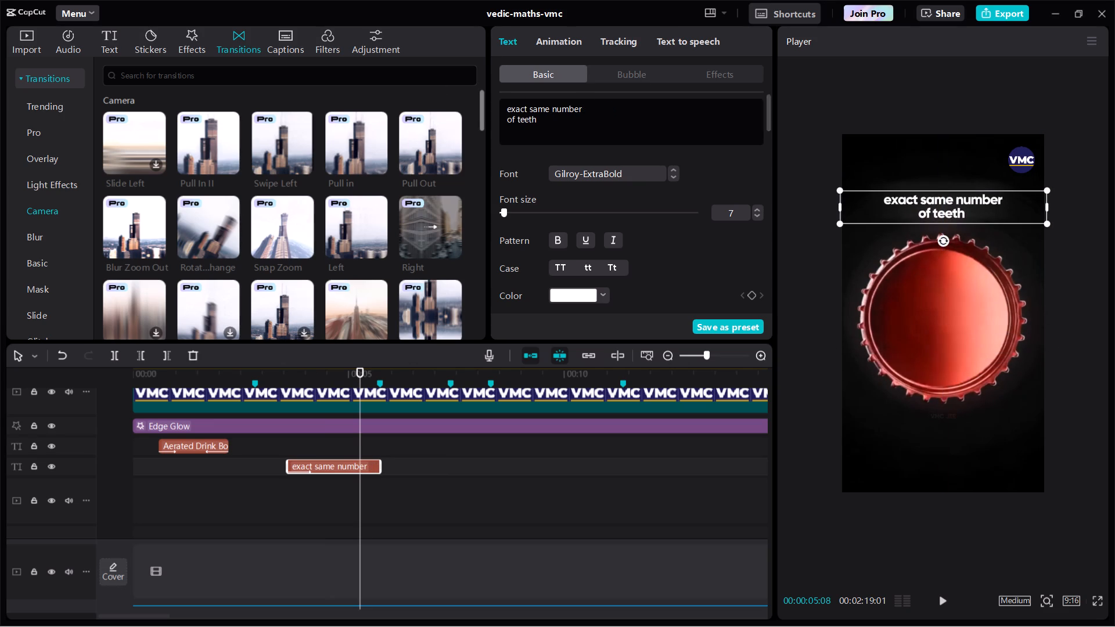
# Capitalise the title's first word to "Exact", shrink the title slightly and nudge it up.
pyautogui.doubleClick(515, 111)
pyautogui.click(611, 262)
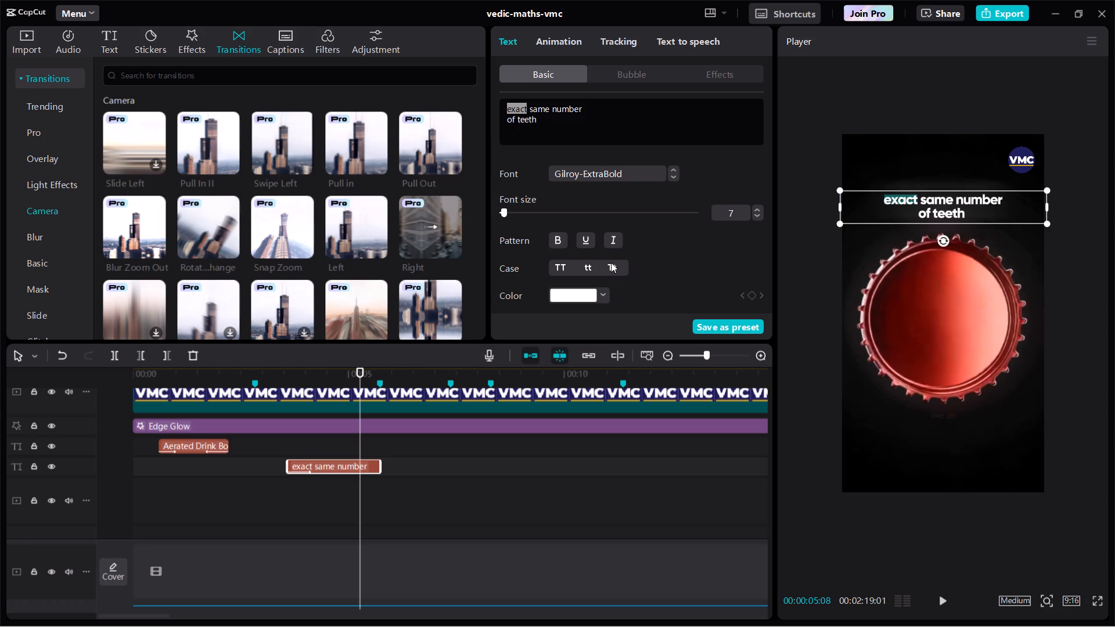
pyautogui.keyDown('alt'); pyautogui.moveTo(1048, 219); pyautogui.dragTo(1023, 214); pyautogui.keyUp('alt')
pyautogui.moveTo(969, 203); pyautogui.dragTo(970, 196)
# Colour the words "of teeth" yellow F0FF00 and remove the trailing space after them.
pyautogui.tripleClick(526, 126)
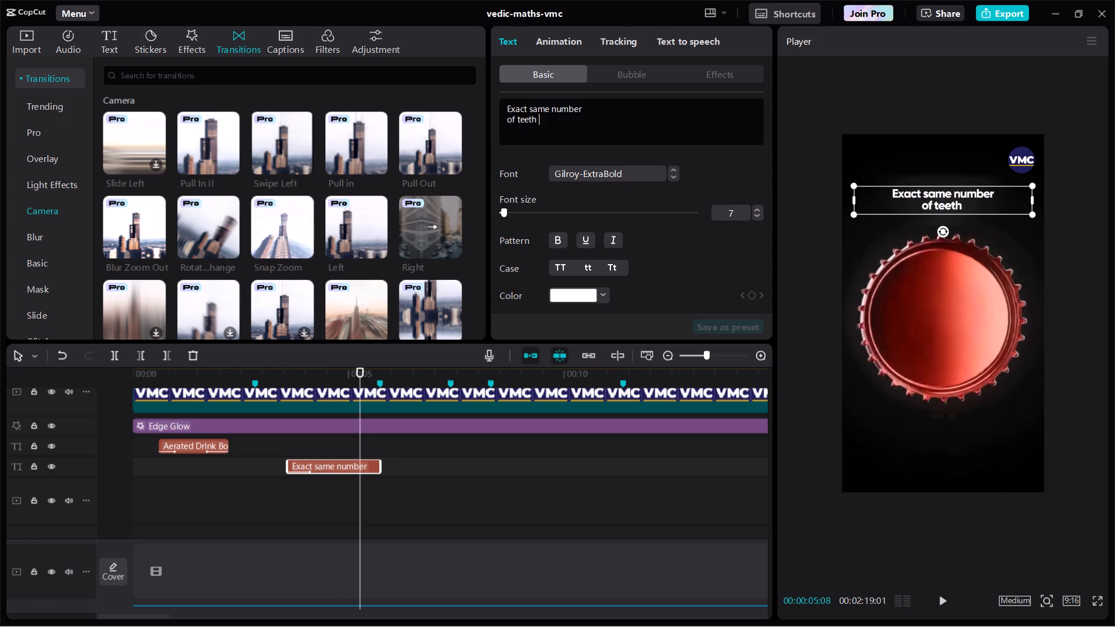
pyautogui.click(574, 297)
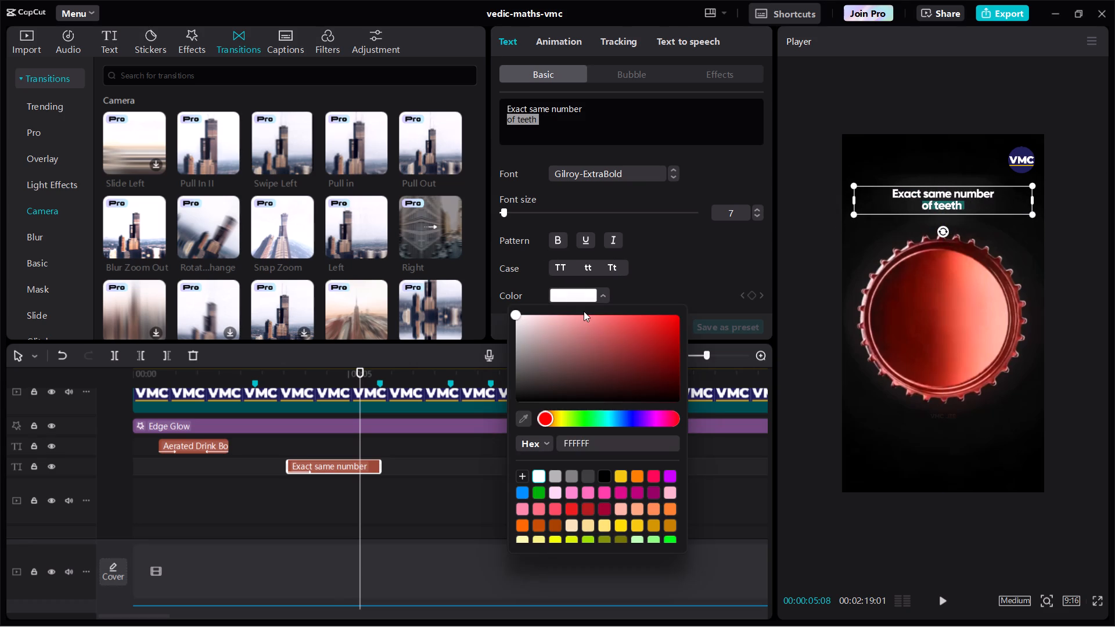
pyautogui.click(556, 540)
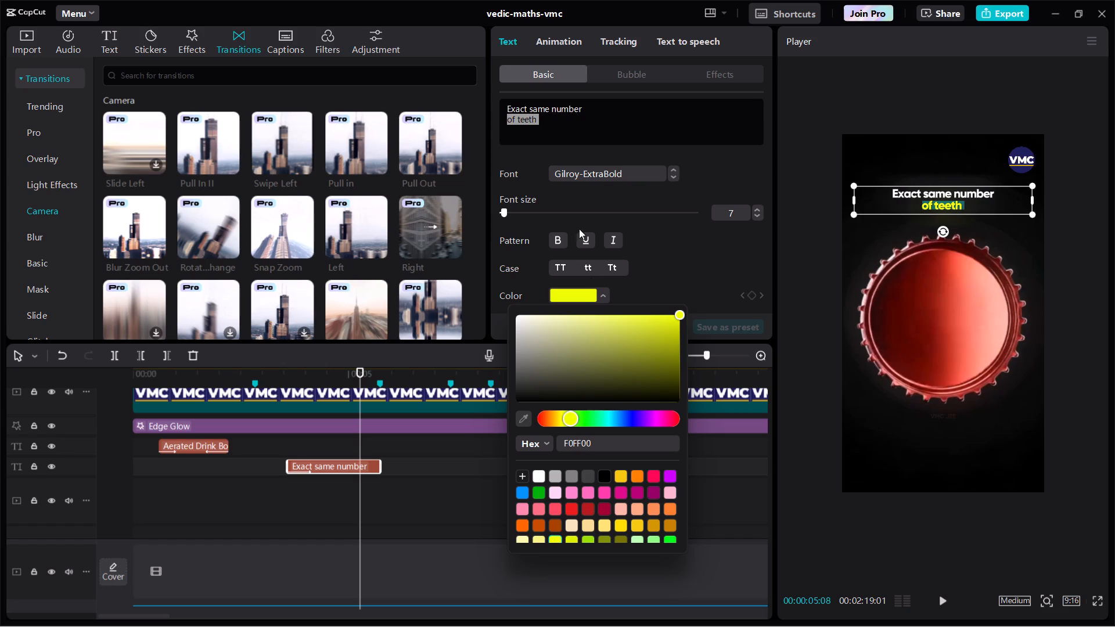
pyautogui.click(574, 131)
pyautogui.press('BackSpace')
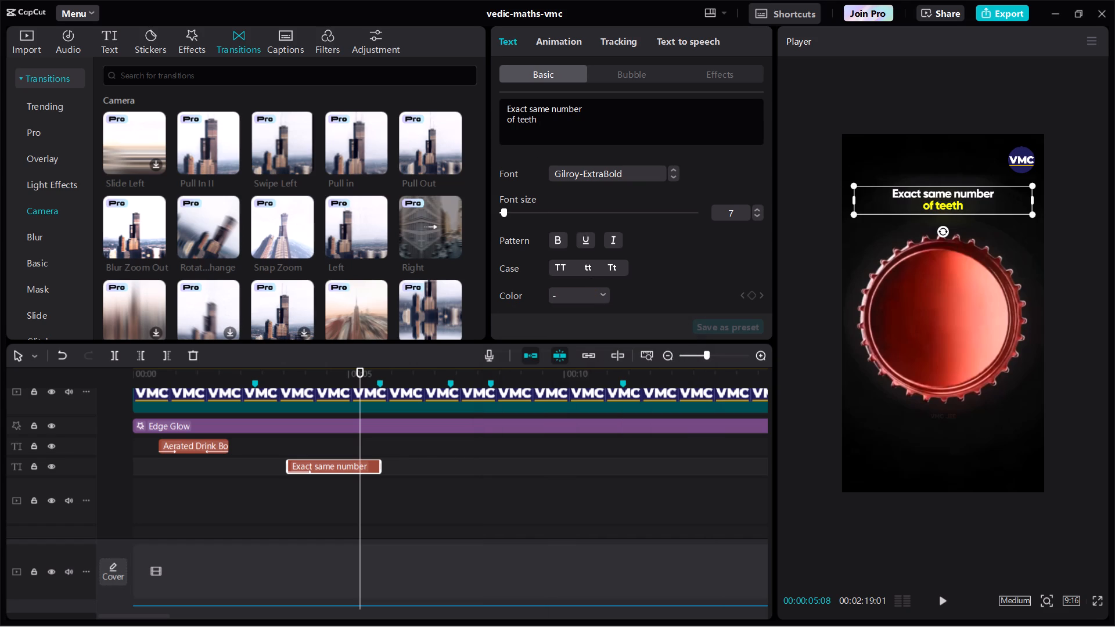
# Play back the Exact same number of teeth title to check its entrance and look.
pyautogui.click(311, 485)
pyautogui.moveTo(311, 485); pyautogui.dragTo(294, 482)
pyautogui.press('space')
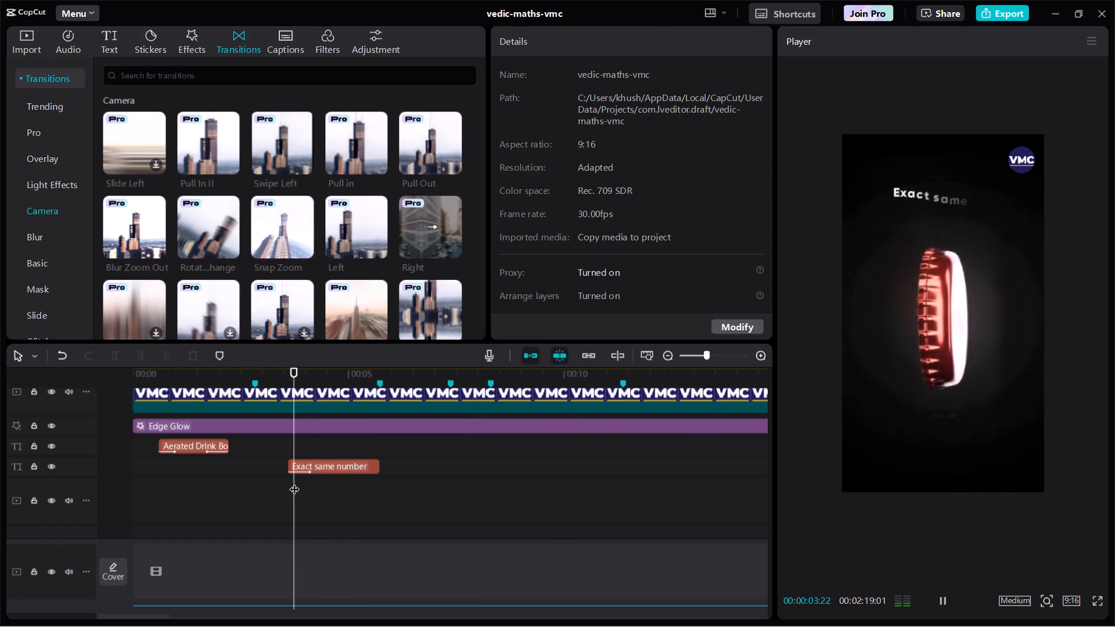
pyautogui.press('space')
# Apply the Type 2 in animation to the Exact same number of teeth title.
pyautogui.moveTo(255, 487); pyautogui.dragTo(359, 463)
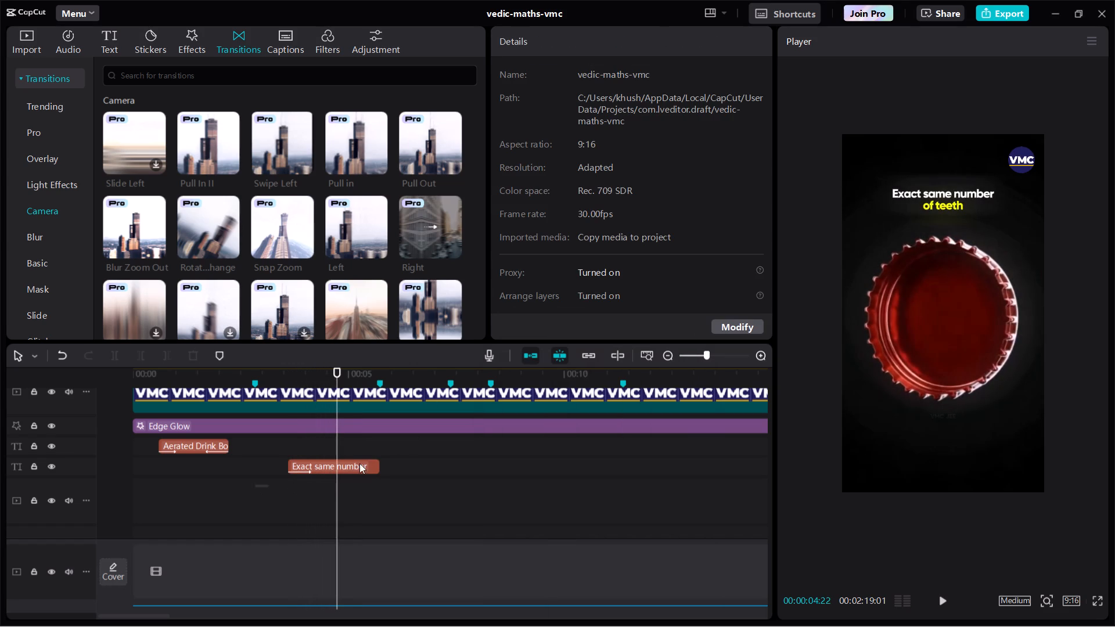
pyautogui.moveTo(359, 463); pyautogui.dragTo(364, 460)
pyautogui.click(563, 49)
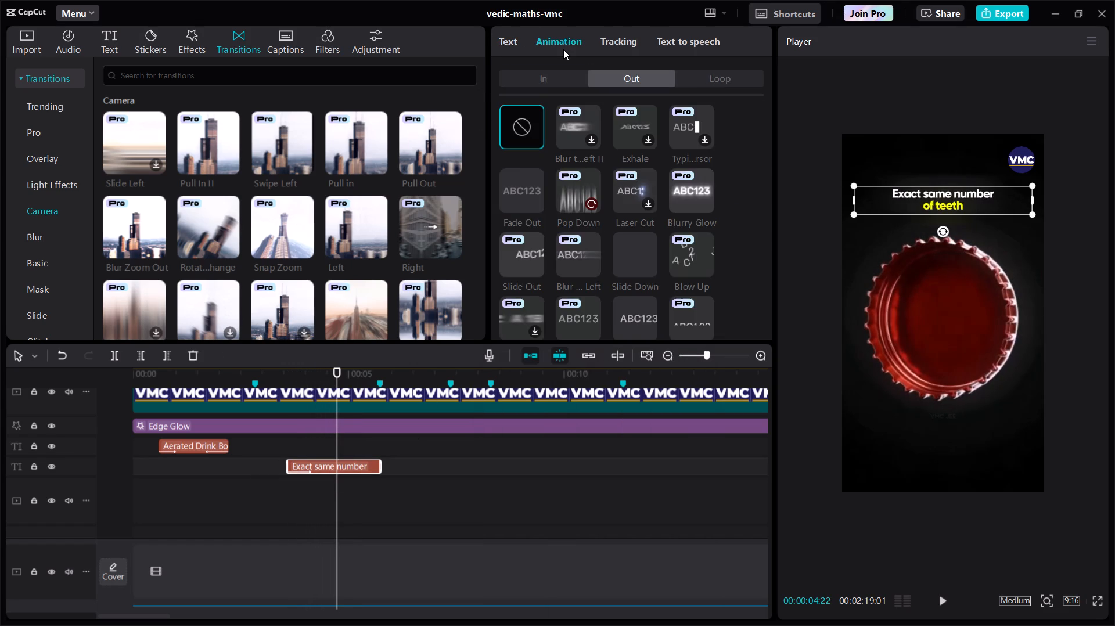
pyautogui.click(534, 77)
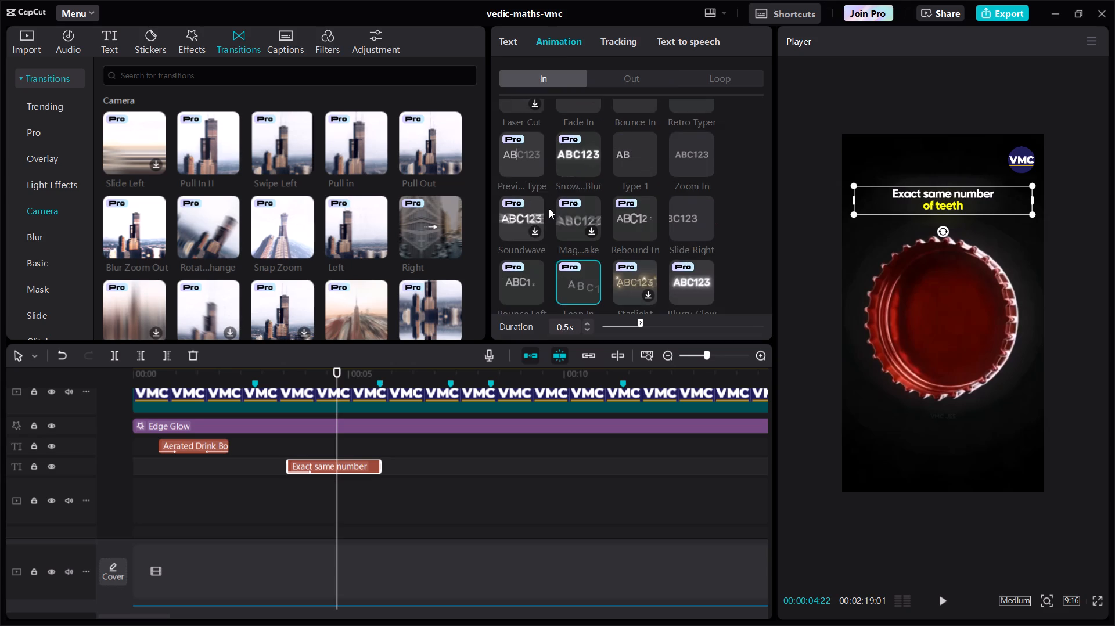
pyautogui.scroll(-1, 549, 208)
pyautogui.click(512, 154)
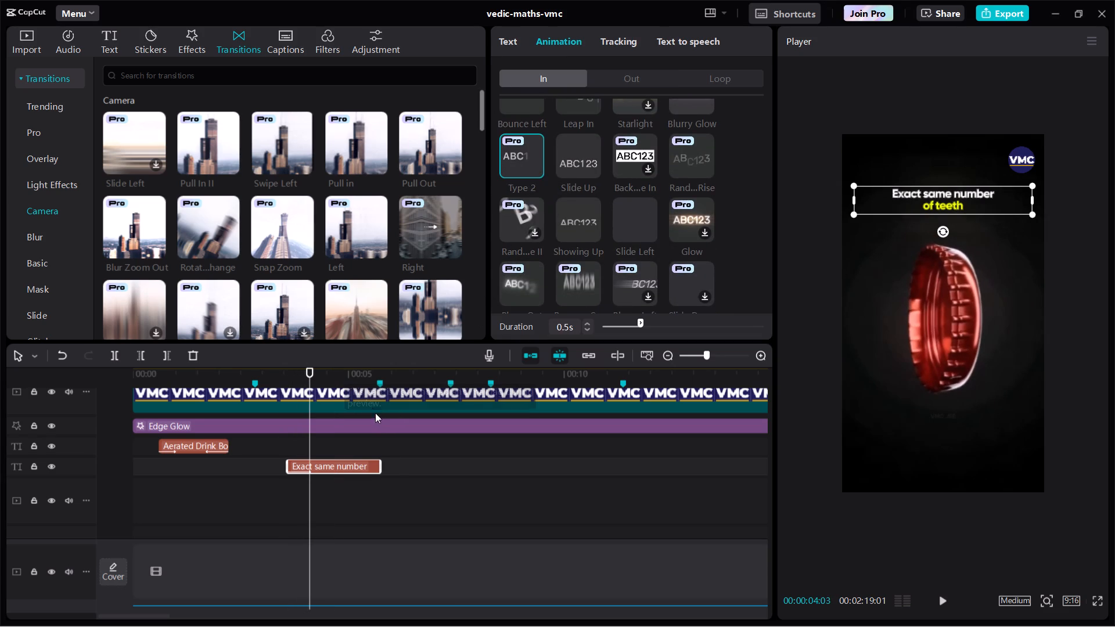
# Play from about 3 s to check the Exact same number of teeth title with its new animation.
pyautogui.click(259, 433)
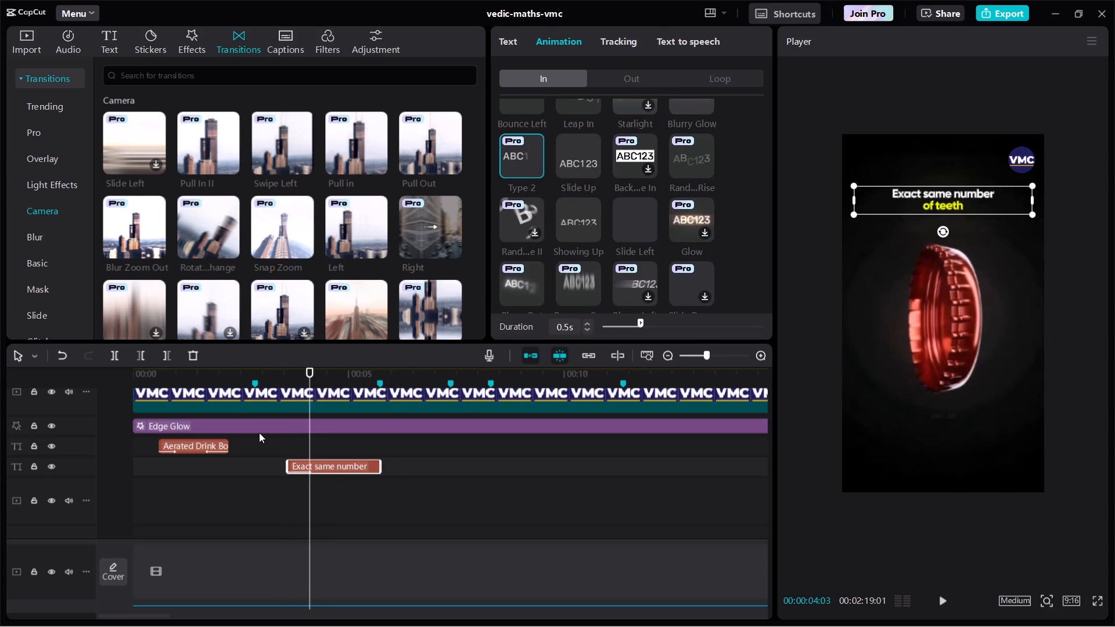
pyautogui.click(257, 438)
pyautogui.click(255, 456)
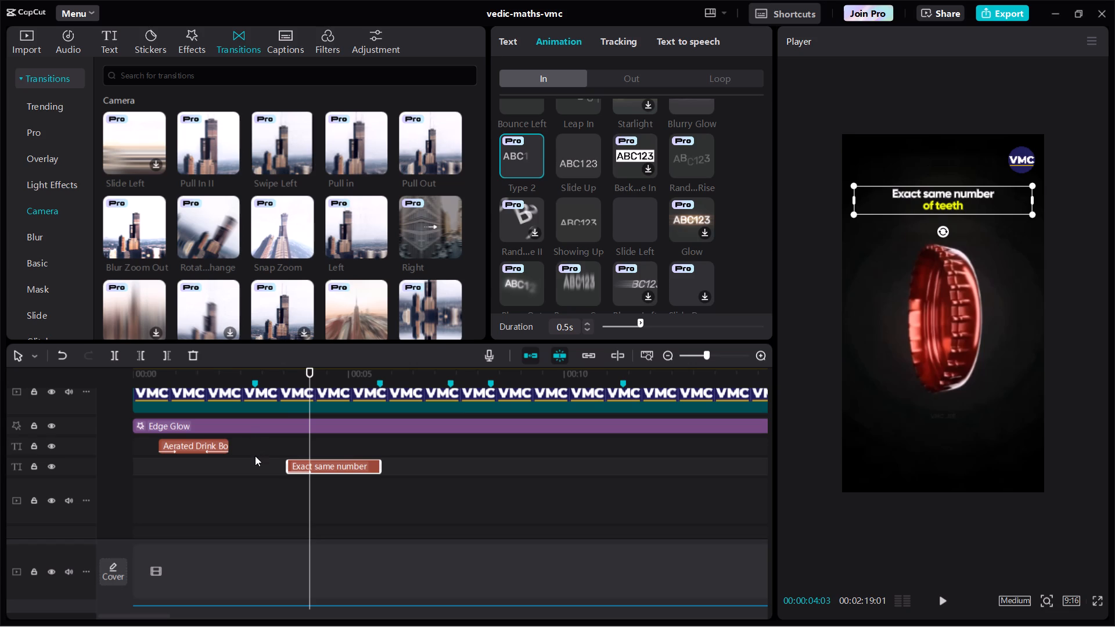
pyautogui.click(255, 456)
pyautogui.doubleClick(260, 448)
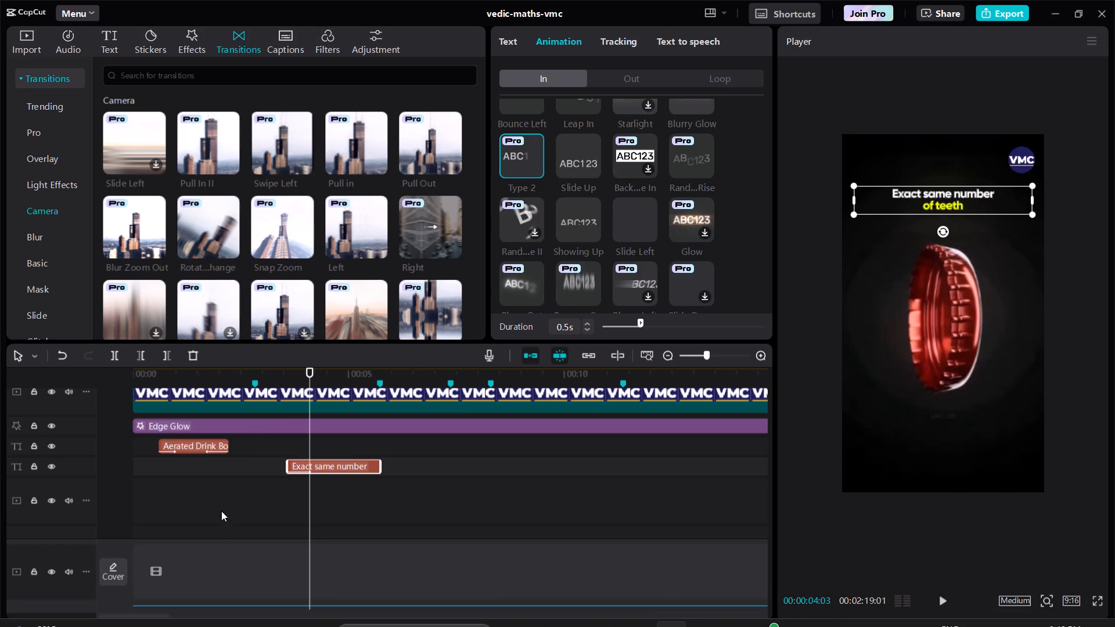
pyautogui.click(269, 486)
pyautogui.moveTo(269, 486); pyautogui.dragTo(256, 481)
pyautogui.press('space')
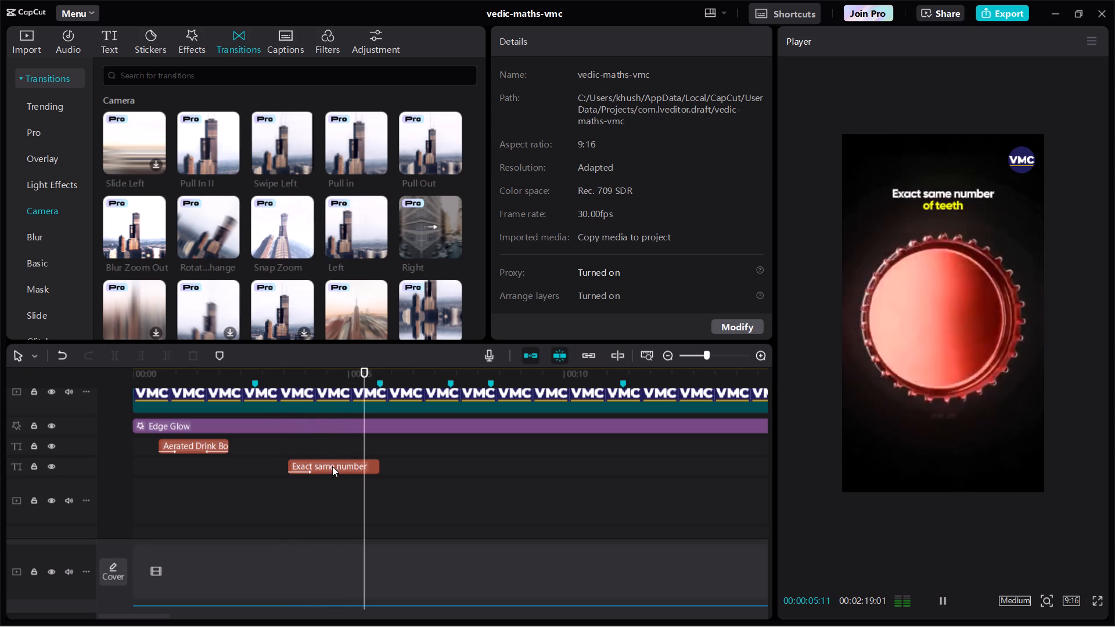
# Play on past the 11 s marker and paste the Supercomputers title at about 12.7 s.
pyautogui.click(584, 454)
pyautogui.moveTo(584, 454); pyautogui.dragTo(630, 456)
pyautogui.moveTo(630, 456); pyautogui.dragTo(618, 457)
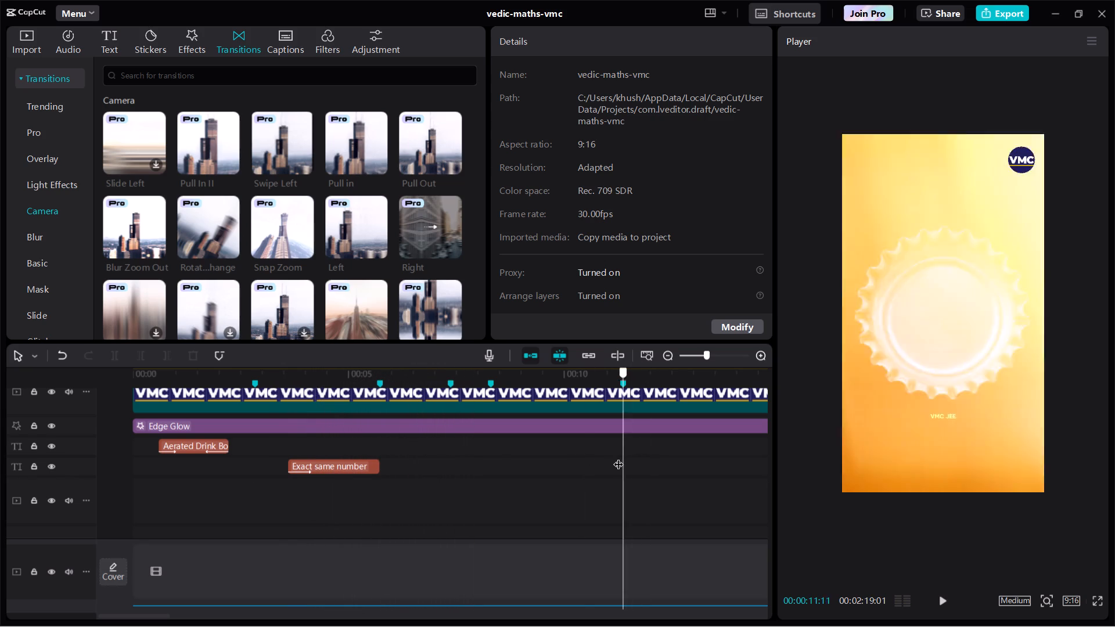
pyautogui.hscroll(-1, 618, 457)
pyautogui.press('space')
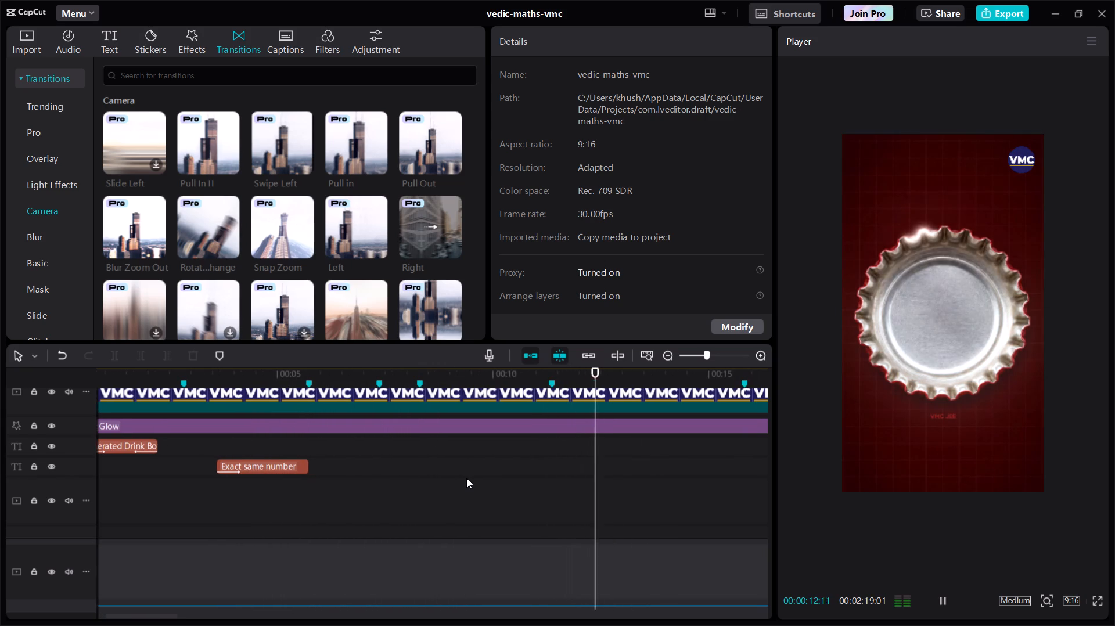
pyautogui.hotkey('ctrl', 'v')
# Copy "21 corrugations" from the script in Notepad and replace the newly pasted title's text with it.
pyautogui.hotkey('alt', 'Tab')
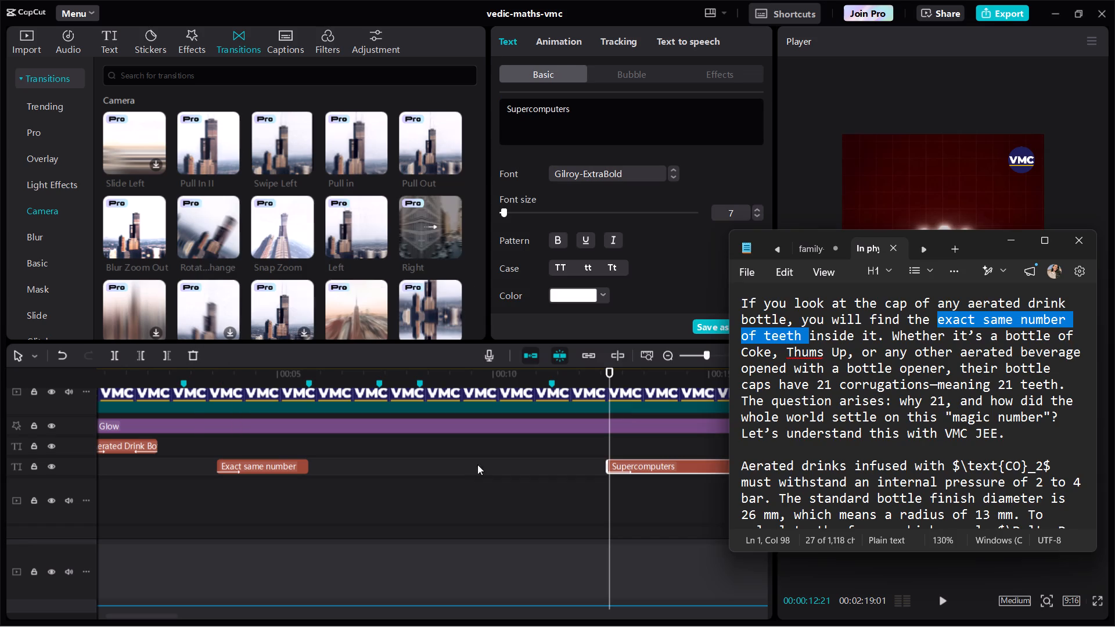
pyautogui.click(822, 383)
pyautogui.moveTo(822, 383); pyautogui.dragTo(875, 383)
pyautogui.hotkey('ctrl', 'c')
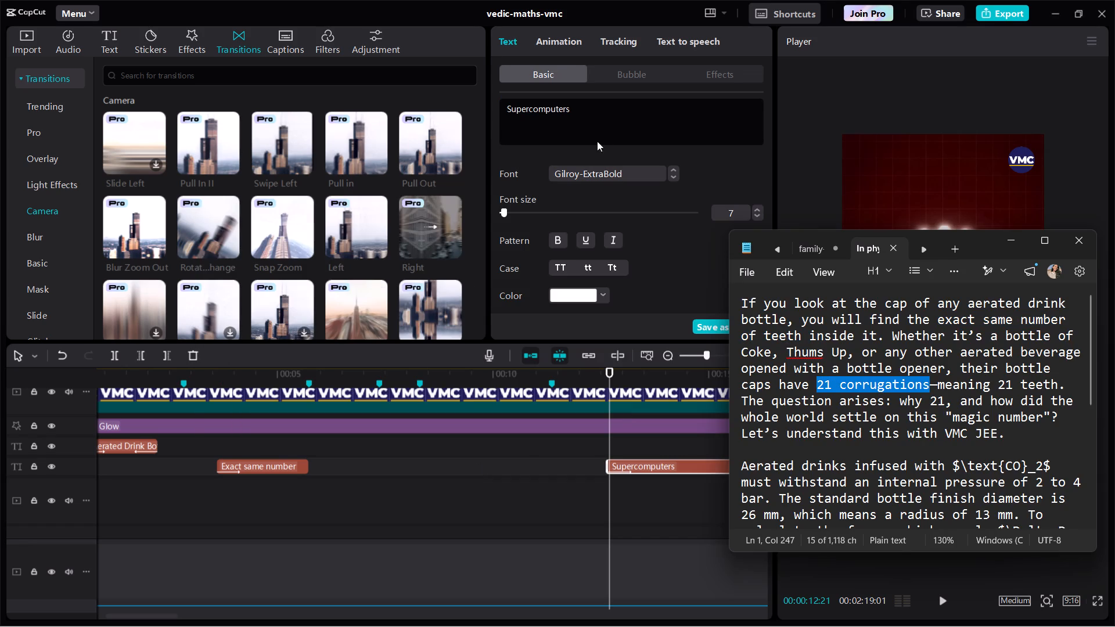
pyautogui.click(589, 138)
pyautogui.hotkey('ctrl', 'a')
pyautogui.hotkey('ctrl', 'v')
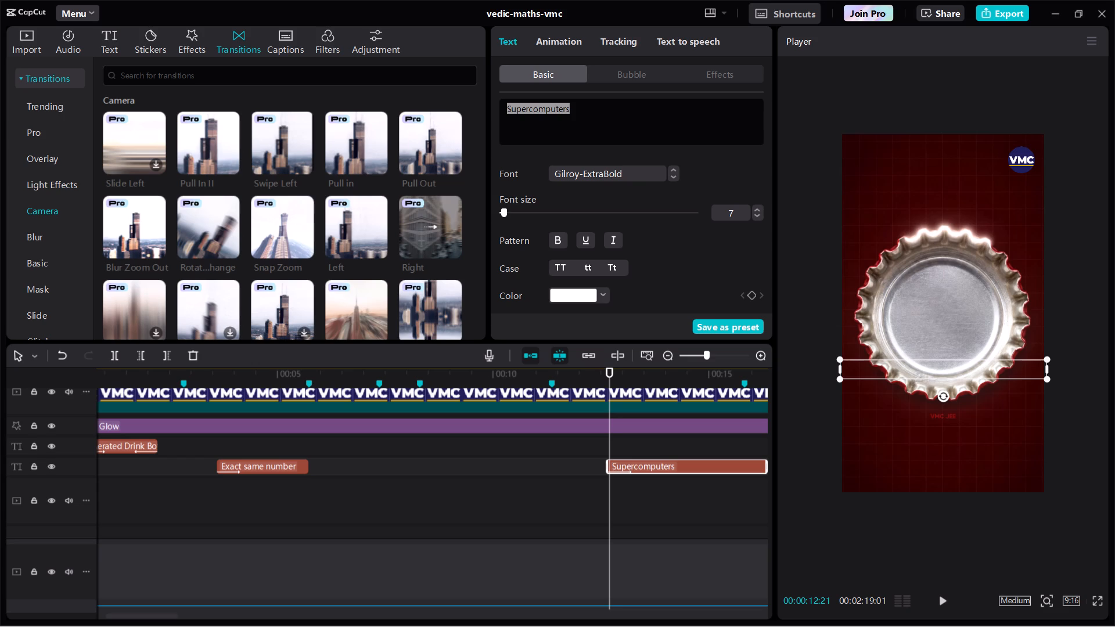
# Move the 21 corrugations title to the centre above the bottle cap and preview it.
pyautogui.click(612, 491)
pyautogui.press('space')
pyautogui.press('space')
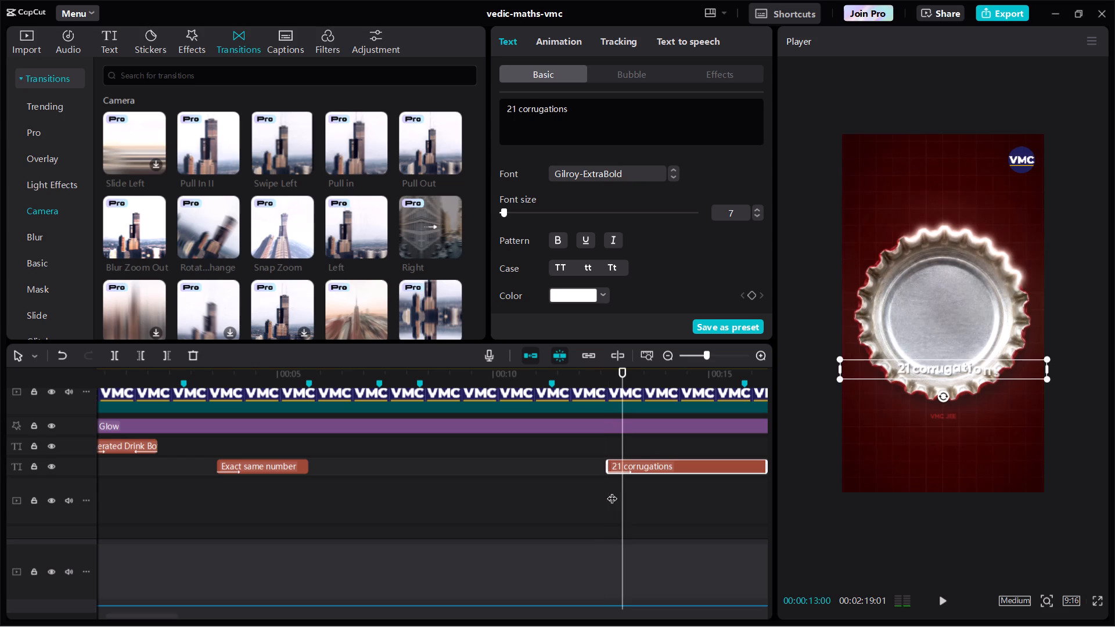
pyautogui.moveTo(915, 372); pyautogui.dragTo(911, 197)
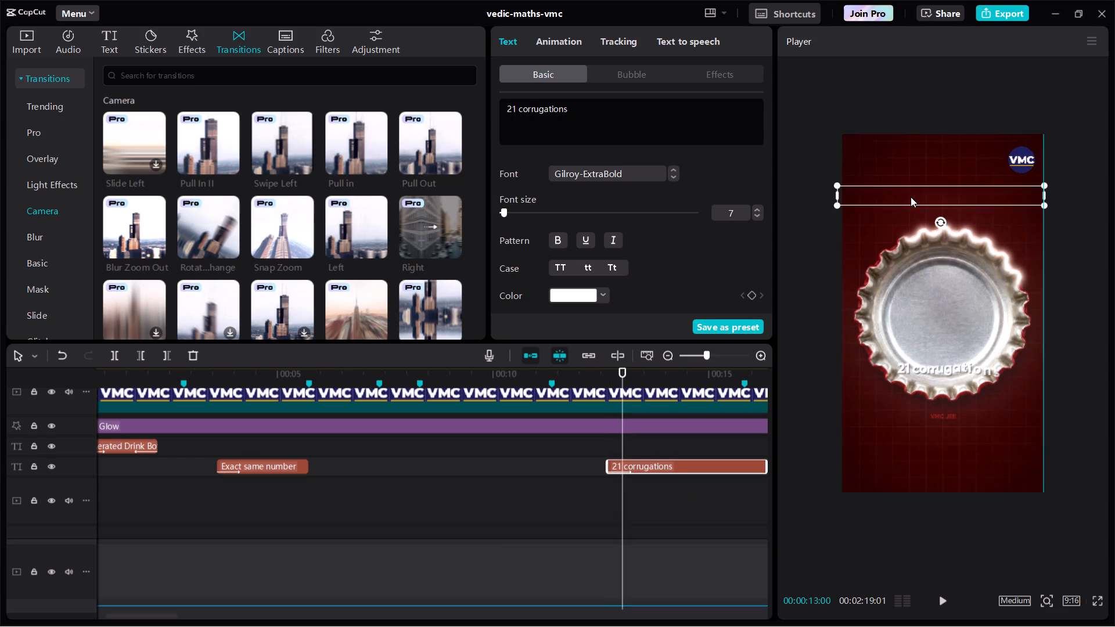
pyautogui.moveTo(911, 197); pyautogui.dragTo(916, 199)
pyautogui.press('space')
pyautogui.press('space')
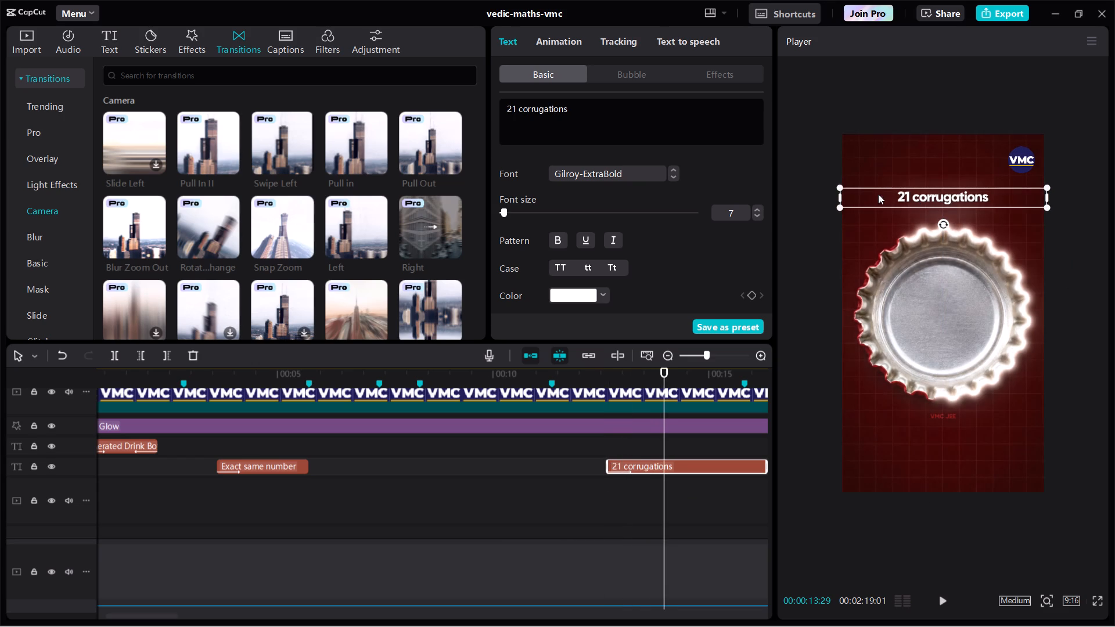
# Change the 21 corrugations title to title case.
pyautogui.click(620, 265)
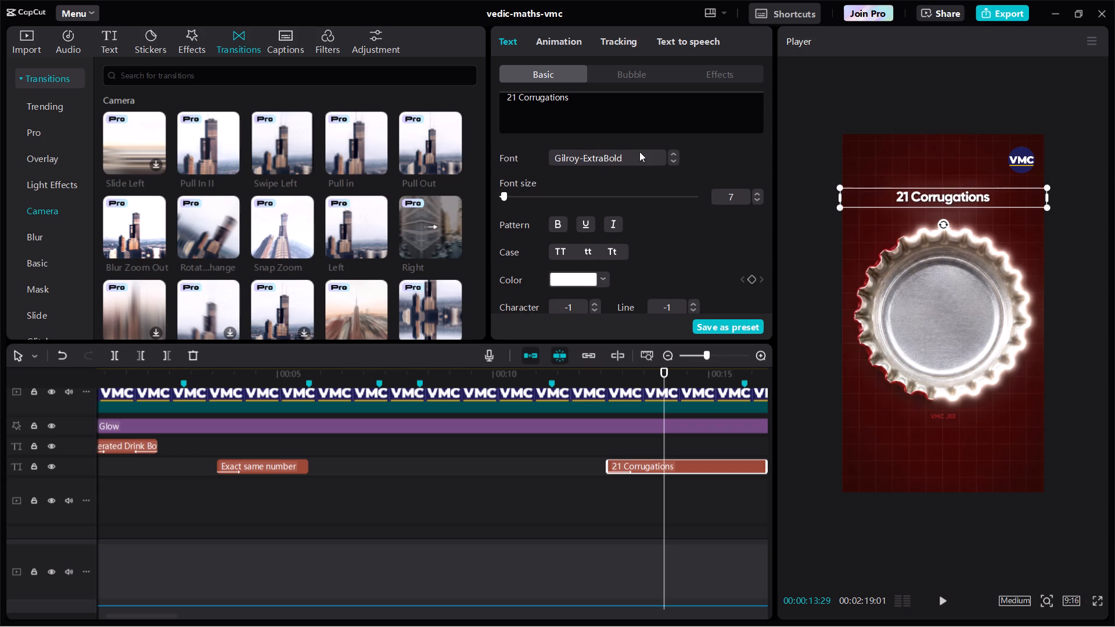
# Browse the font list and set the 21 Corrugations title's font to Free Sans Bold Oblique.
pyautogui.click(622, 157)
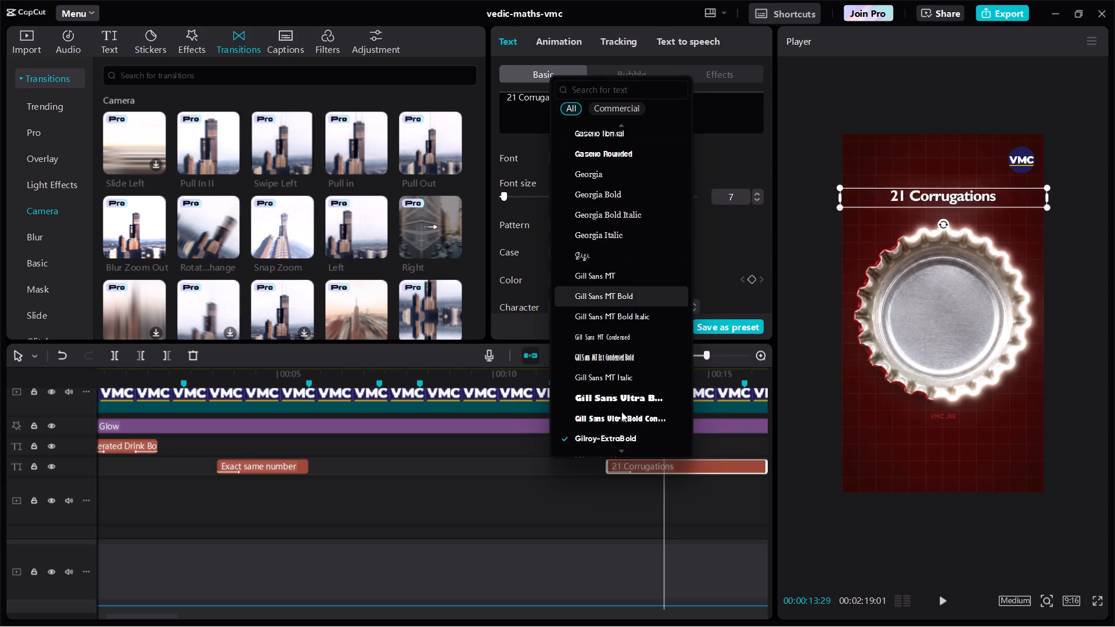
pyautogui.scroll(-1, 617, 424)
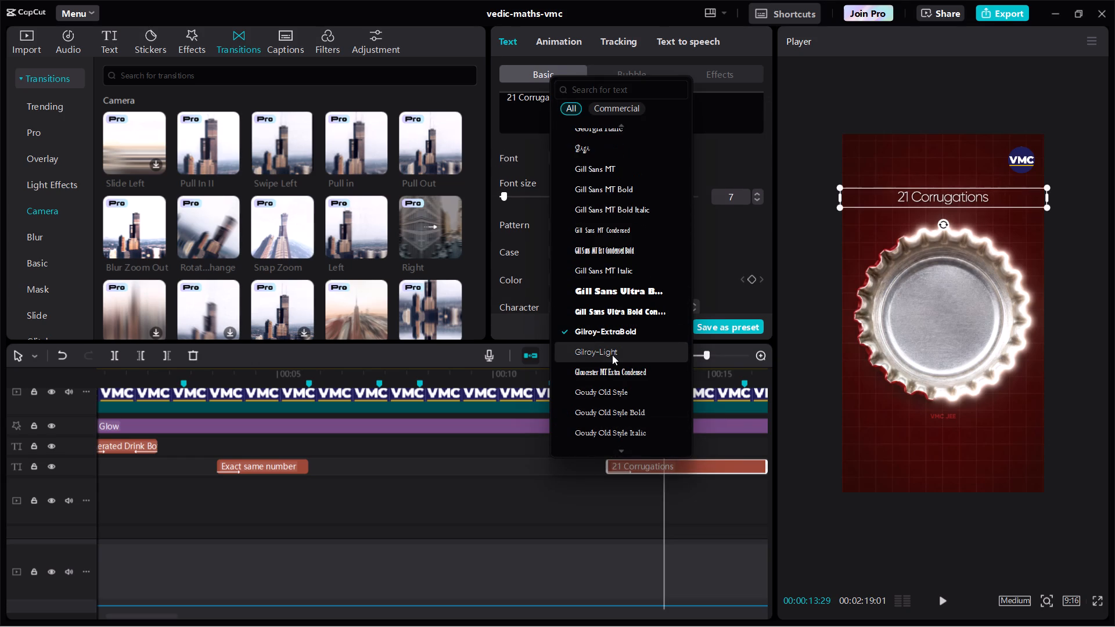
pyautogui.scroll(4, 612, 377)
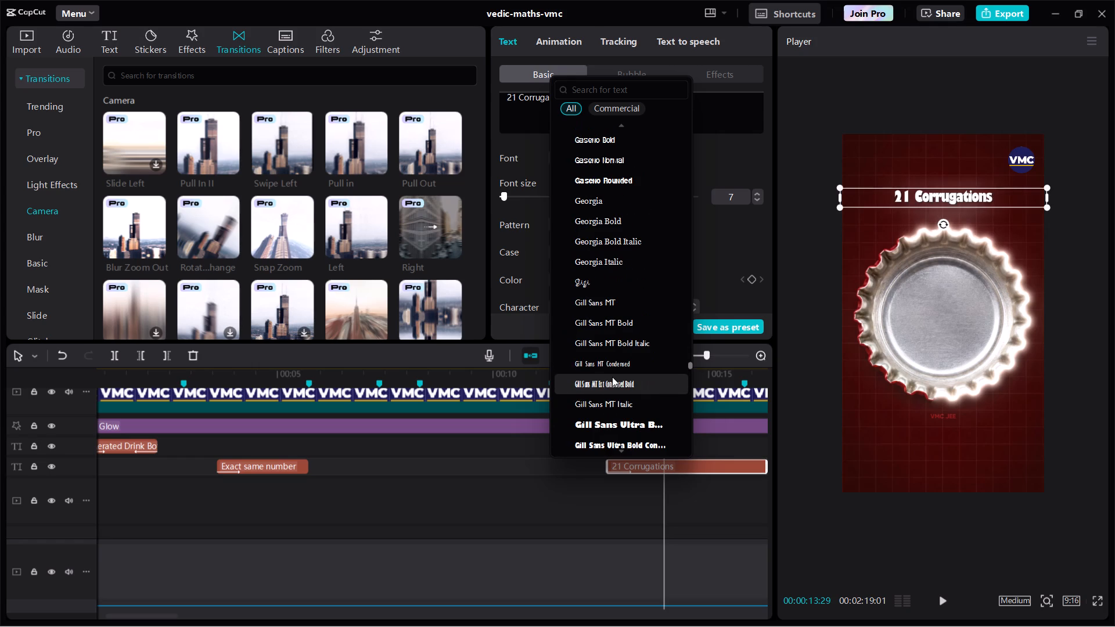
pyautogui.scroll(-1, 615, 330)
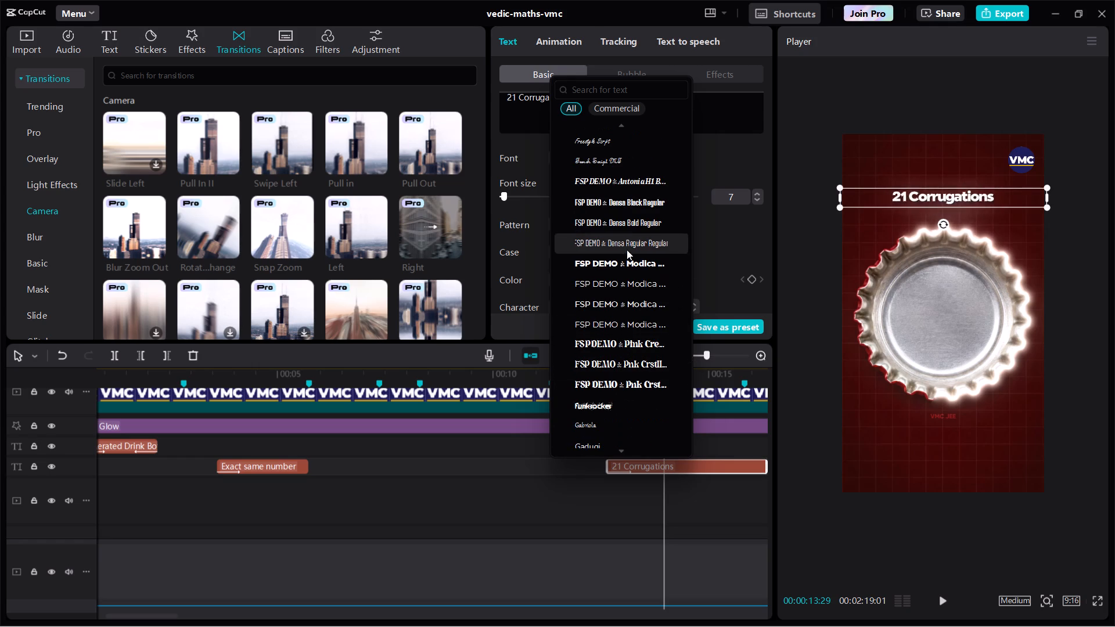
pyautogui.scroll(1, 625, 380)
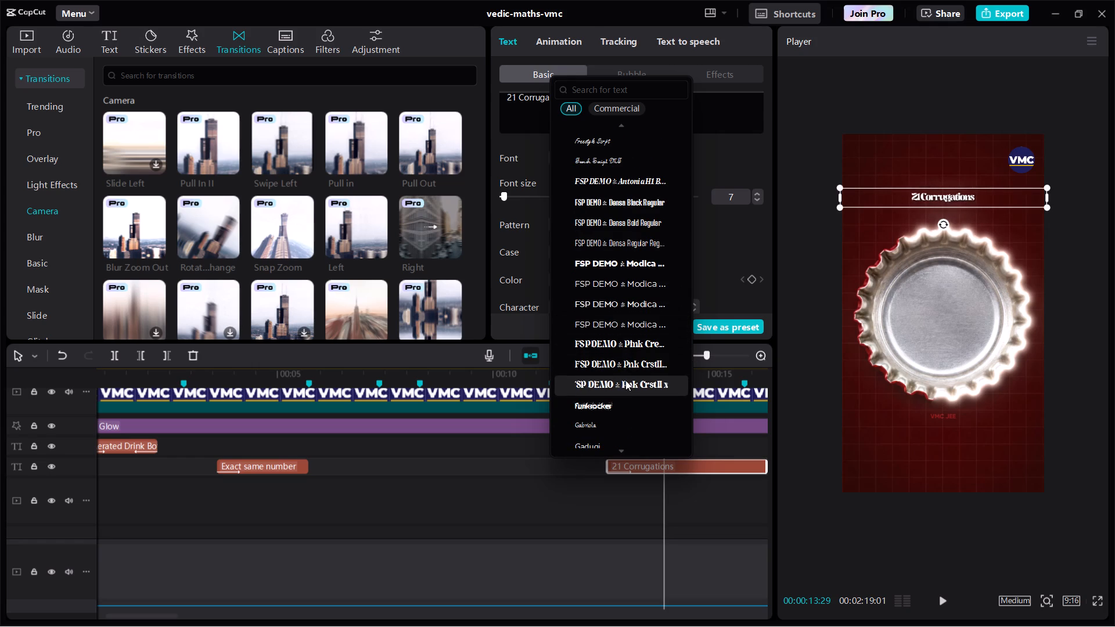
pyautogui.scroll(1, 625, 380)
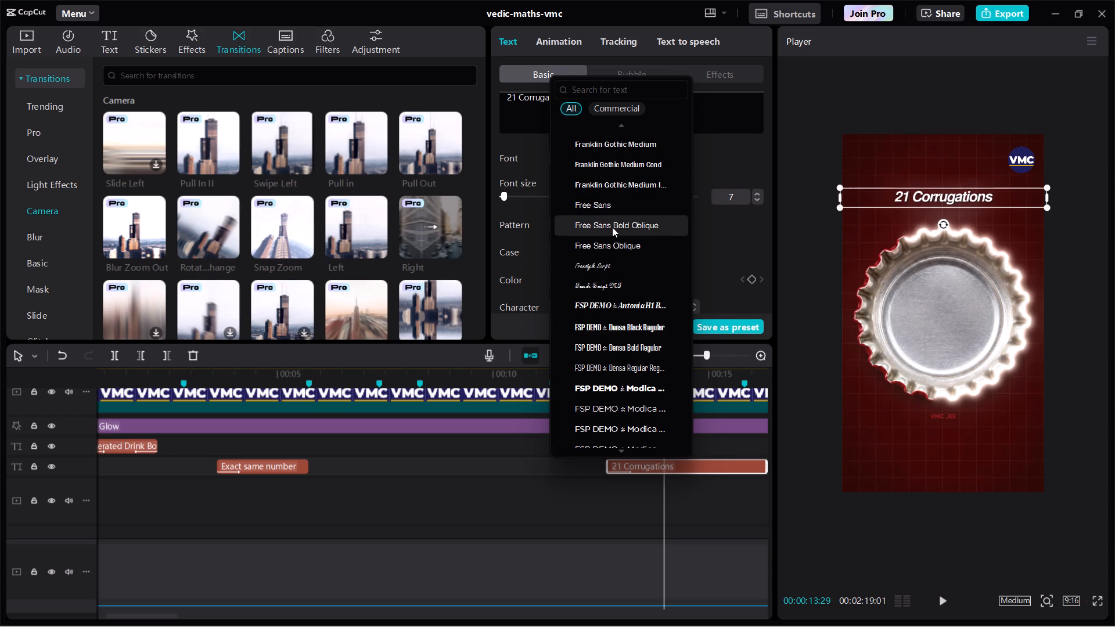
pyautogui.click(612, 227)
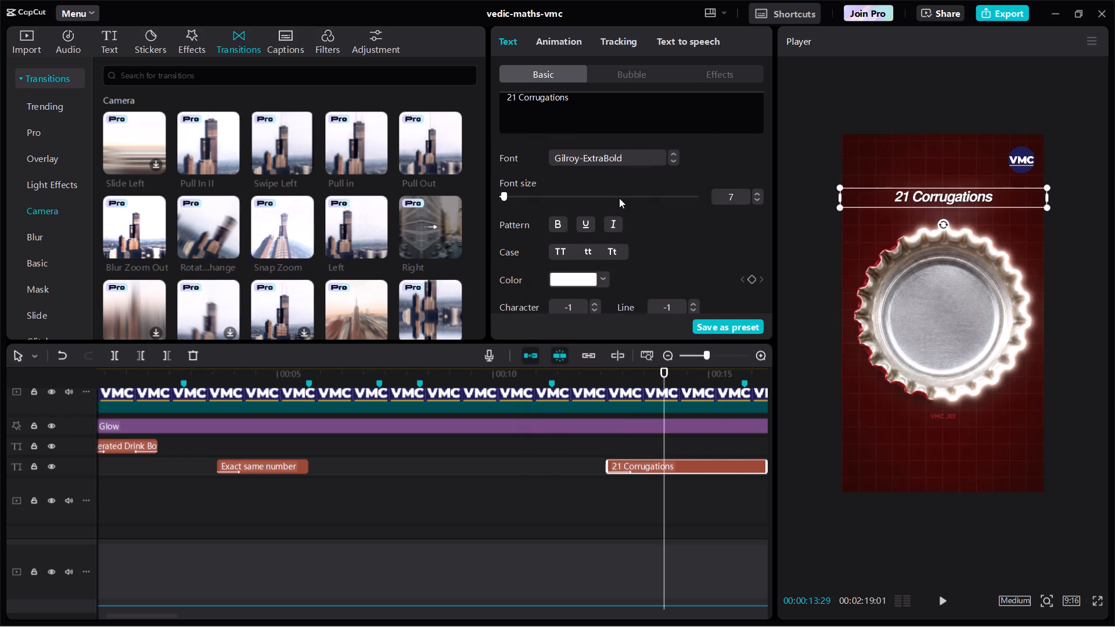
# Set the 21 Corrugations title's font to Gilroy-Bold from the system fonts.
pyautogui.click(596, 156)
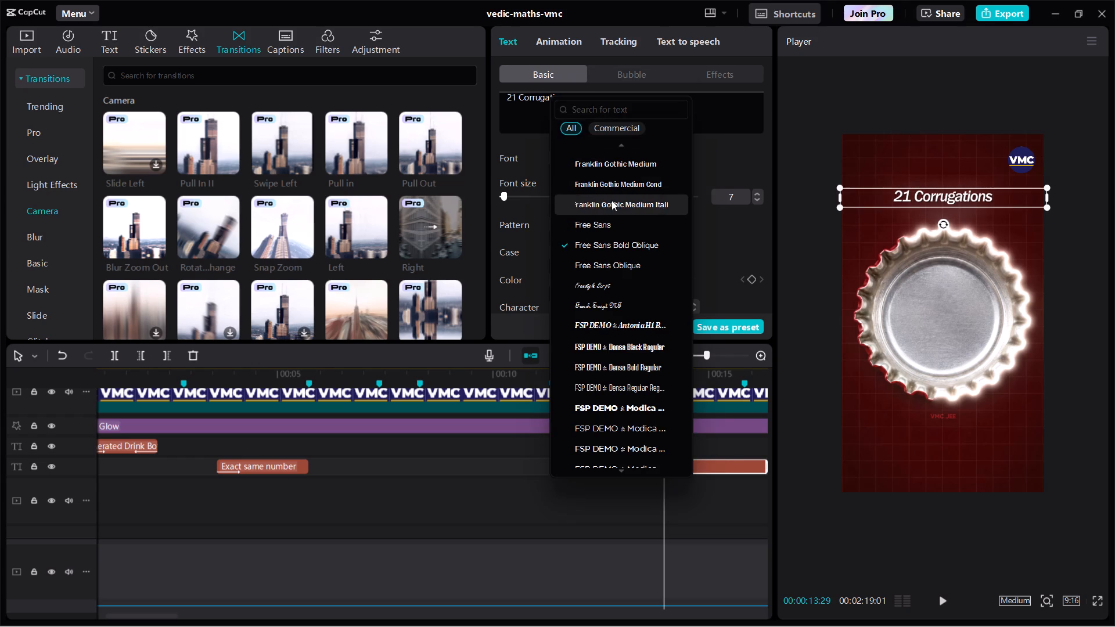
pyautogui.scroll(4, 612, 200)
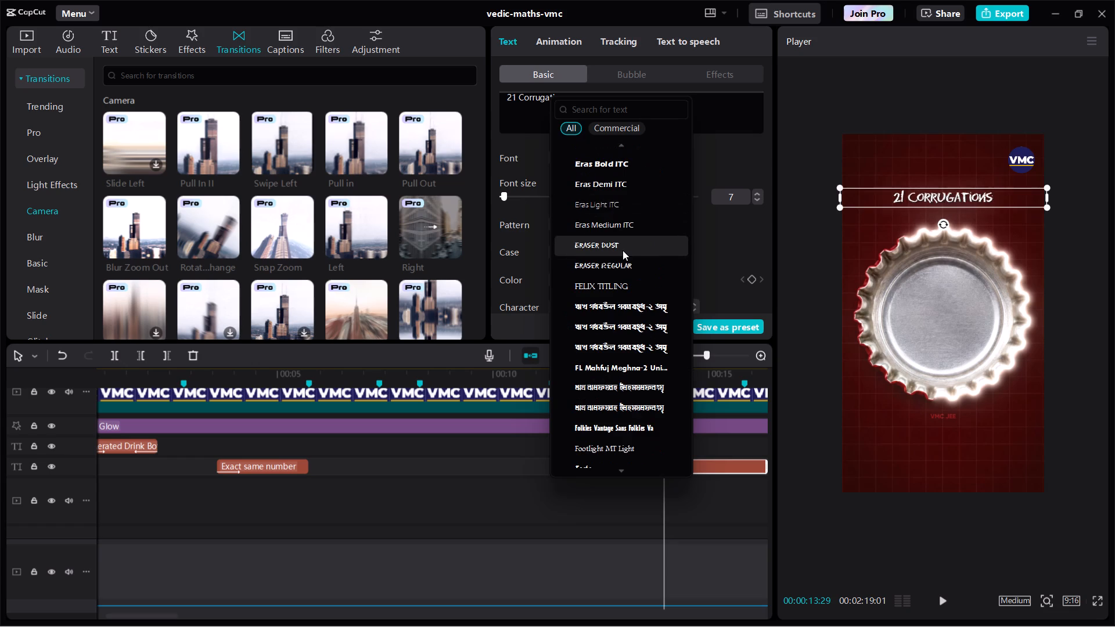
pyautogui.scroll(3, 623, 250)
pyautogui.scroll(20, 623, 250)
pyautogui.scroll(1, 623, 250)
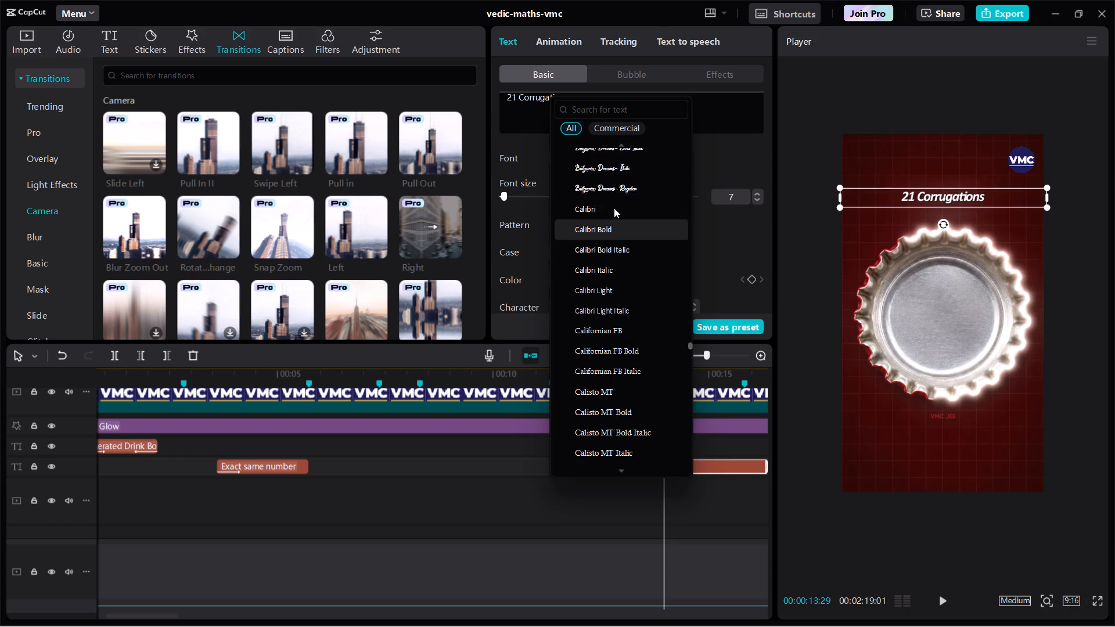
pyautogui.scroll(4, 612, 207)
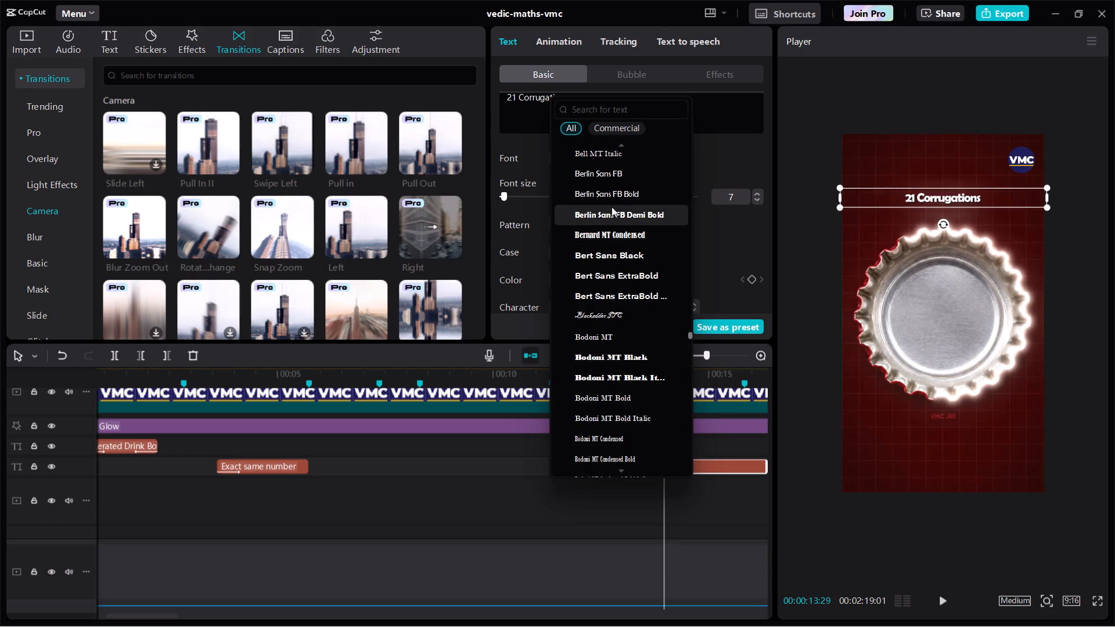
pyautogui.scroll(9, 612, 207)
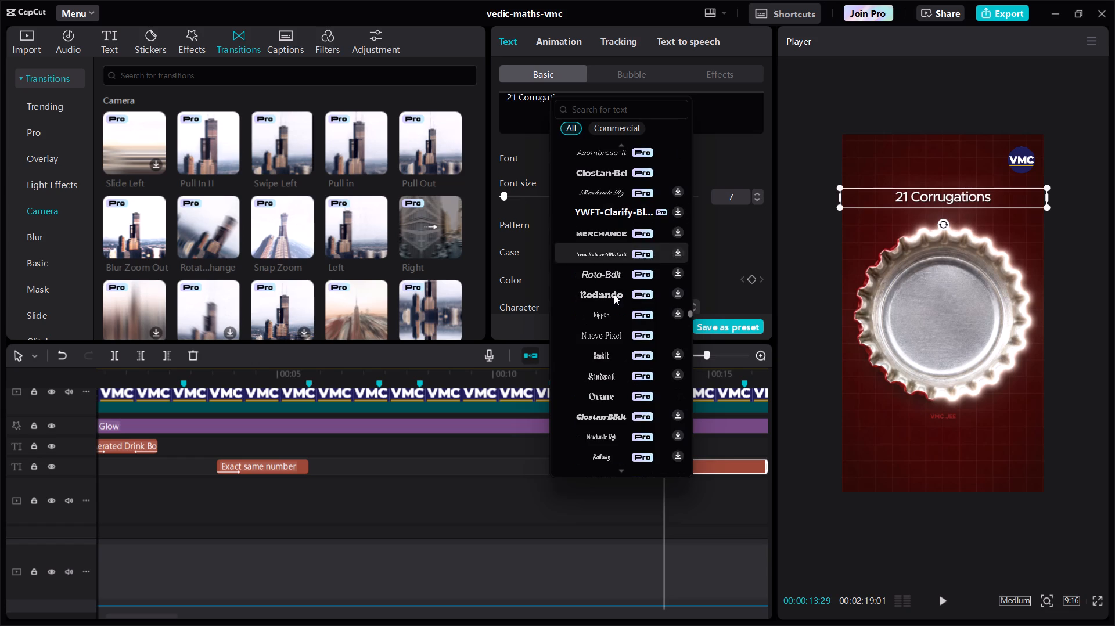
pyautogui.scroll(-2, 614, 294)
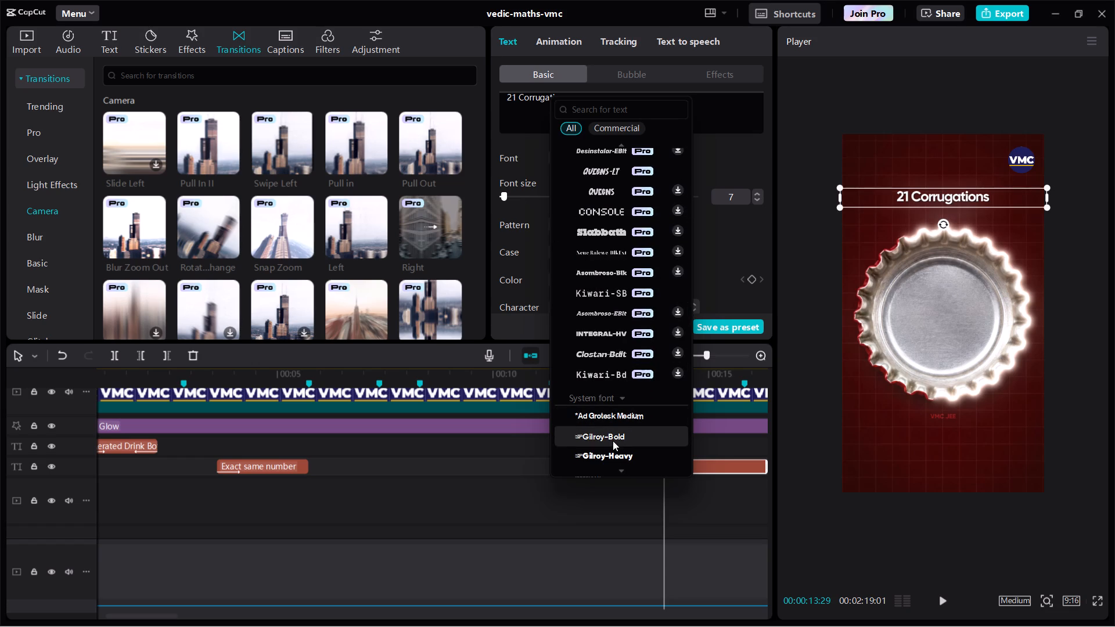
pyautogui.click(613, 441)
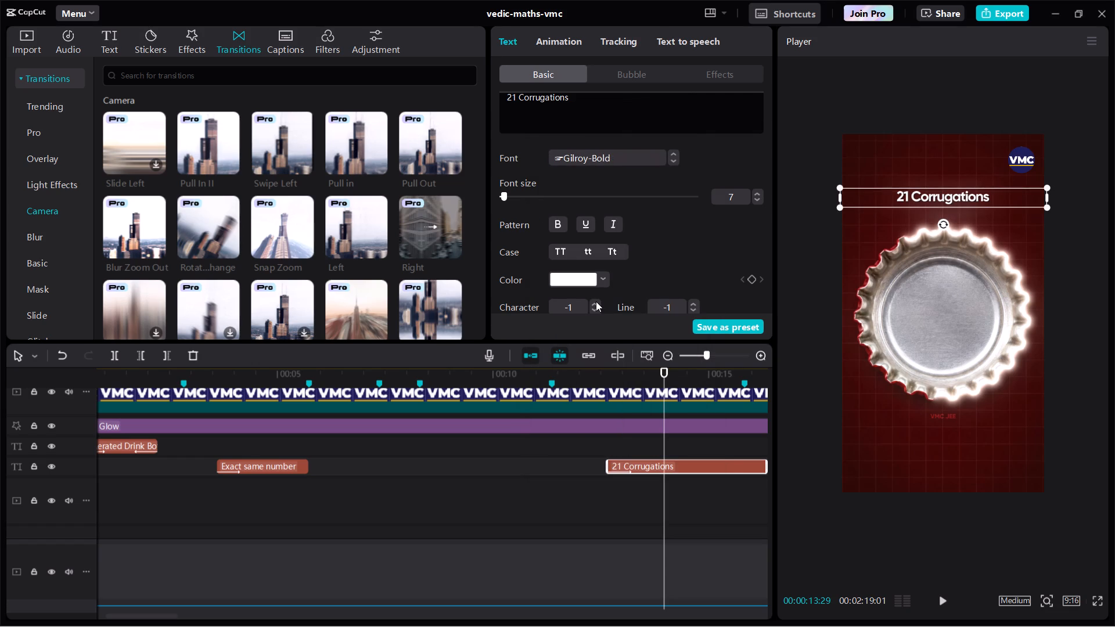
# Set the title's character spacing to 0, enlarge it above the bottle cap, and preview it.
pyautogui.click(596, 301)
pyautogui.keyDown('alt'); pyautogui.moveTo(1048, 208); pyautogui.dragTo(1092, 237); pyautogui.keyUp('alt')
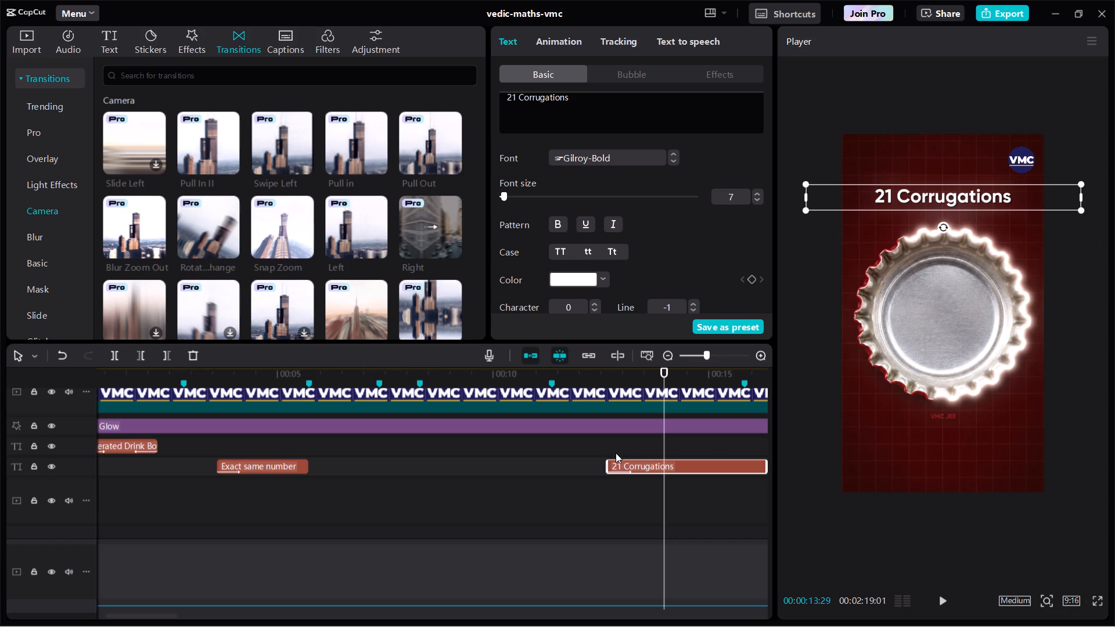
pyautogui.click(609, 477)
pyautogui.press('space')
pyautogui.hscroll(-1, 609, 477)
pyautogui.press('space')
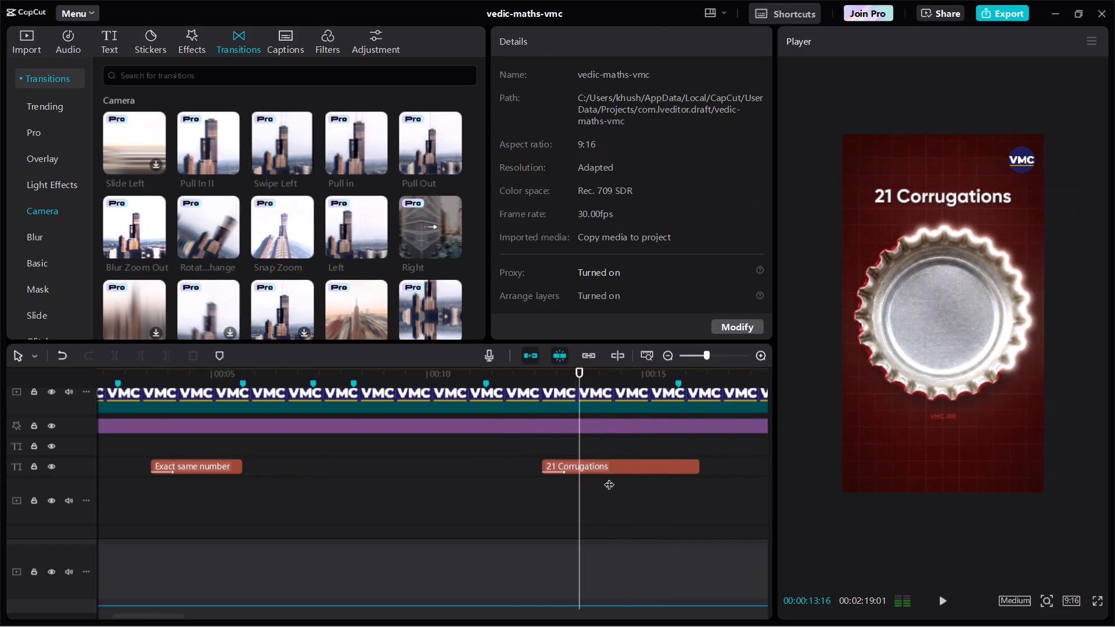
# Replace the 21 Corrugations title's In animation with Type 2 and preview it.
pyautogui.moveTo(498, 511); pyautogui.dragTo(624, 466)
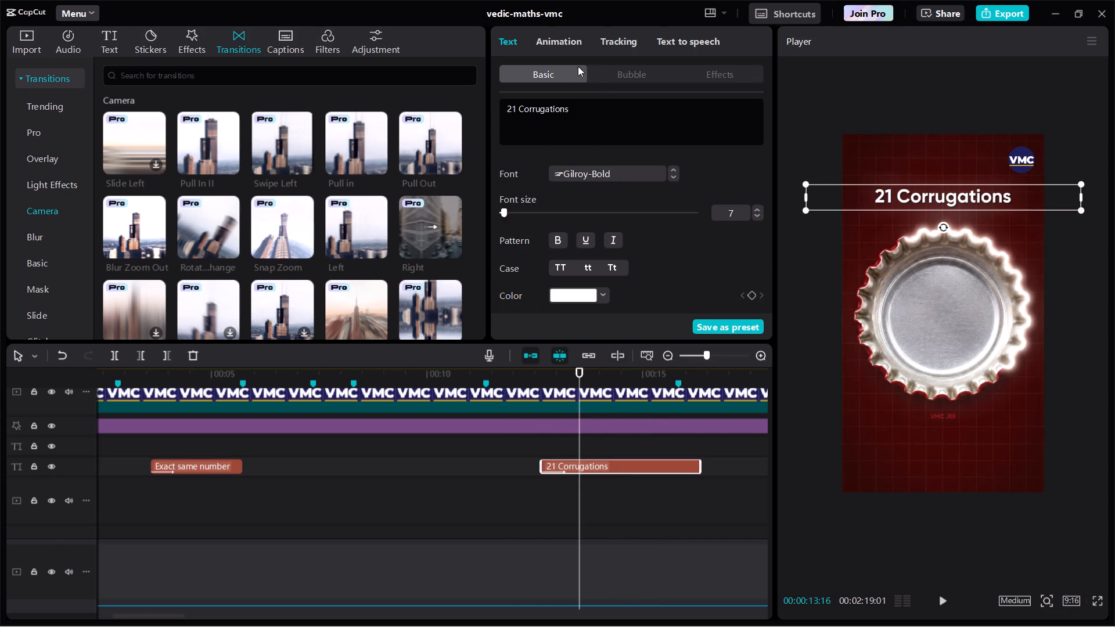
pyautogui.click(555, 38)
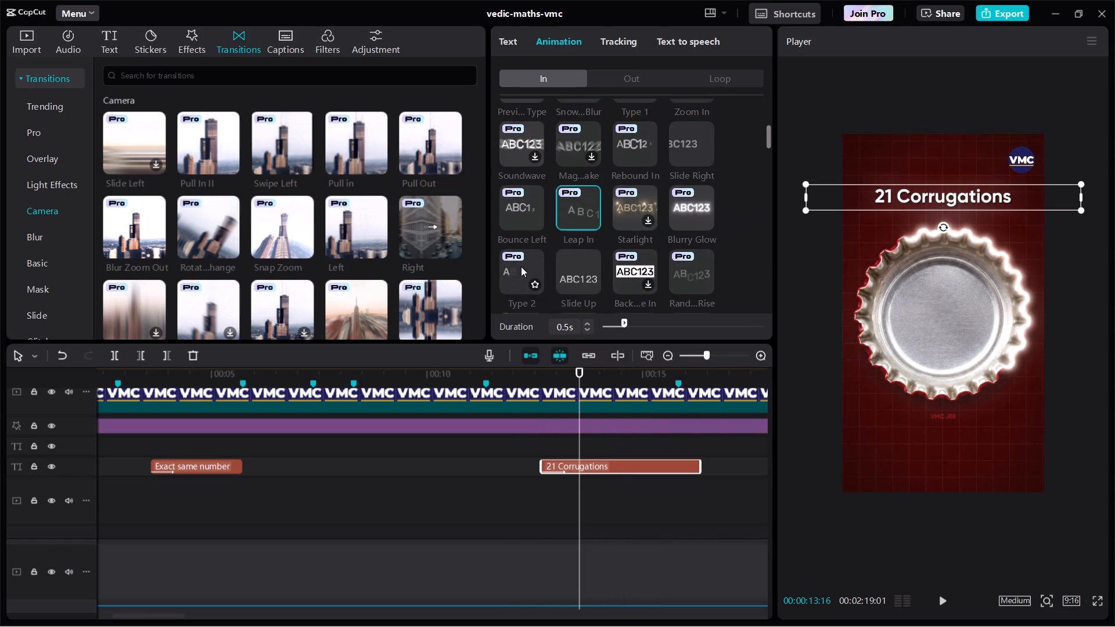
pyautogui.click(515, 275)
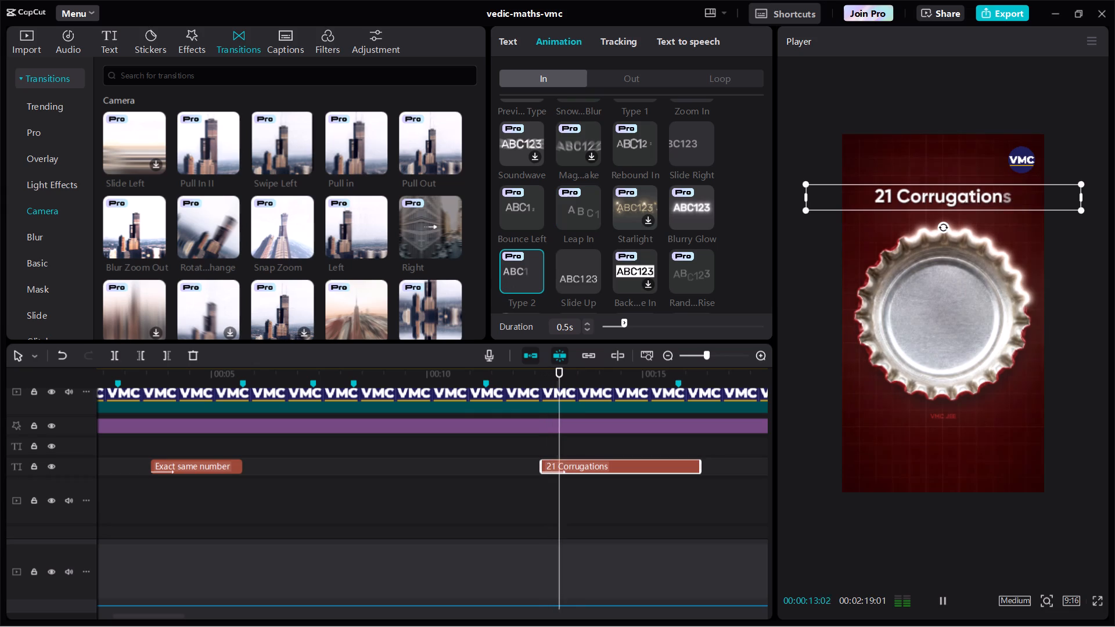
pyautogui.press('space')
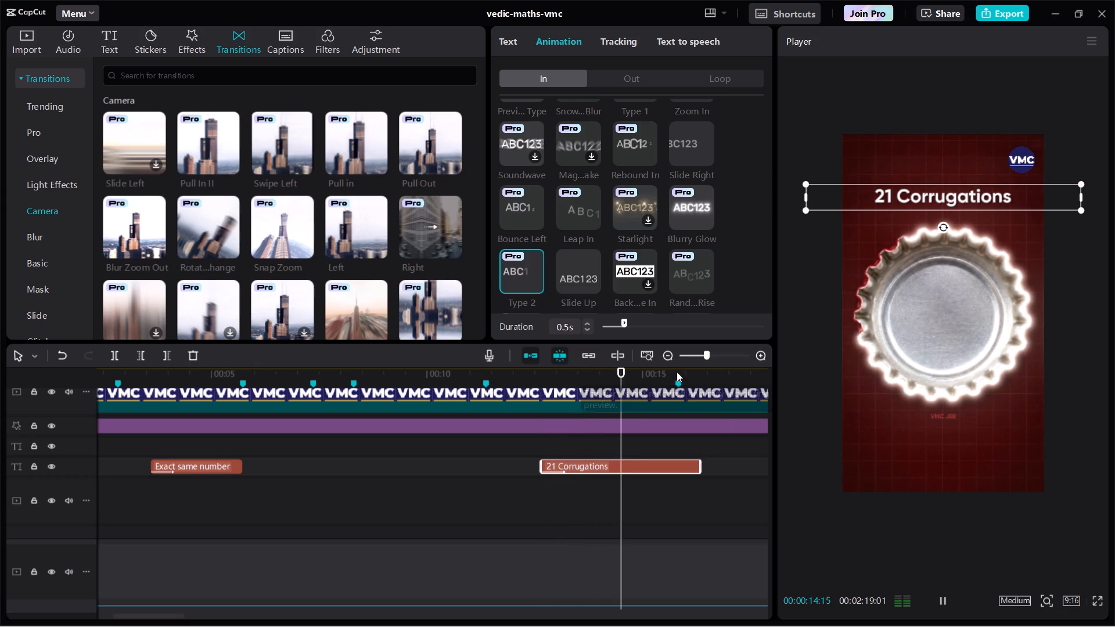
# Trim the end of the 21 Corrugations title to the marker at about 15.8 s.
pyautogui.click(677, 372)
pyautogui.press('w')
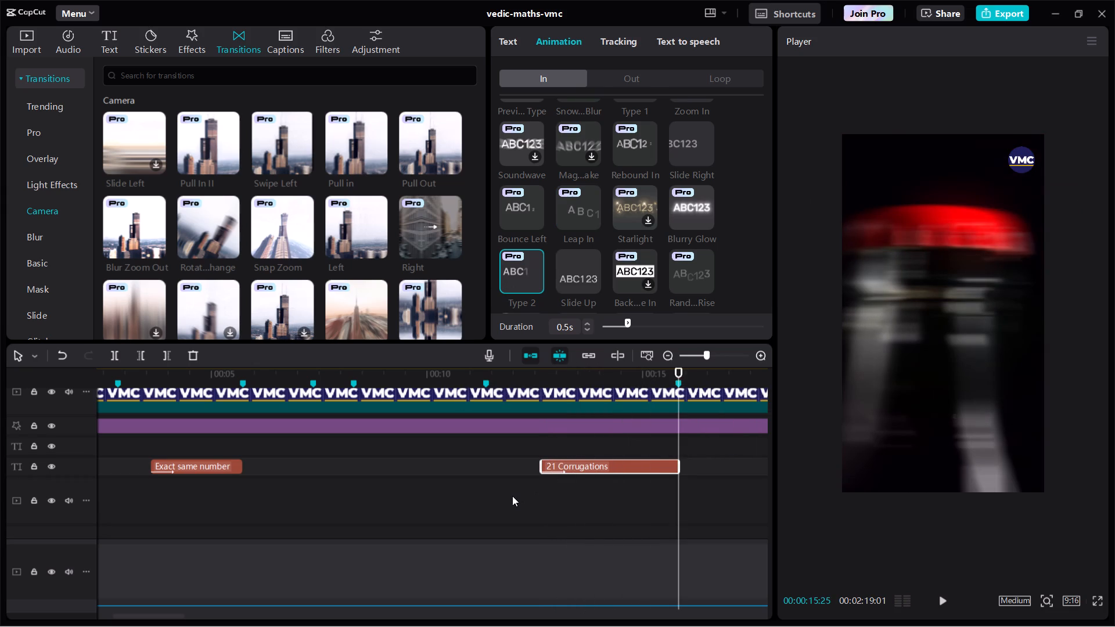
# Play from about 11 s to check the 21 Corrugations title with its new animation and length.
pyautogui.click(512, 496)
pyautogui.moveTo(512, 496); pyautogui.dragTo(476, 496)
pyautogui.press('space')
pyautogui.hscroll(-1, 476, 496)
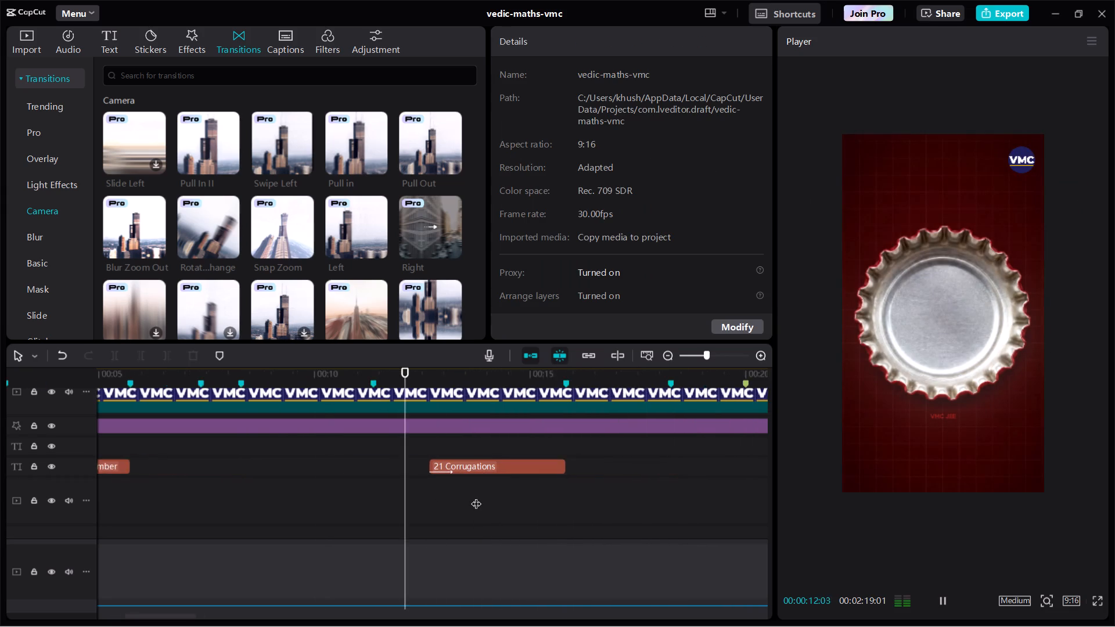
pyautogui.hscroll(-1, 476, 496)
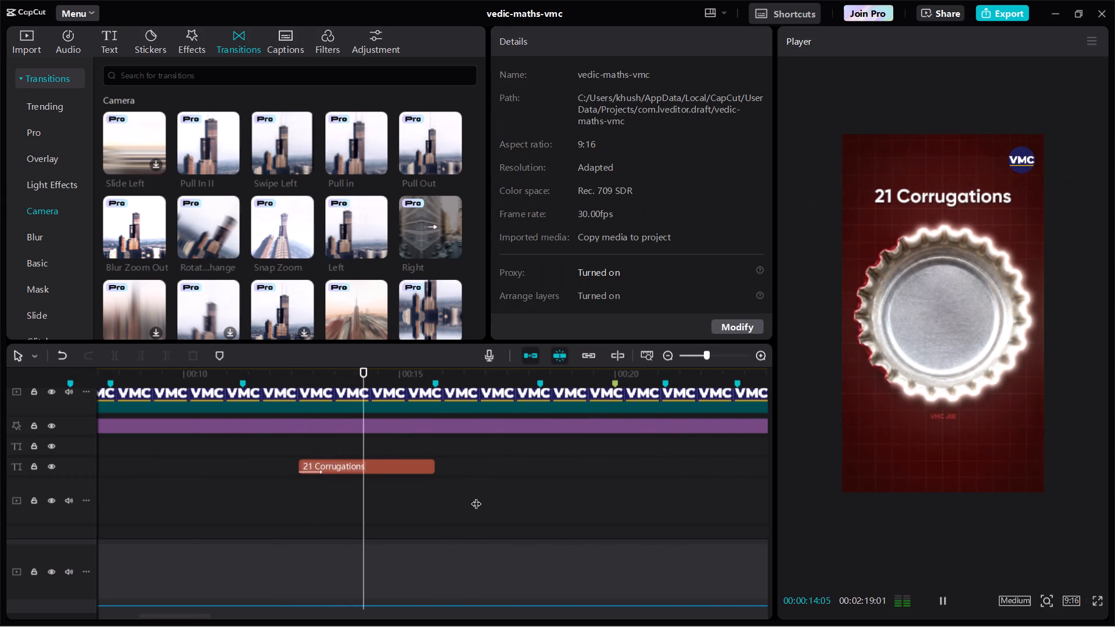
pyautogui.press('space')
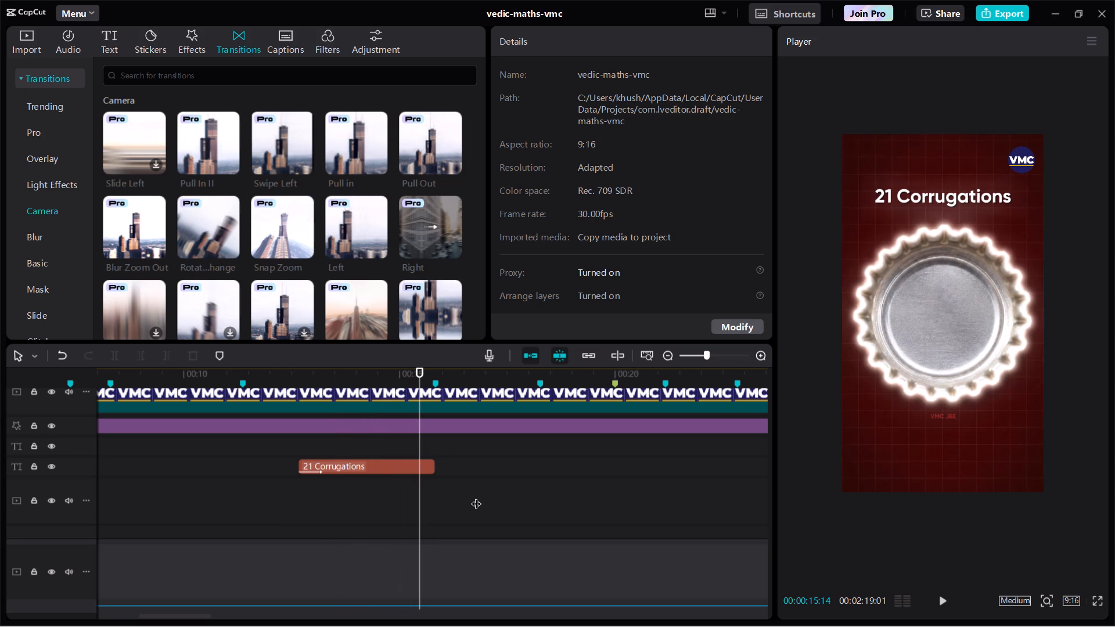
# Split the Edge Glow effect where the 21 Corrugations title starts and trim the second part's start to the marker at about 15.8 s.
pyautogui.click(422, 423)
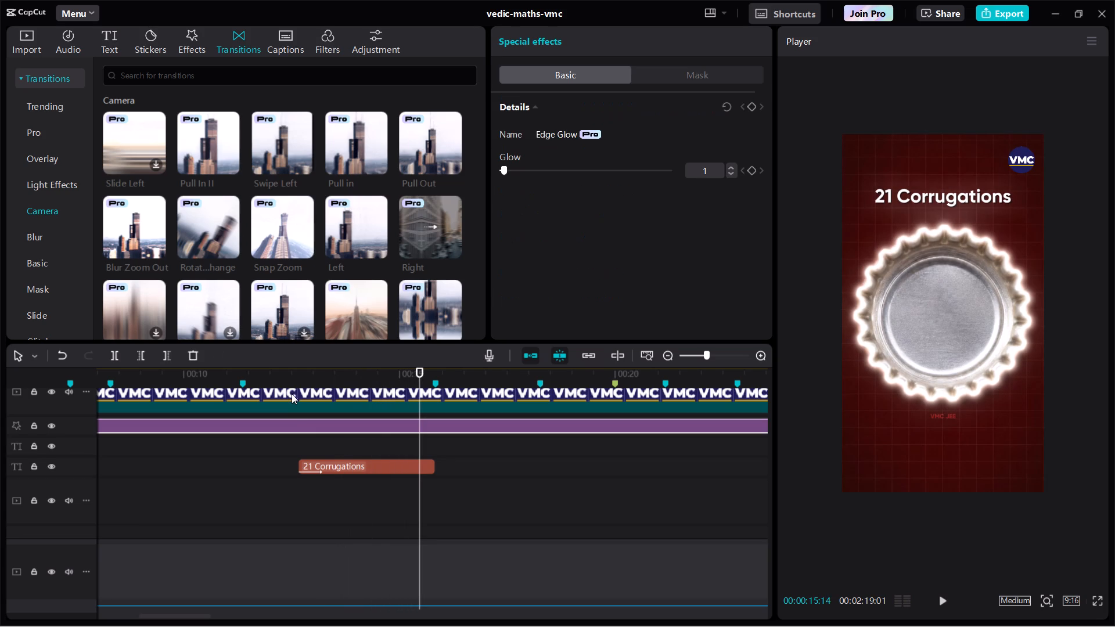
pyautogui.click(301, 376)
pyautogui.hotkey('ctrl', 'b')
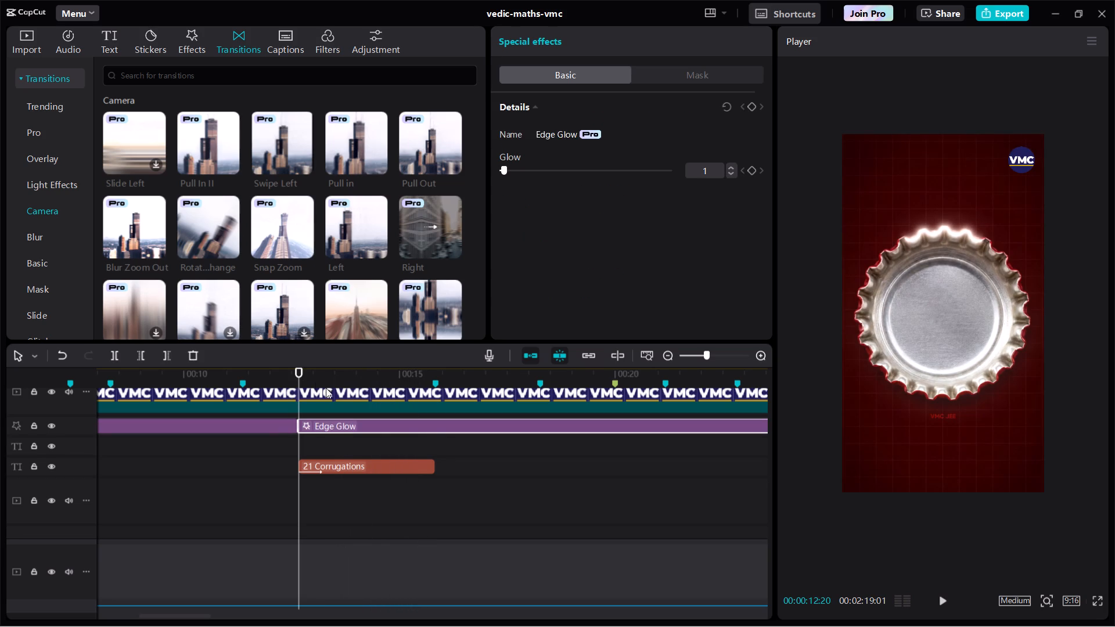
pyautogui.click(436, 374)
pyautogui.press('q')
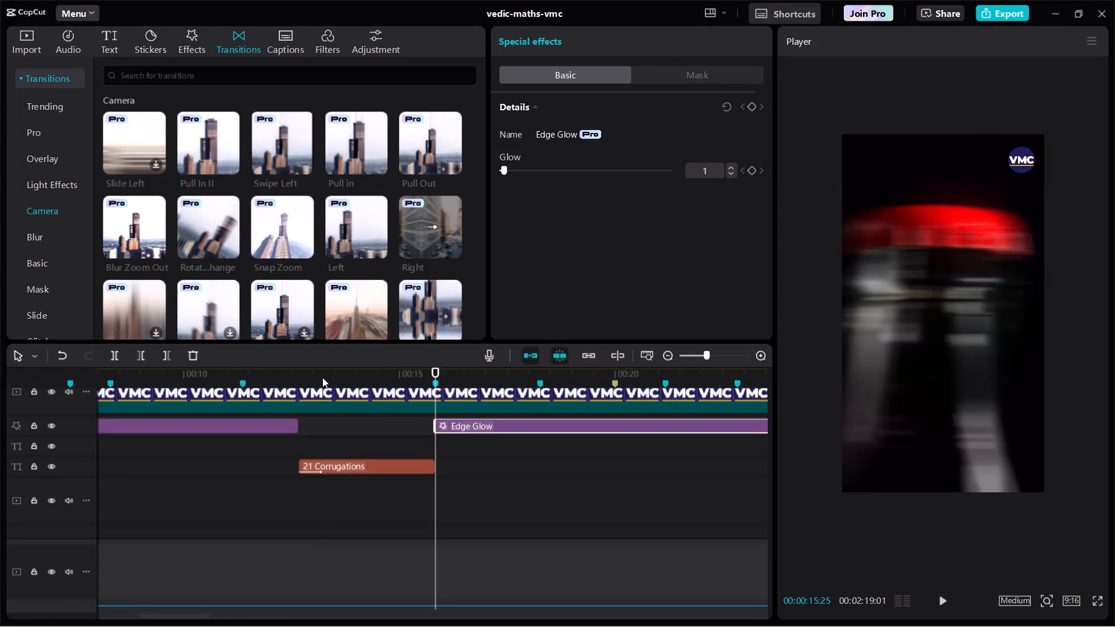
# Trim the end of the first Edge Glow part back to the marker at about 11.4 s.
pyautogui.click(322, 377)
pyautogui.moveTo(322, 377); pyautogui.dragTo(250, 374)
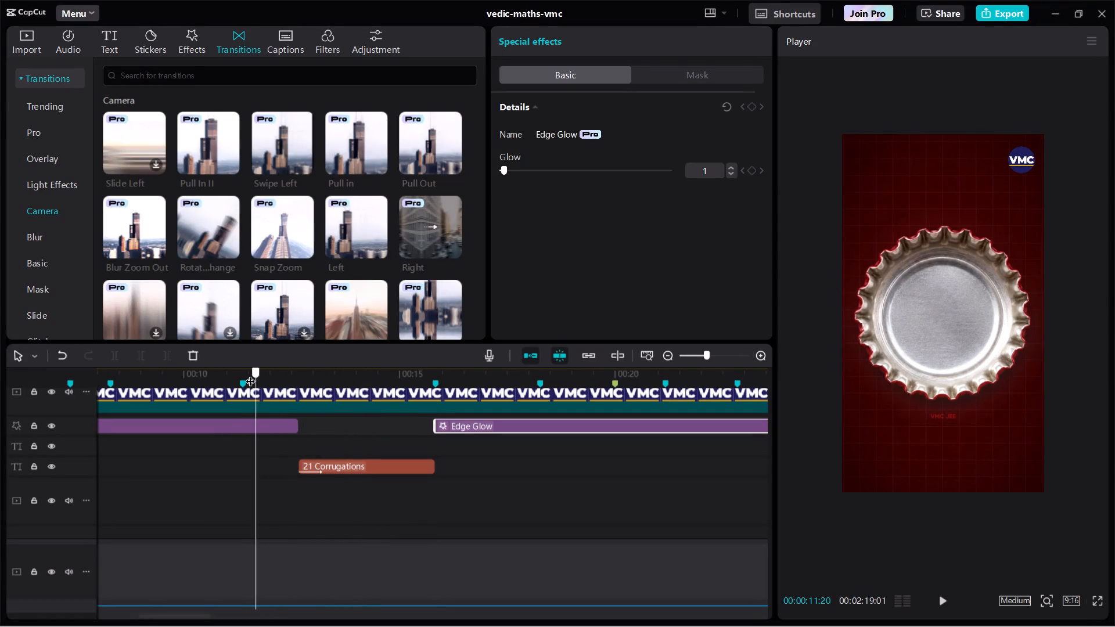
pyautogui.moveTo(250, 374); pyautogui.dragTo(248, 373)
pyautogui.click(245, 373)
pyautogui.click(244, 427)
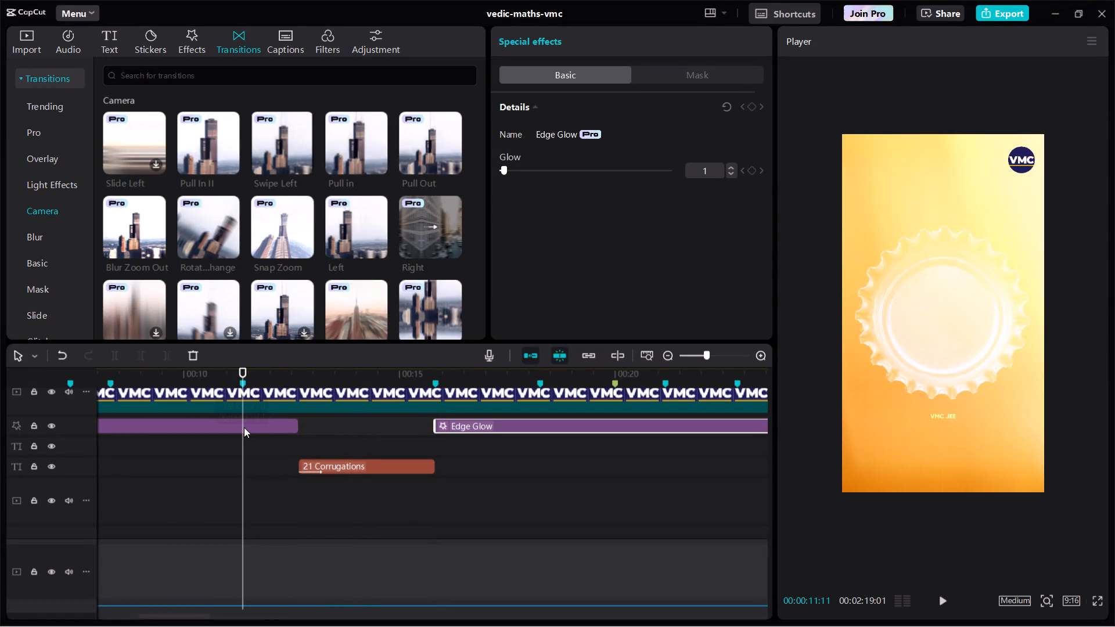
pyautogui.write('w')
# Play the bottle-cap clip with the 21 Corrugations title to check it without the Edge Glow effect.
pyautogui.press('space')
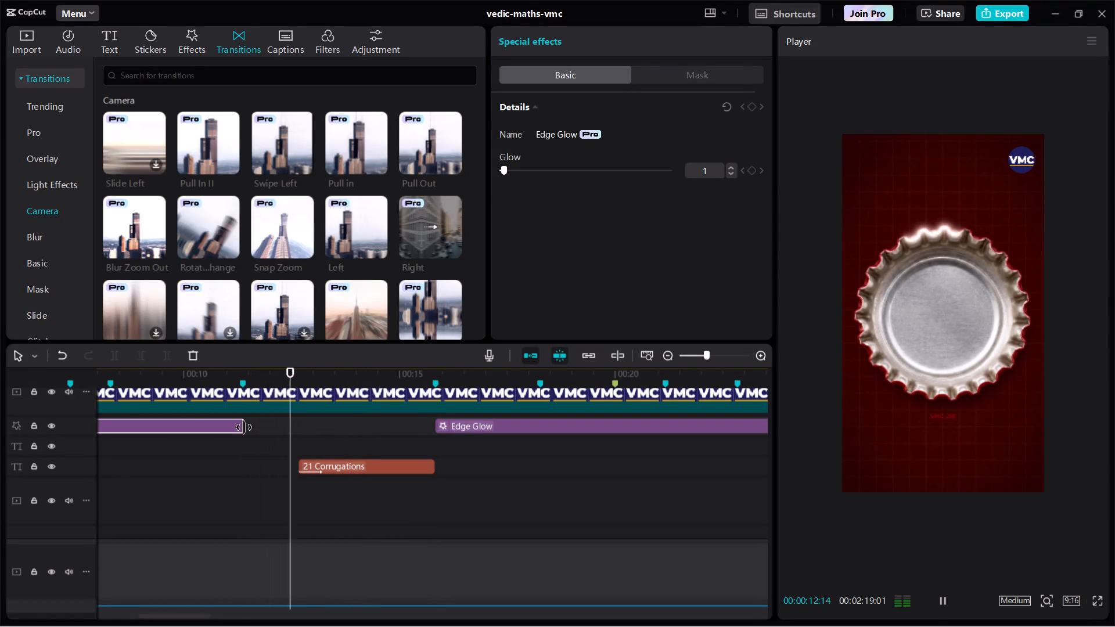
pyautogui.scroll(-2, 244, 427)
pyautogui.scroll(-2, 279, 488)
pyautogui.scroll(1, 279, 488)
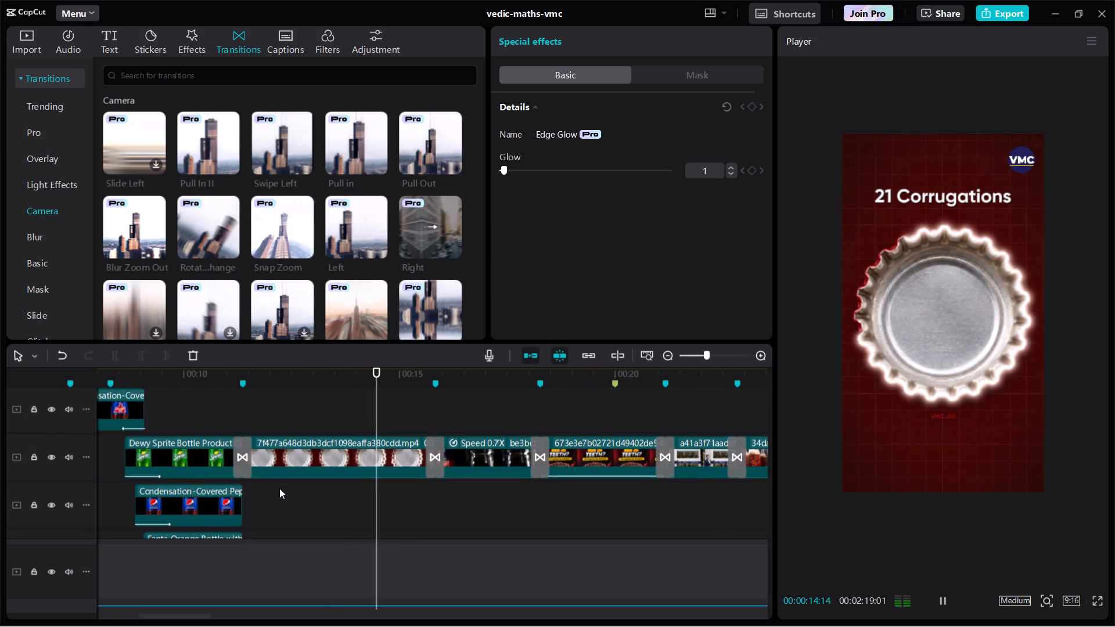
pyautogui.click(241, 415)
pyautogui.moveTo(241, 415); pyautogui.dragTo(228, 415)
pyautogui.press('space')
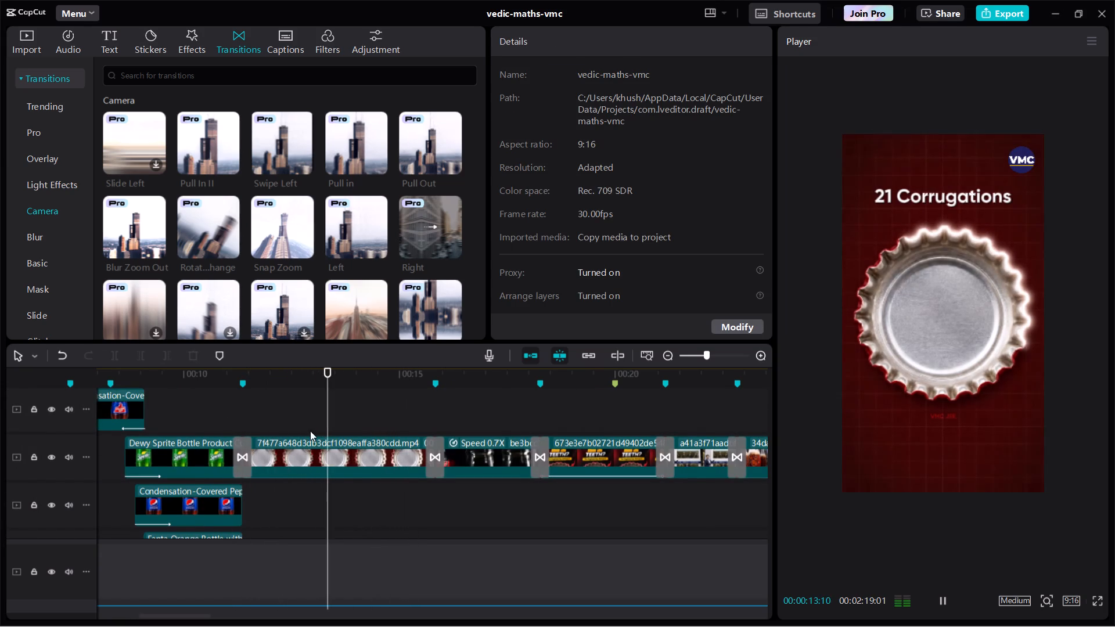
# Apply the Zoom 1 In animation to the bottle-cap clip between about 11.4 and 15.8 s.
pyautogui.click(294, 461)
pyautogui.press('space')
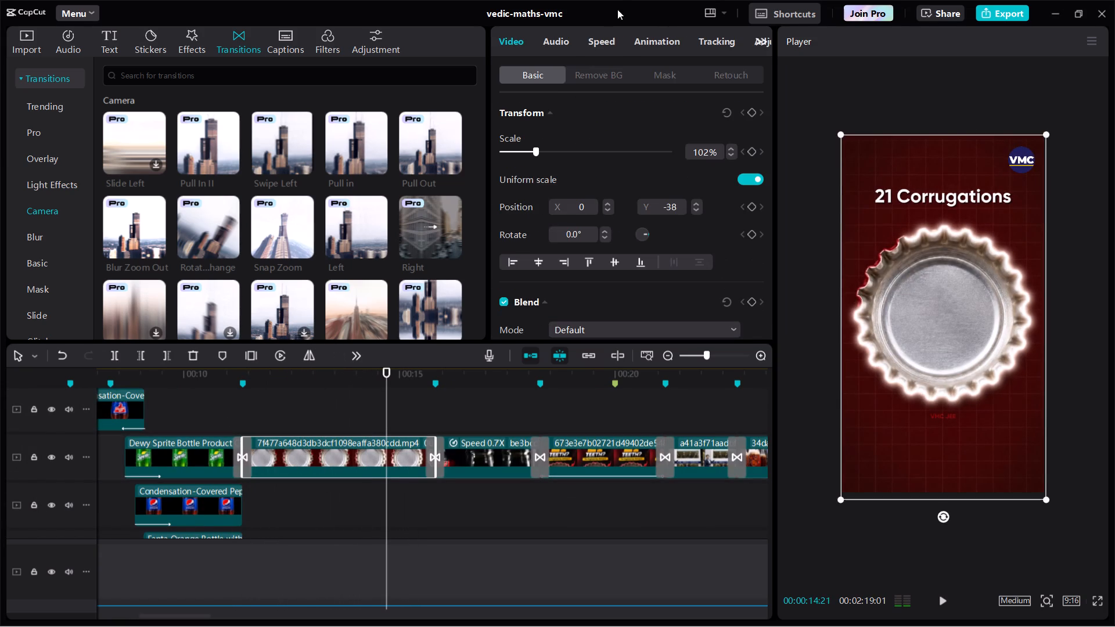
pyautogui.click(661, 40)
pyautogui.click(516, 176)
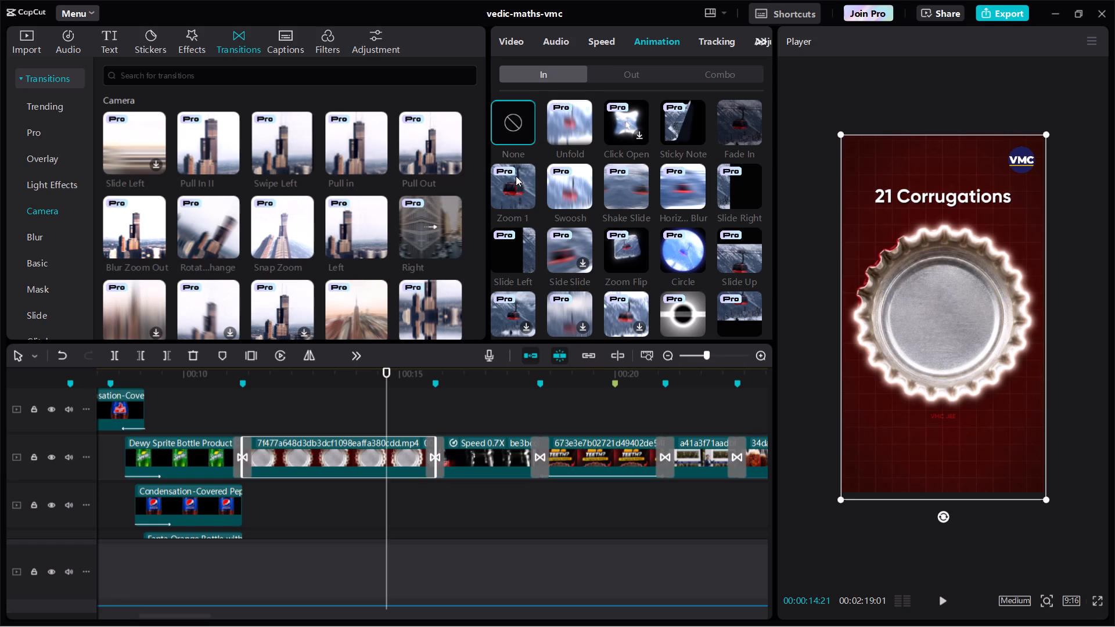
# Play the video from the bottle-cap clip into the dark bottle clip to check the Zoom 1 animation and the transition.
pyautogui.click(204, 431)
pyautogui.press('space')
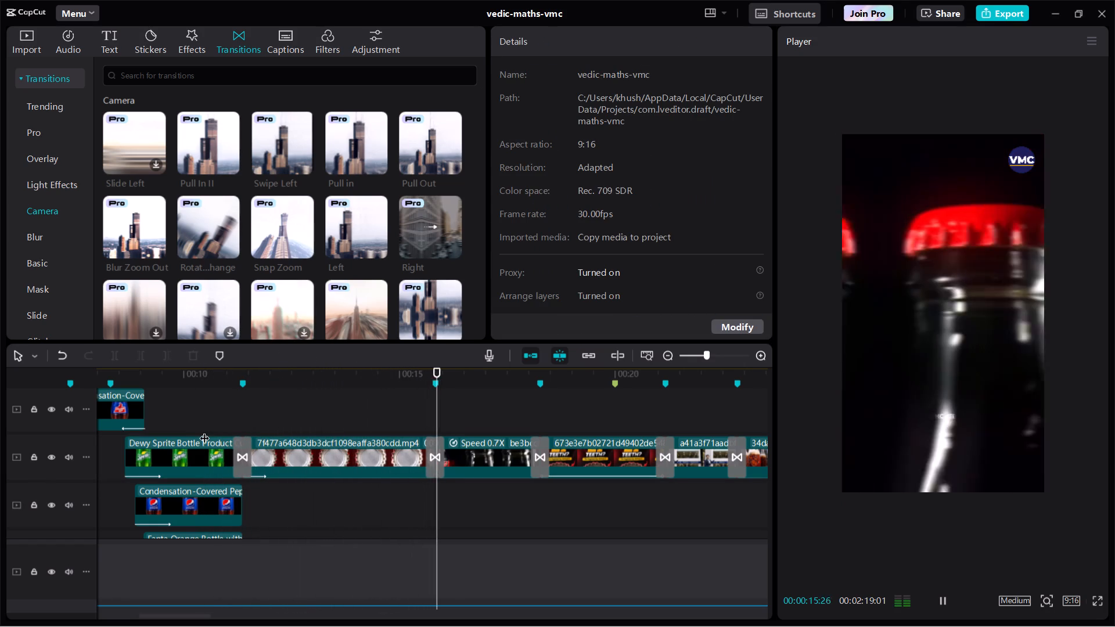
pyautogui.press('space')
pyautogui.press('space')
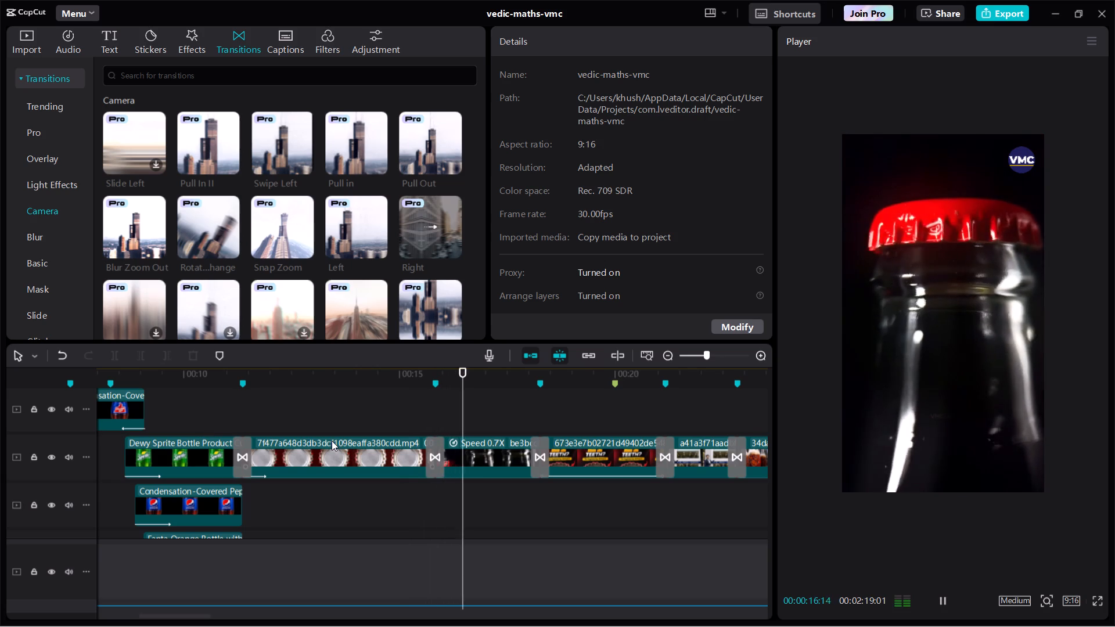
pyautogui.press('space')
# Switch to the script in Notepad and copy the phrase "why 21".
pyautogui.scroll(2, 517, 457)
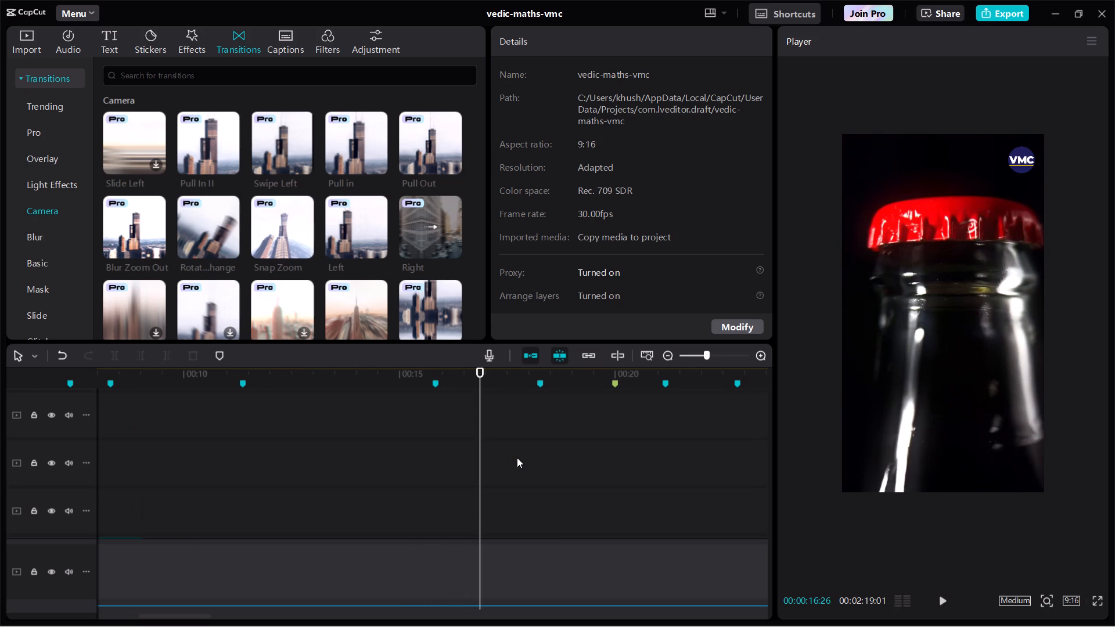
pyautogui.hotkey('alt', 'Tab')
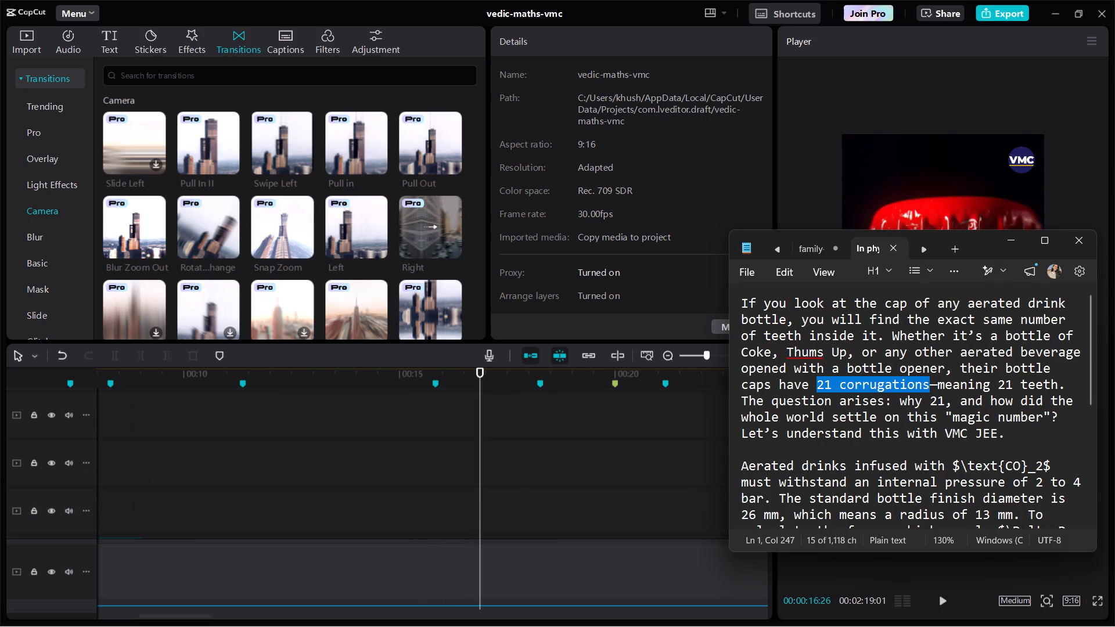
pyautogui.click(893, 401)
pyautogui.moveTo(893, 401); pyautogui.dragTo(906, 401)
pyautogui.click(906, 401)
pyautogui.moveTo(906, 401); pyautogui.dragTo(931, 401)
pyautogui.hotkey('ctrl', 'c')
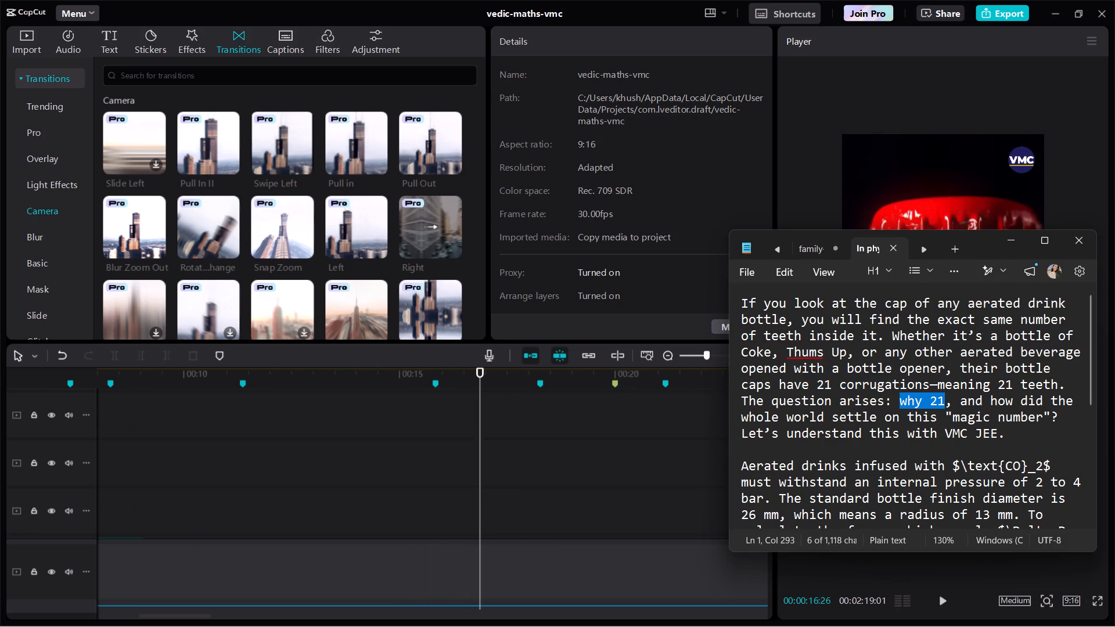
# Duplicate the 21 Corrugations title at about 16.6 s in CapCut and replace the copy's text with "why 21".
pyautogui.doubleClick(466, 430)
pyautogui.hotkey('ctrl', 'v')
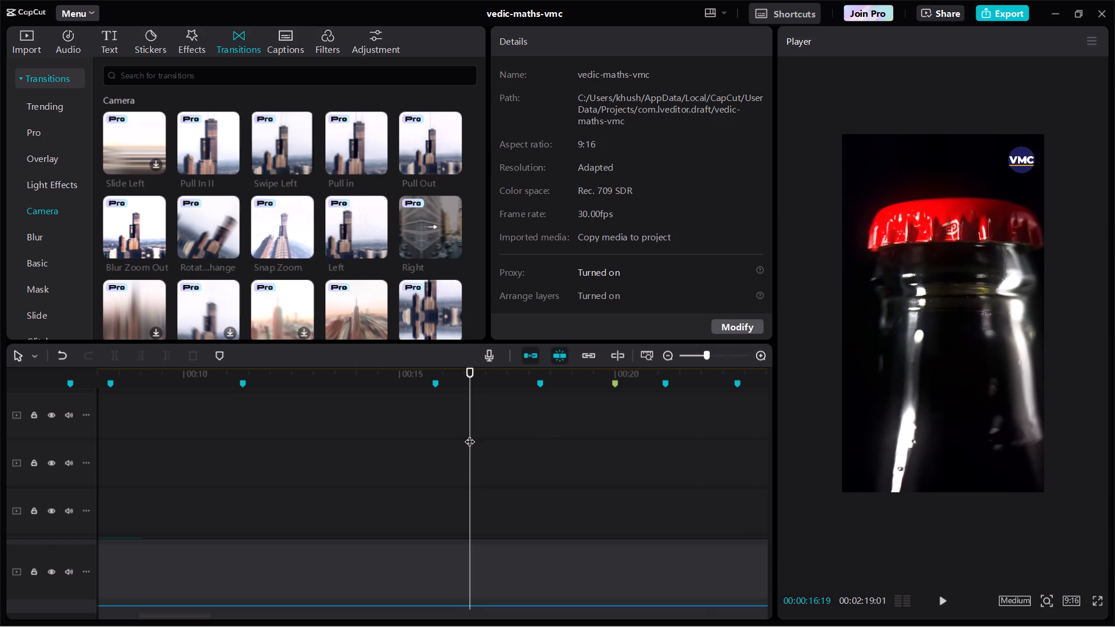
pyautogui.hotkey('ctrl', 'z')
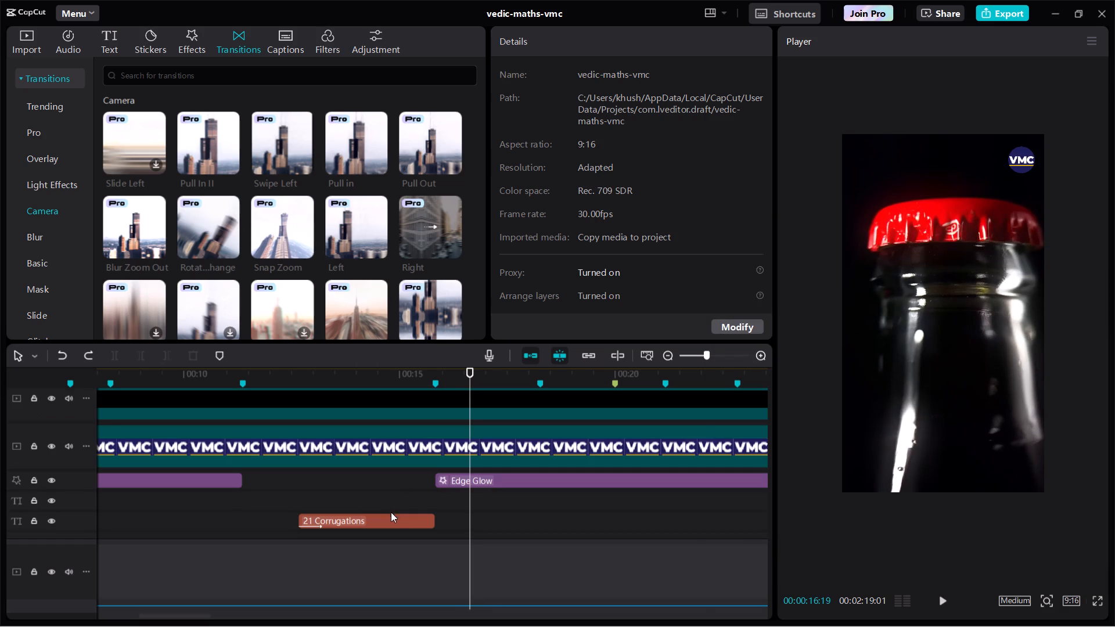
pyautogui.click(391, 518)
pyautogui.hotkey('ctrl', 'c')
pyautogui.hotkey('ctrl', 'v')
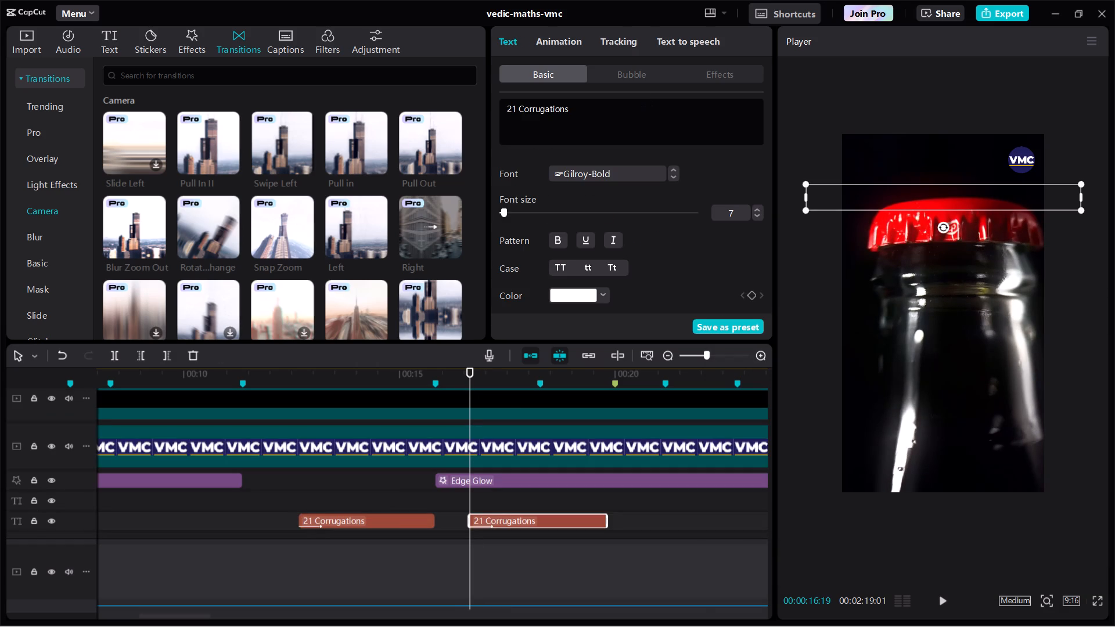
pyautogui.click(591, 127)
pyautogui.hotkey('ctrl', 'a')
pyautogui.hotkey('ctrl', 'v')
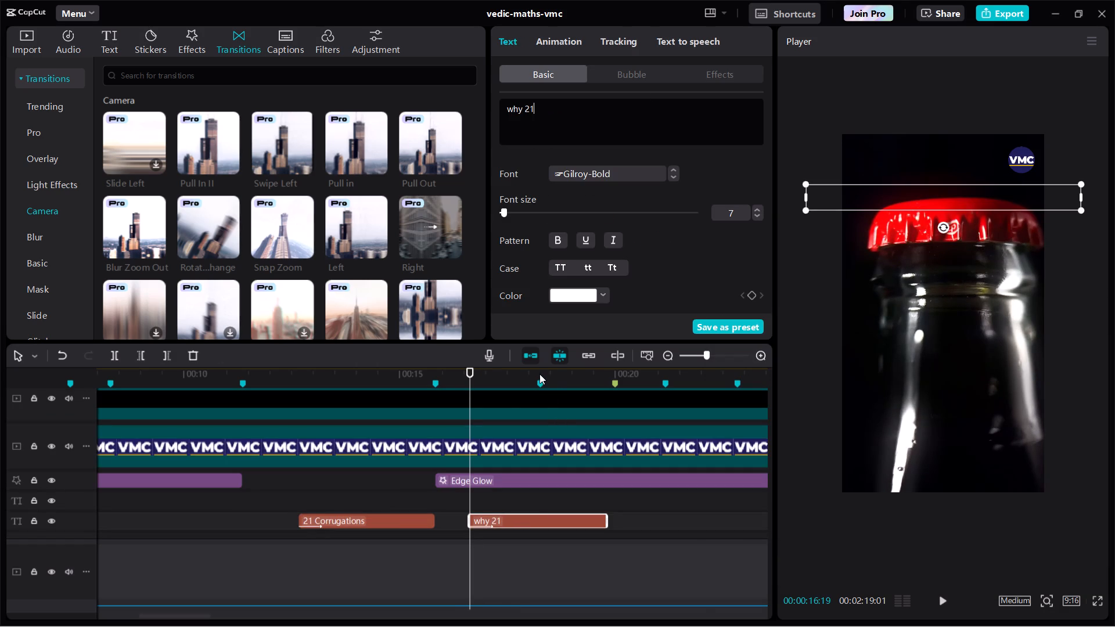
# Trim the end of the "why 21" title back to the marker at about 18.3 s.
pyautogui.click(539, 374)
pyautogui.press('w')
# Move the title up to just above the red bottle cap, keeping it centred, and extend its text to "why 21?".
pyautogui.doubleClick(518, 374)
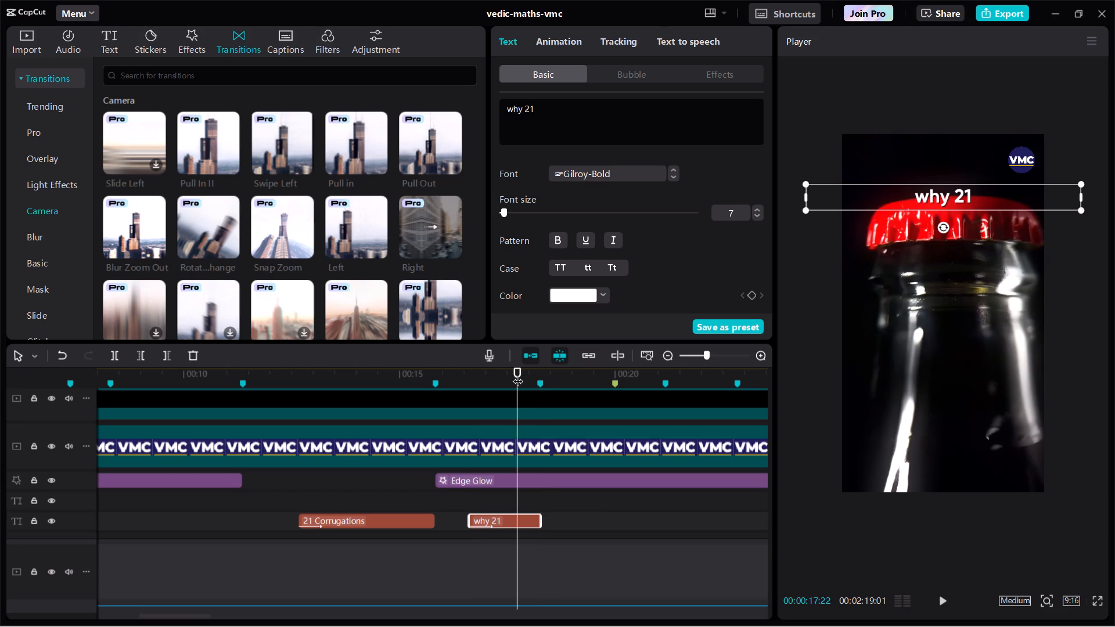
pyautogui.moveTo(963, 195); pyautogui.dragTo(963, 174)
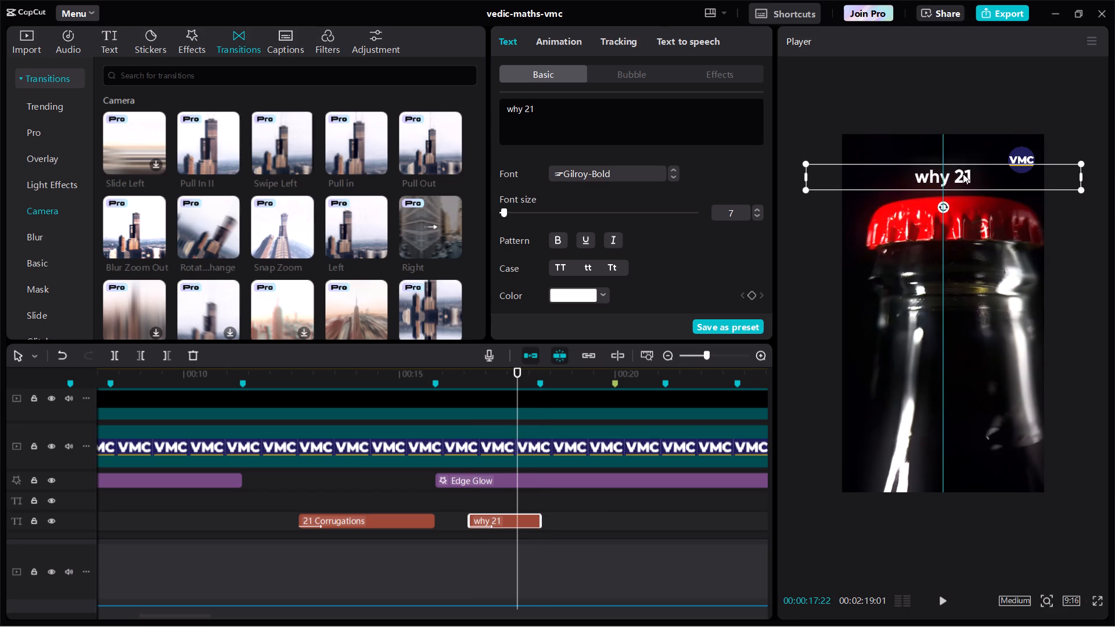
pyautogui.moveTo(963, 174); pyautogui.dragTo(962, 171)
pyautogui.click(605, 118)
pyautogui.hotkey('shift', '?')
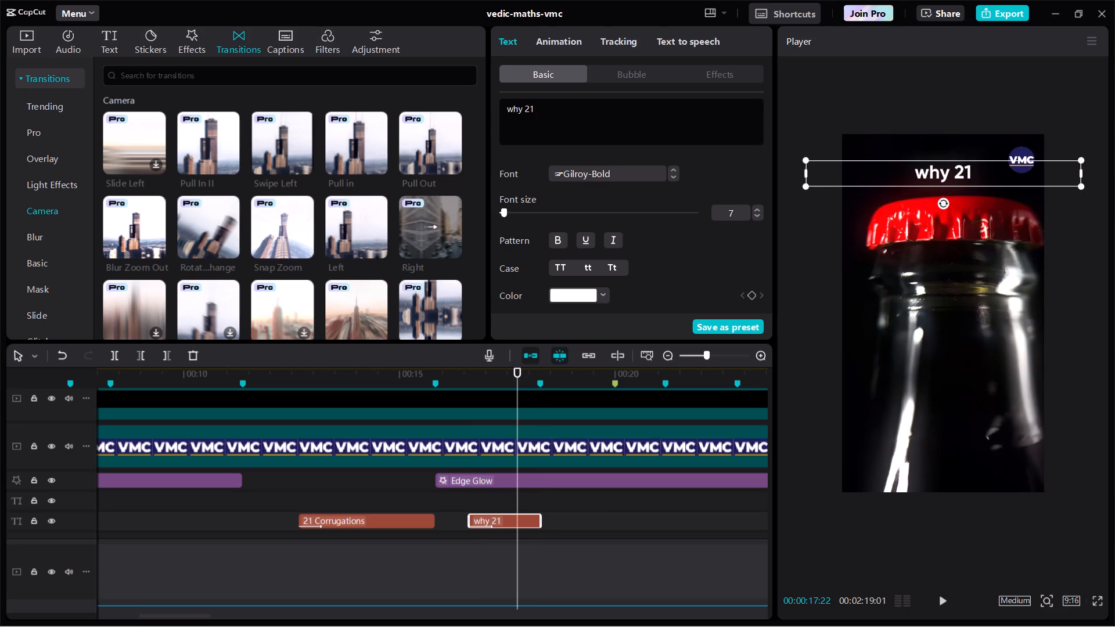
# Play the dark bottle clip from the marker at about 15.8 s to check the "why 21?" title.
pyautogui.click(439, 381)
pyautogui.press('space')
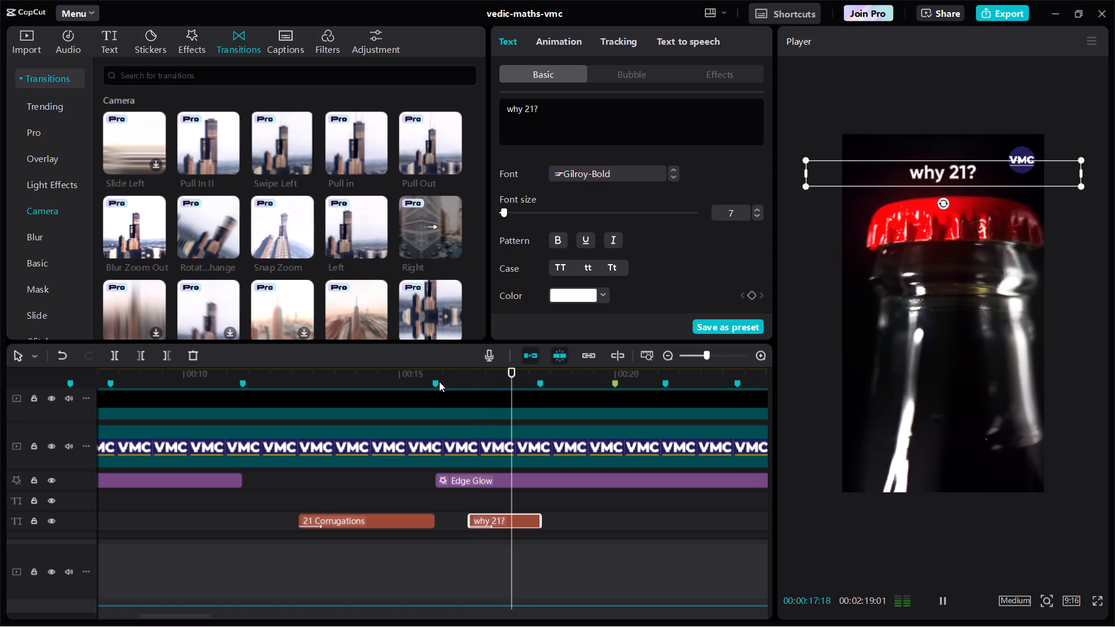
pyautogui.press('space')
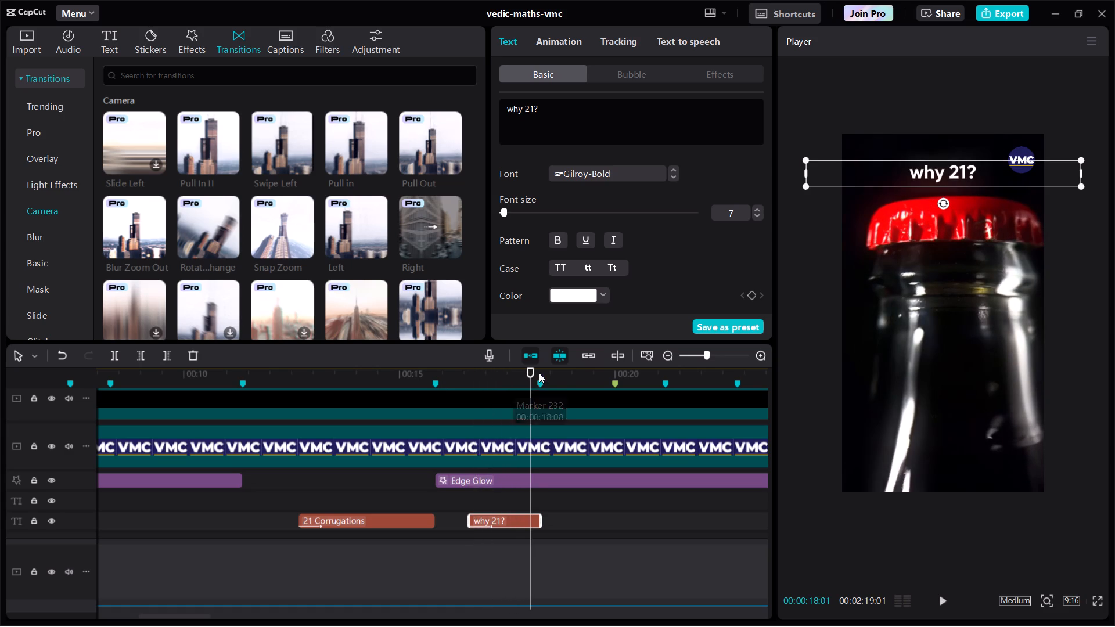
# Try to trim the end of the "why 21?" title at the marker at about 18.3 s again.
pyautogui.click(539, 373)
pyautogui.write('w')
# Play on from the marker at about 18.3 s to review the "Why Do Soda Bottle Caps" poster clip.
pyautogui.press('space')
pyautogui.hscroll(-1, 617, 490)
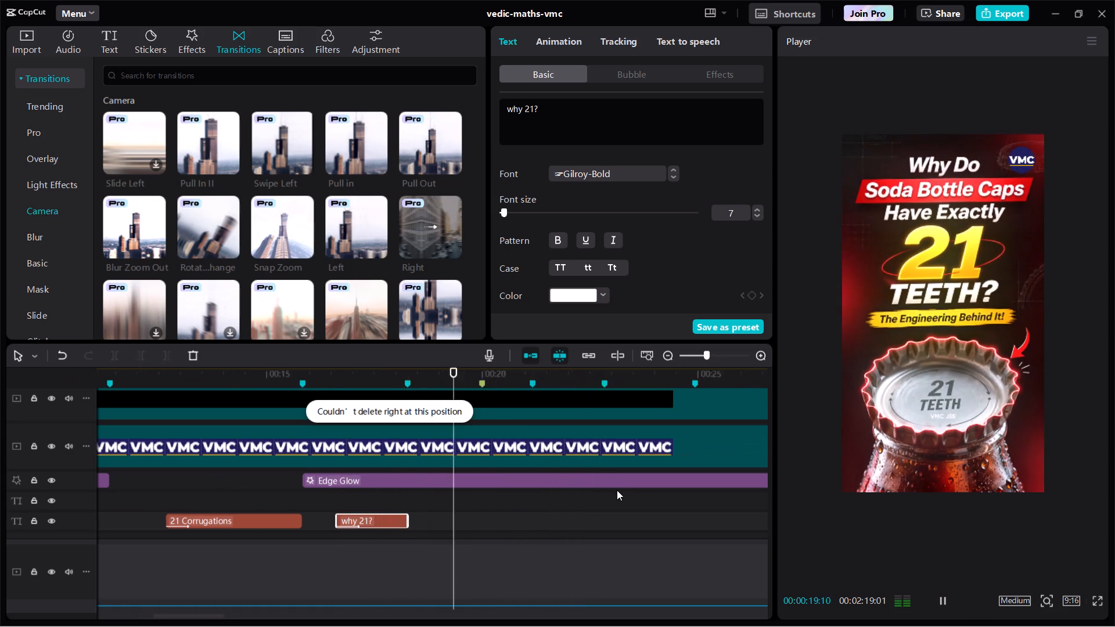
pyautogui.hscroll(-1, 617, 490)
pyautogui.press('space')
pyautogui.scroll(-2, 617, 490)
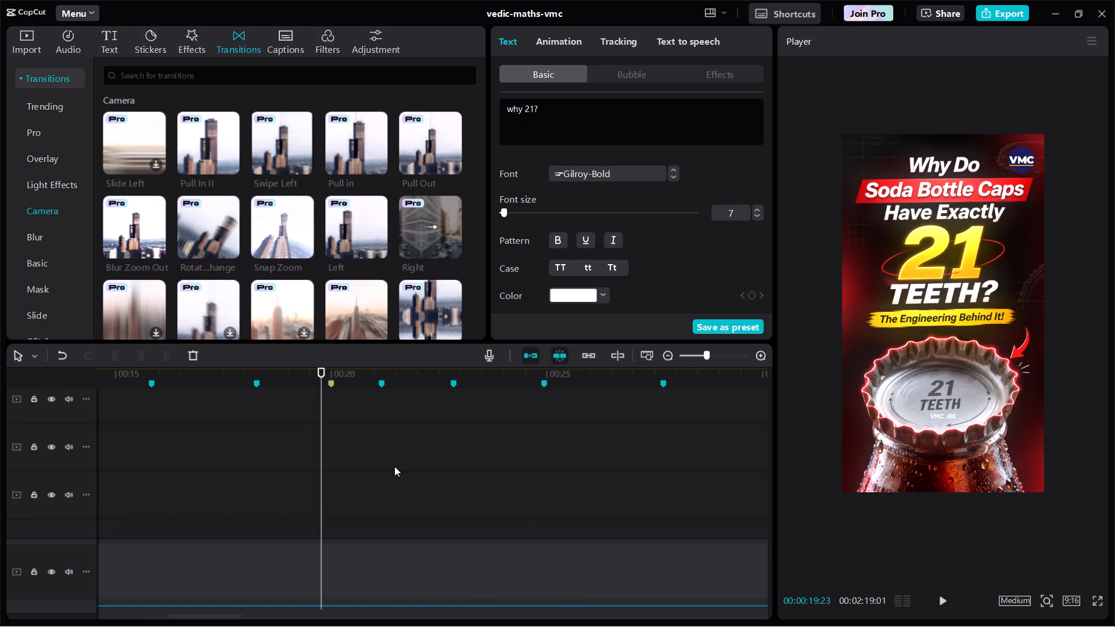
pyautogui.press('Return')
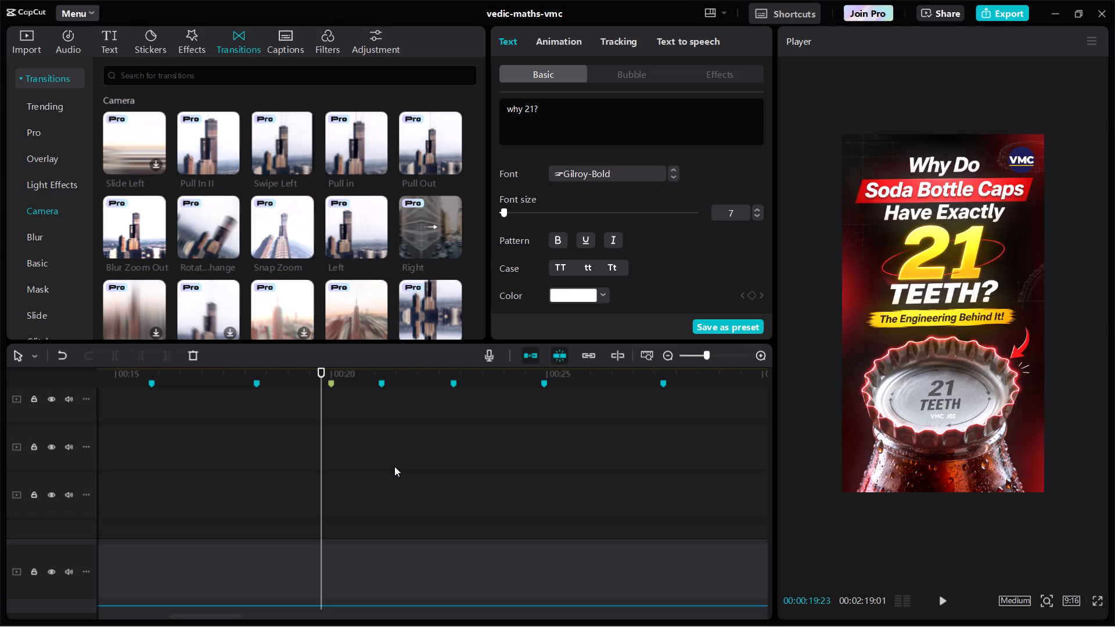
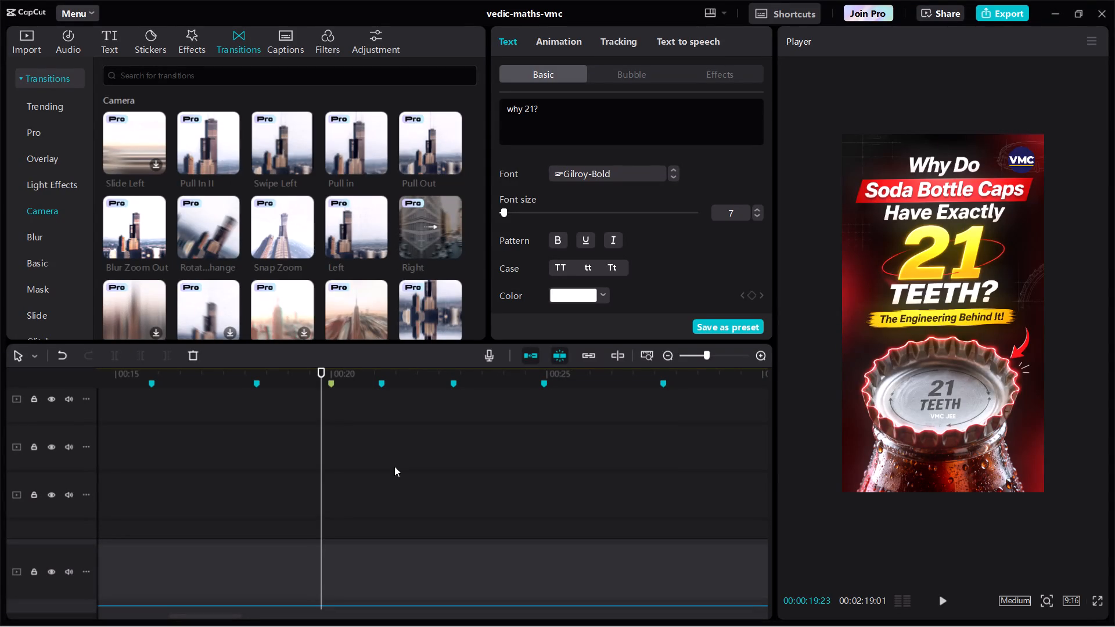
# Play from the marker at about 18.3 s through to the bottle-neck clip near 29 s to find where the next title belongs.
pyautogui.click(254, 471)
pyautogui.press('space')
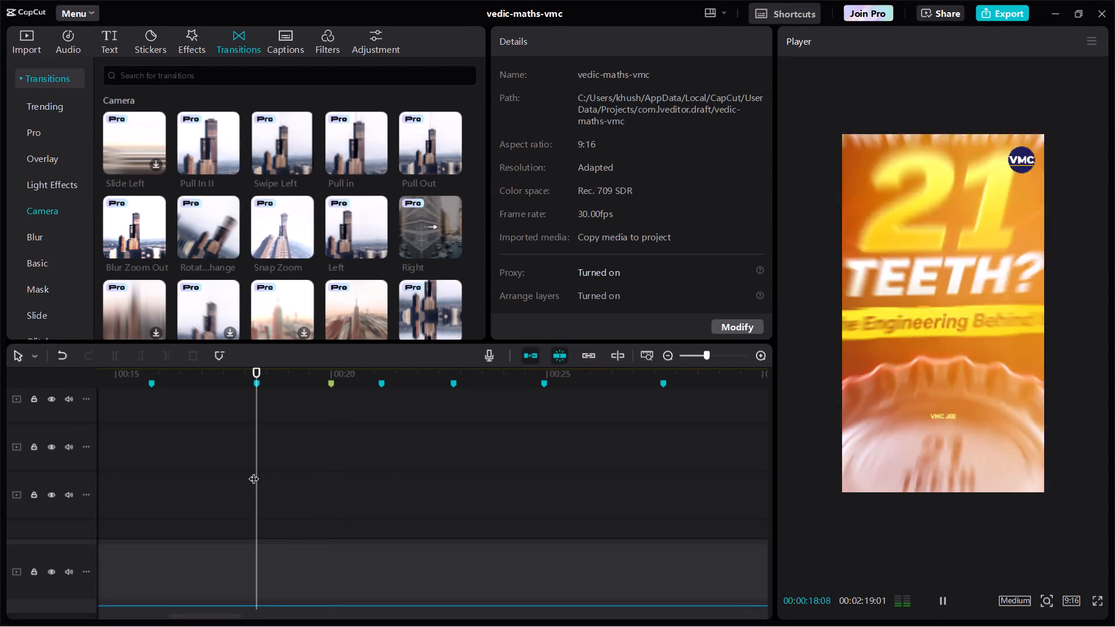
pyautogui.scroll(-6, 326, 458)
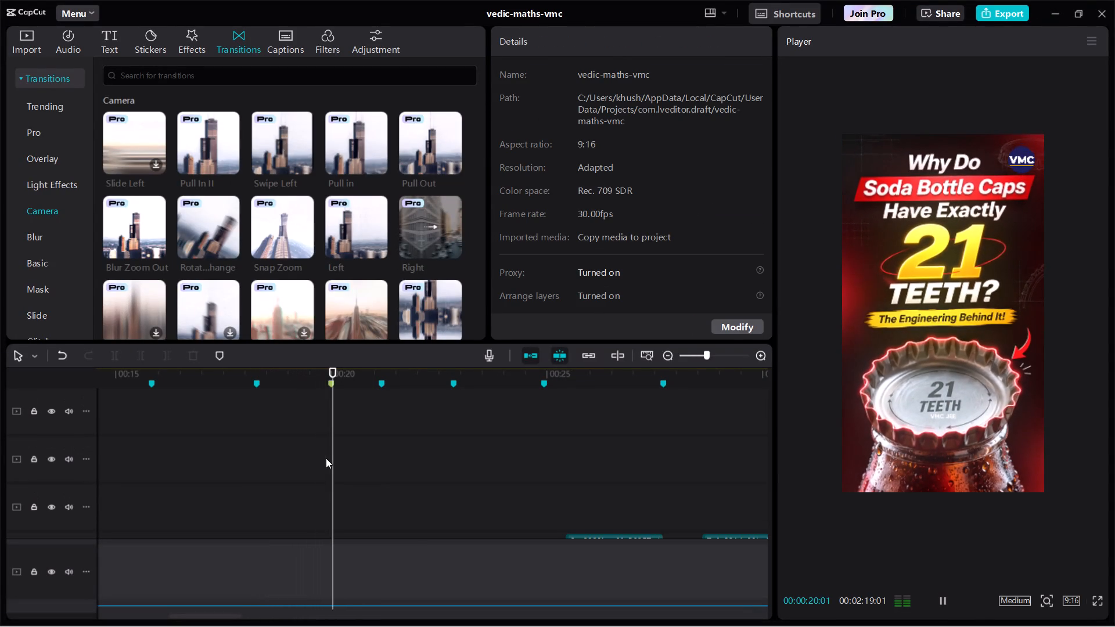
pyautogui.scroll(-3, 326, 458)
pyautogui.doubleClick(437, 437)
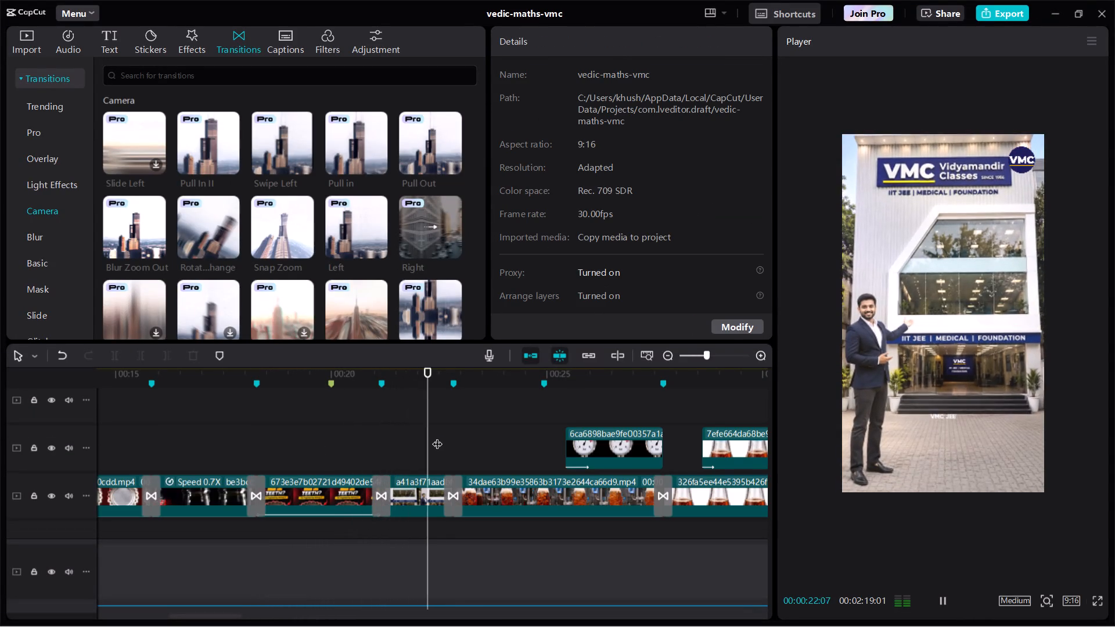
pyautogui.moveTo(437, 437); pyautogui.dragTo(456, 443)
pyautogui.press('space')
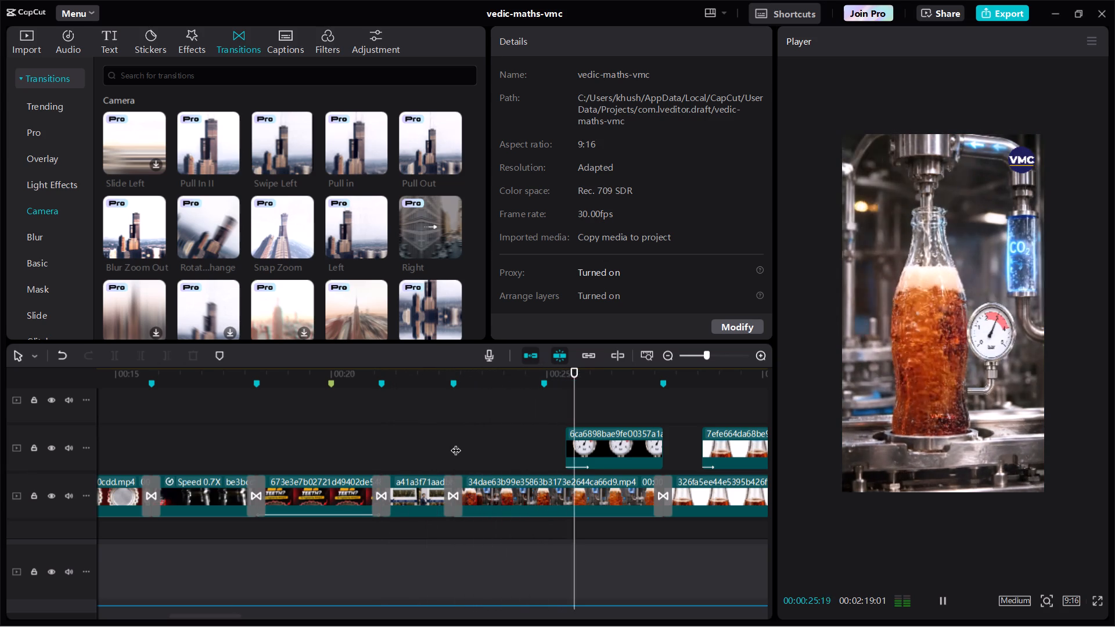
pyautogui.press('space')
pyautogui.hscroll(-1, 456, 443)
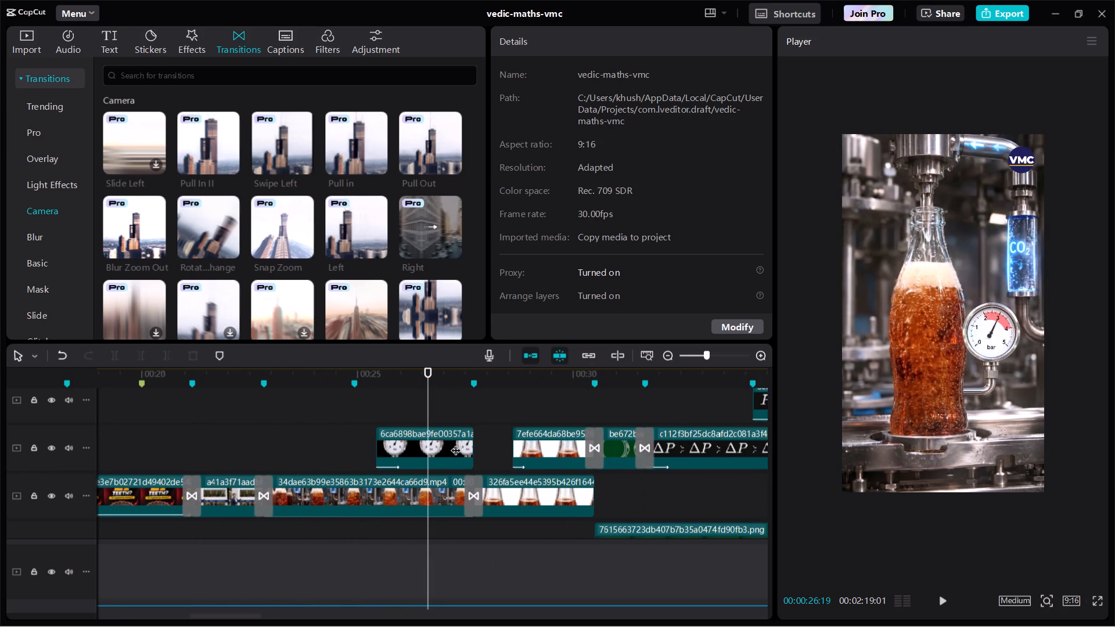
pyautogui.press('space')
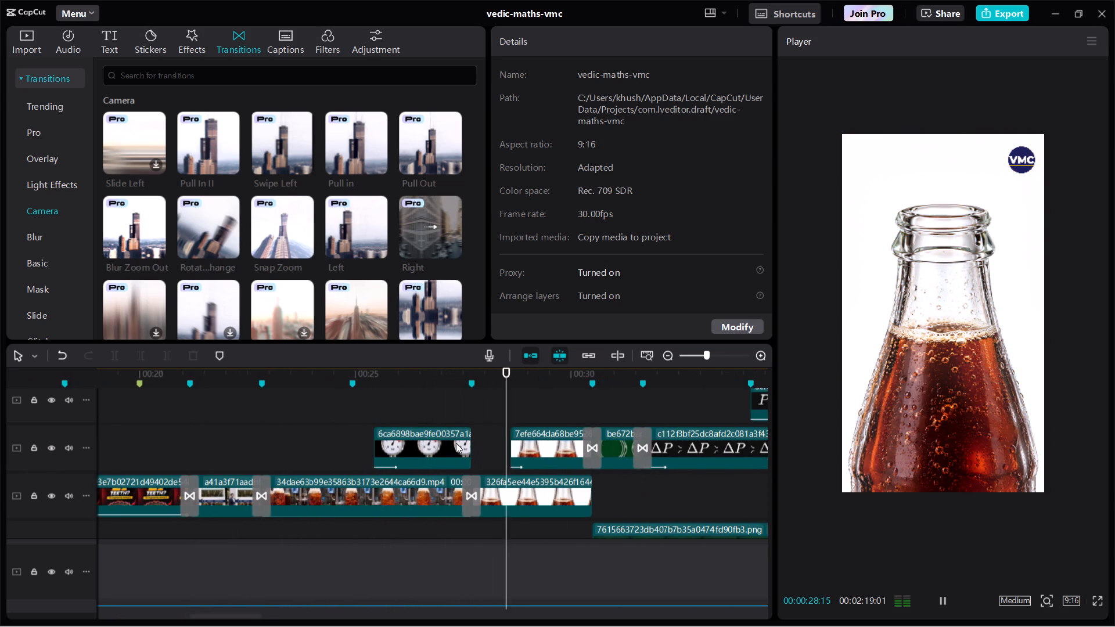
pyautogui.press('space')
pyautogui.press('space')
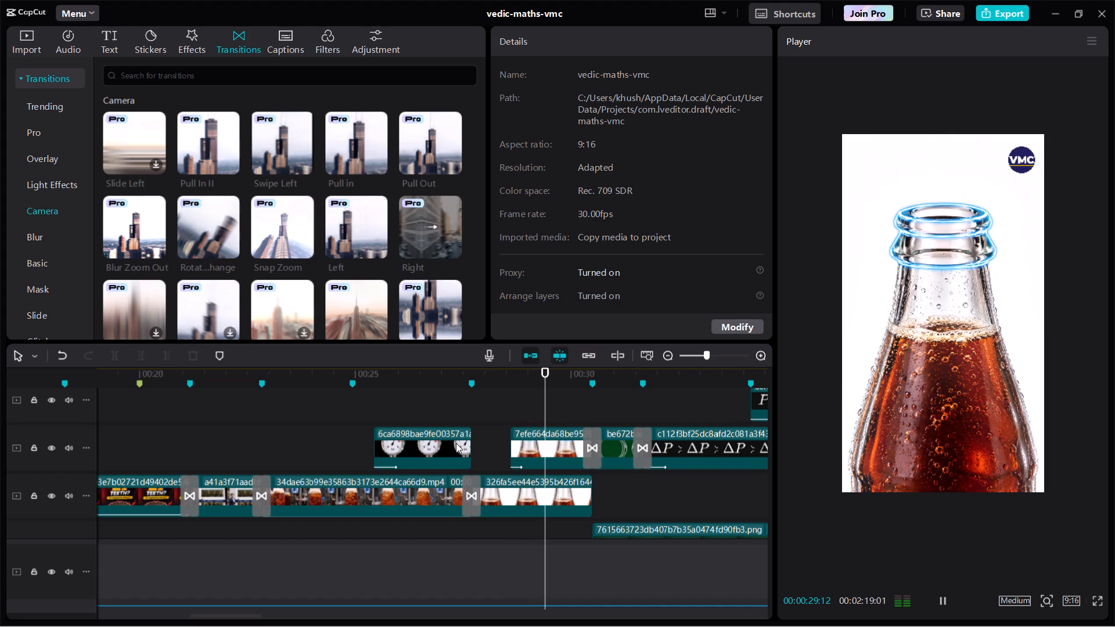
pyautogui.press('space')
# Switch to the Notepad script and copy the phrase "diameter is 26 mm".
pyautogui.doubleClick(511, 410)
pyautogui.hotkey('alt', 'Tab')
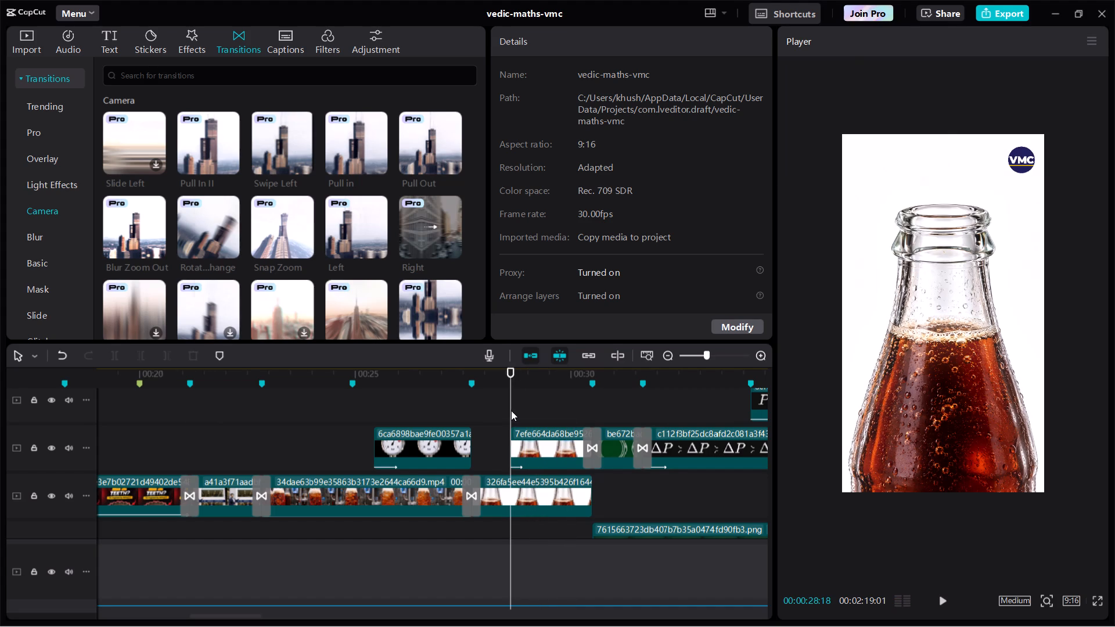
pyautogui.scroll(-1, 927, 462)
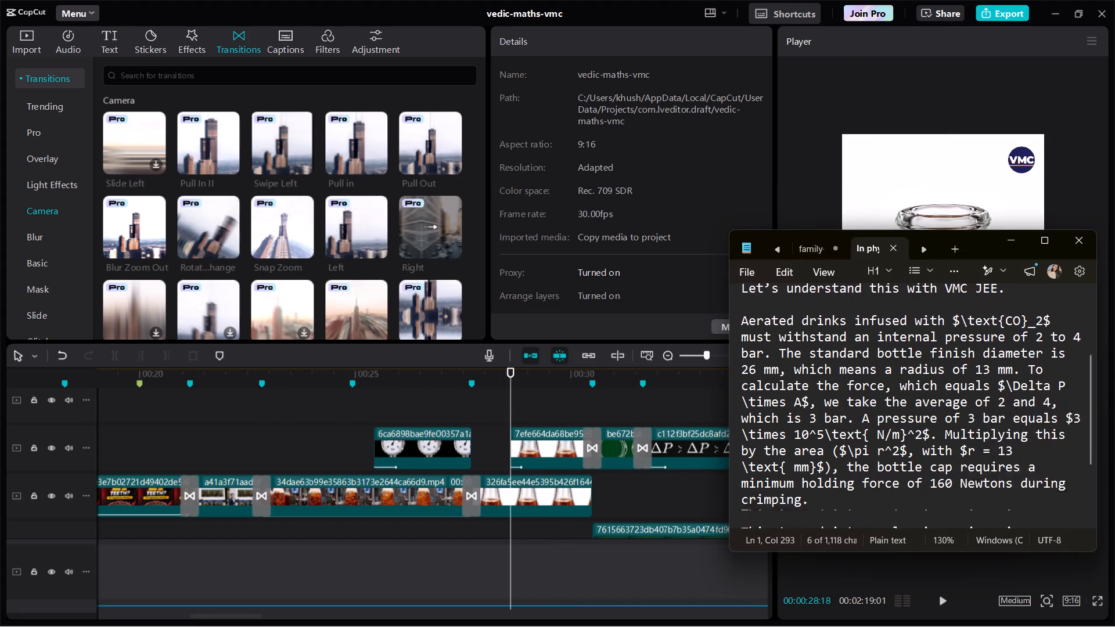
pyautogui.scroll(1, 1009, 398)
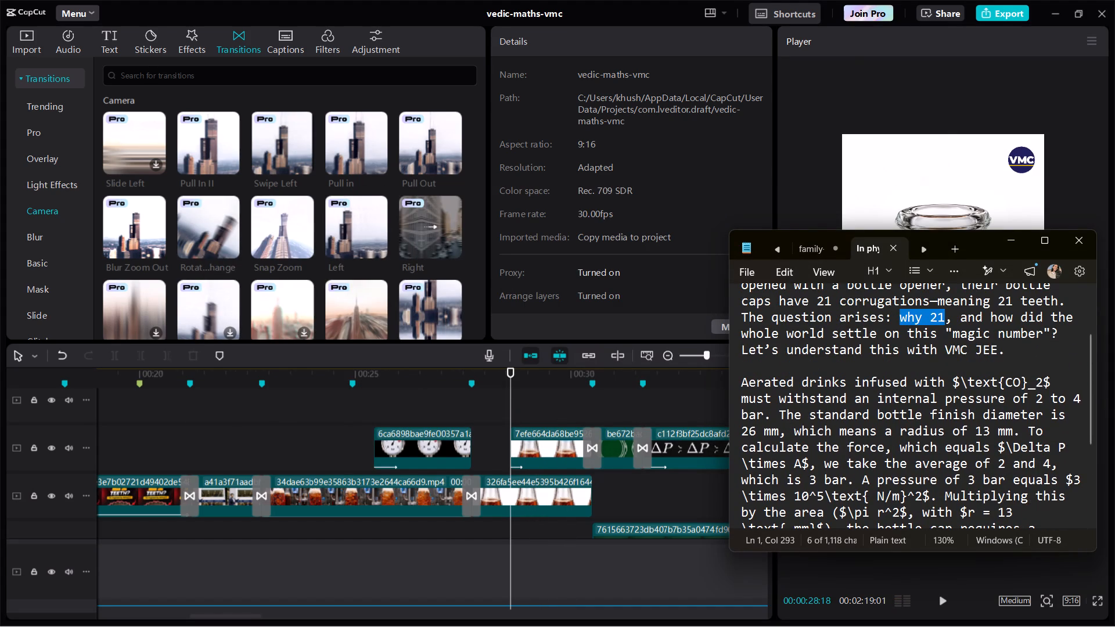
pyautogui.click(770, 433)
pyautogui.moveTo(770, 433); pyautogui.dragTo(748, 431)
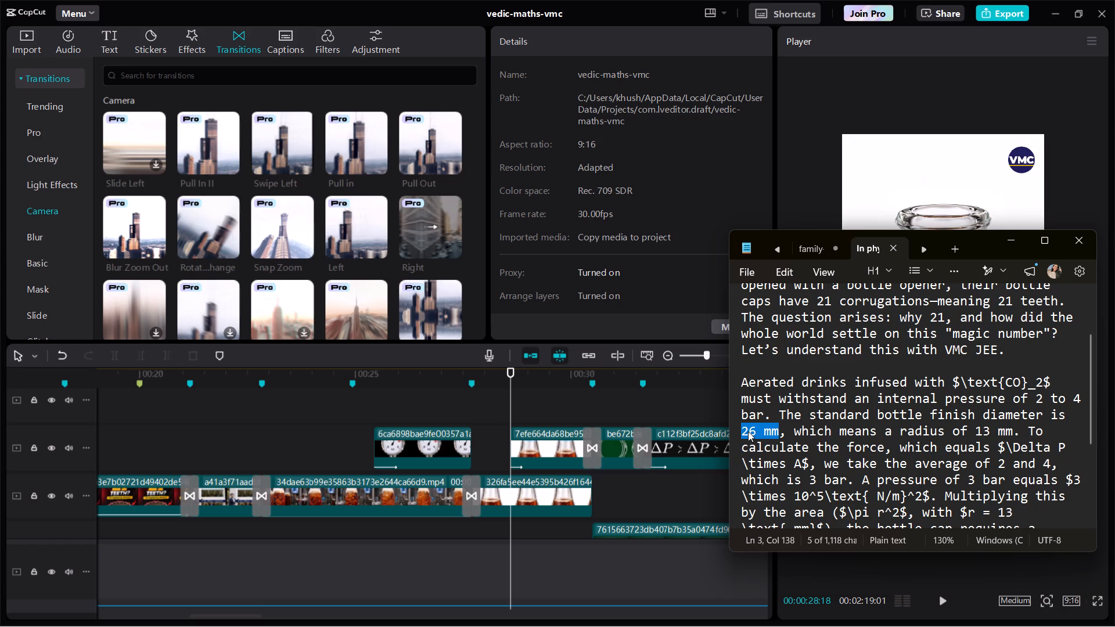
pyautogui.hotkey('ctrl', 'c')
pyautogui.doubleClick(1019, 413)
pyautogui.click(1019, 413)
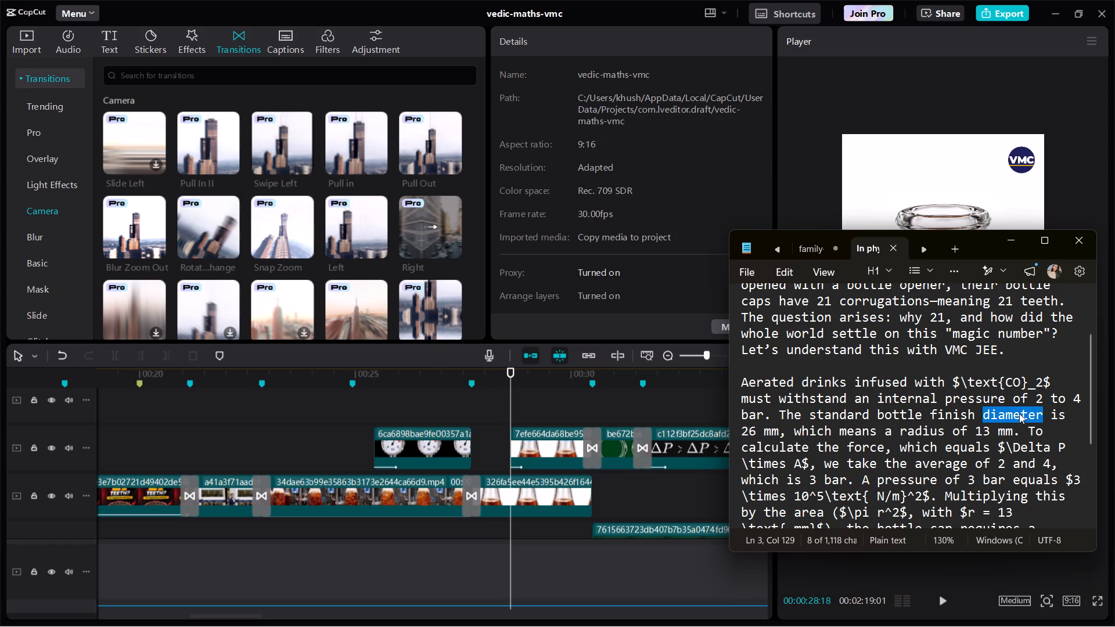
pyautogui.moveTo(1019, 413); pyautogui.dragTo(768, 426)
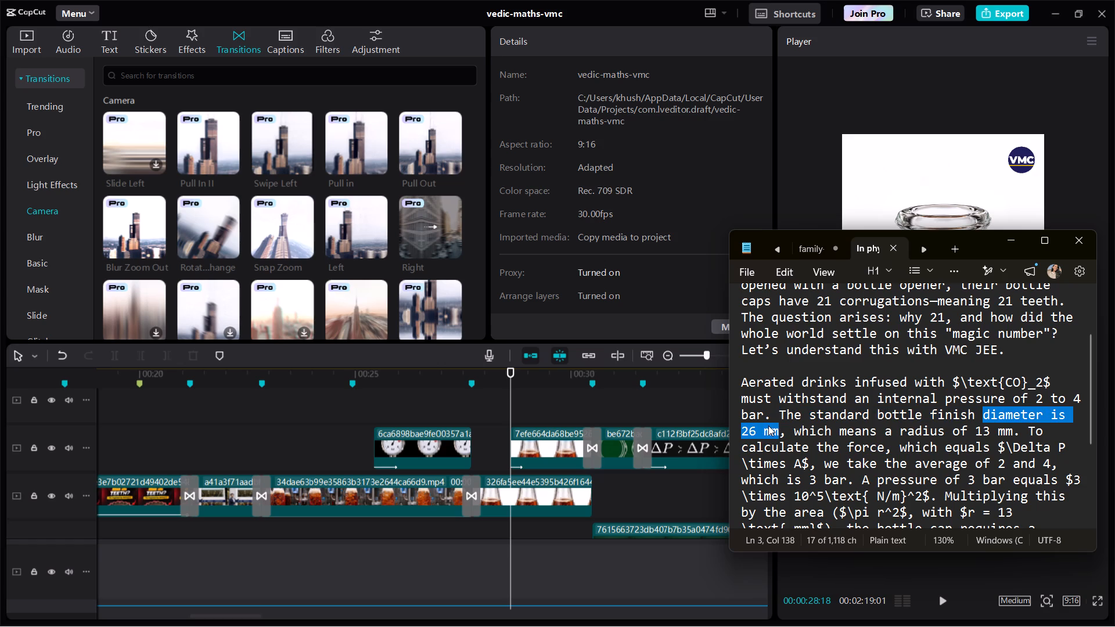
pyautogui.hotkey('ctrl', 'c')
# Paste a copy of the "Aerated Drink Bottle" title at about 28.4 s over the bottle-neck clip and replace its text with "diameter is 26 mm".
pyautogui.click(465, 415)
pyautogui.press('space')
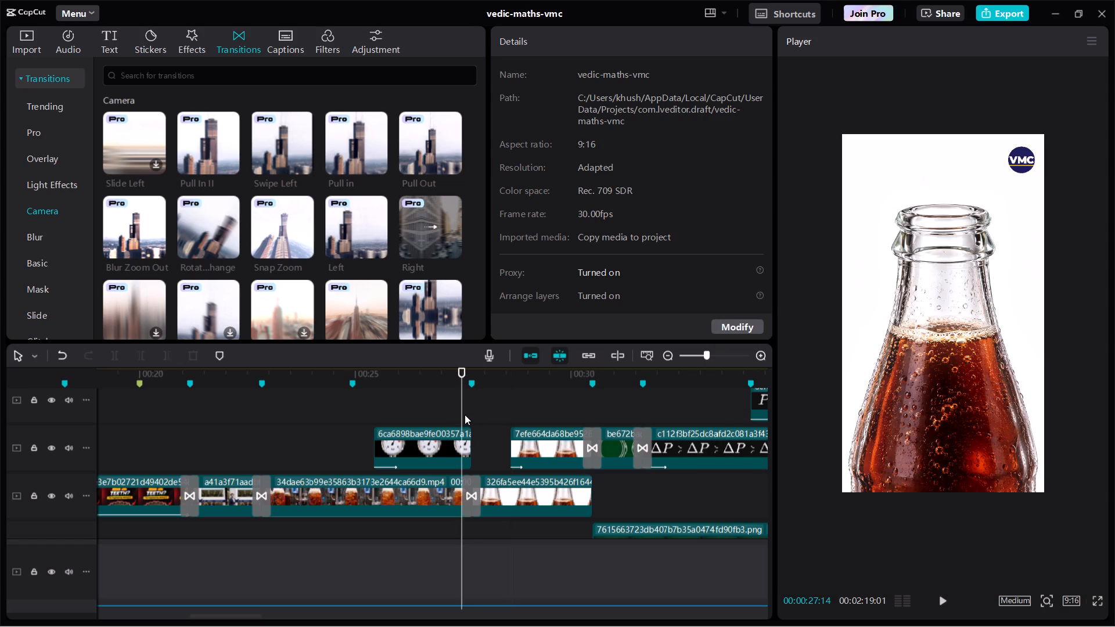
pyautogui.press('space')
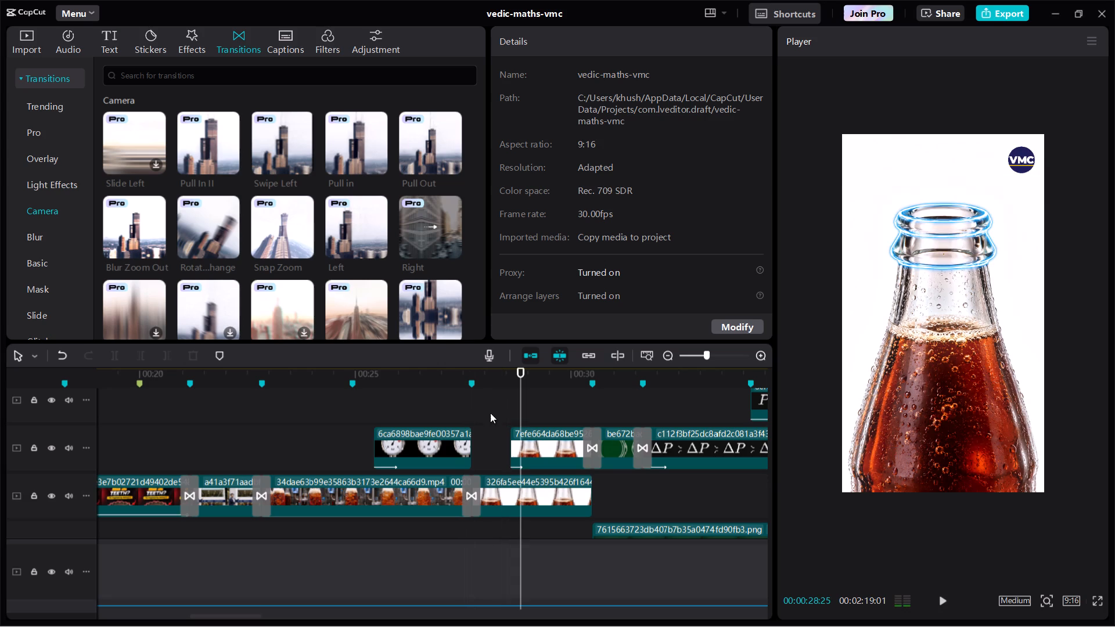
pyautogui.click(498, 406)
pyautogui.moveTo(498, 406); pyautogui.dragTo(503, 416)
pyautogui.hscroll(8, 503, 416)
pyautogui.scroll(3, 503, 416)
pyautogui.scroll(4, 461, 448)
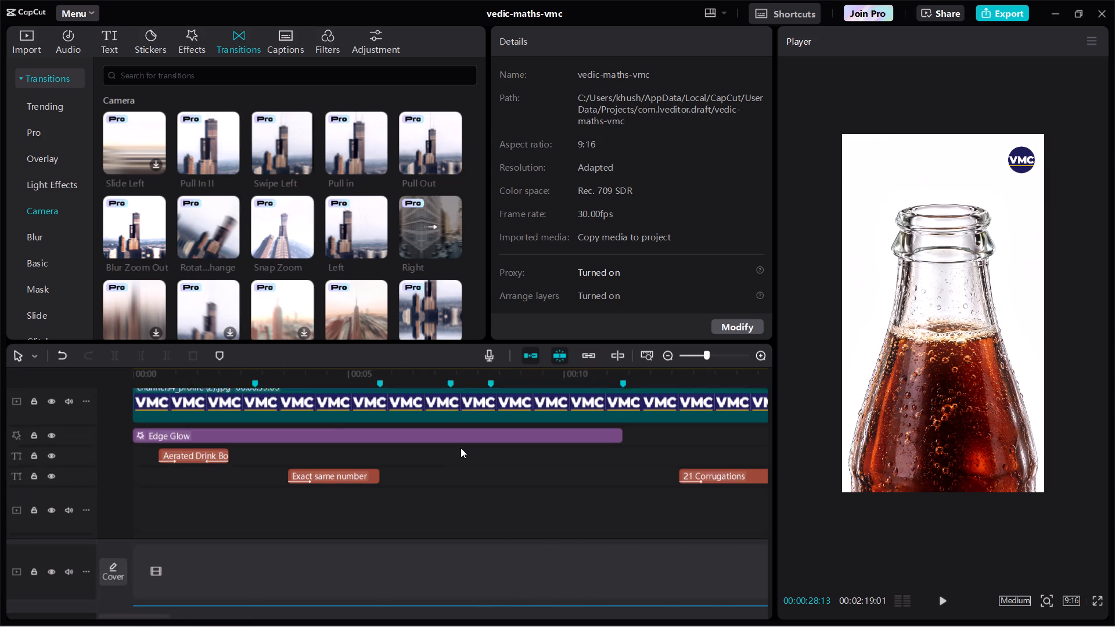
pyautogui.scroll(1, 461, 448)
pyautogui.click(174, 502)
pyautogui.hotkey('ctrl', 'c')
pyautogui.hotkey('ctrl', 'v')
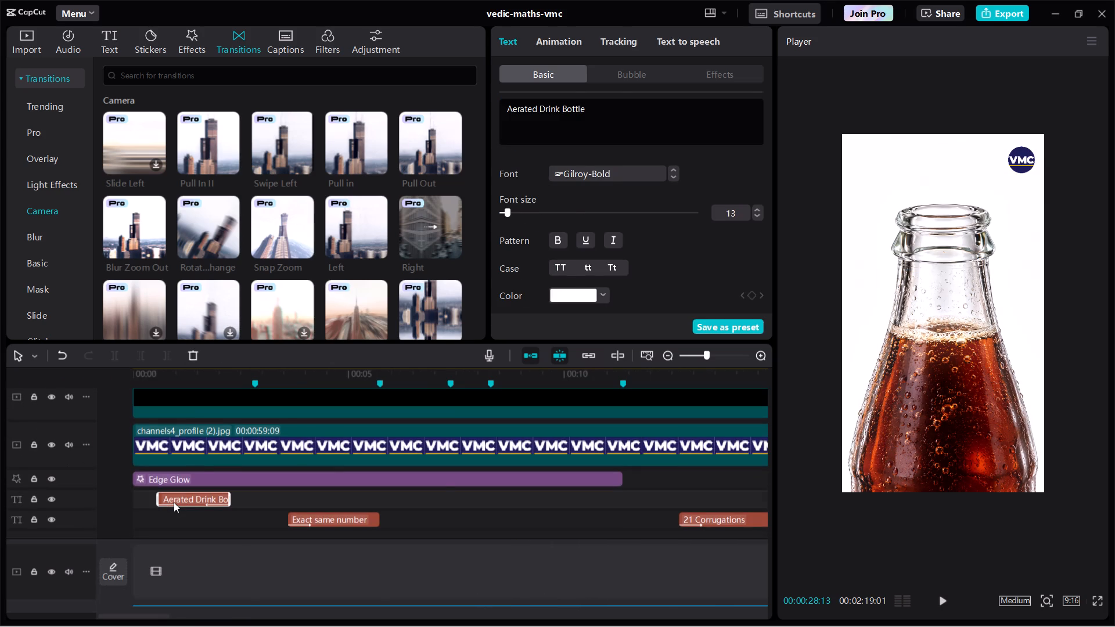
pyautogui.click(559, 131)
pyautogui.hotkey('ctrl', 'a')
pyautogui.hotkey('ctrl', 'v')
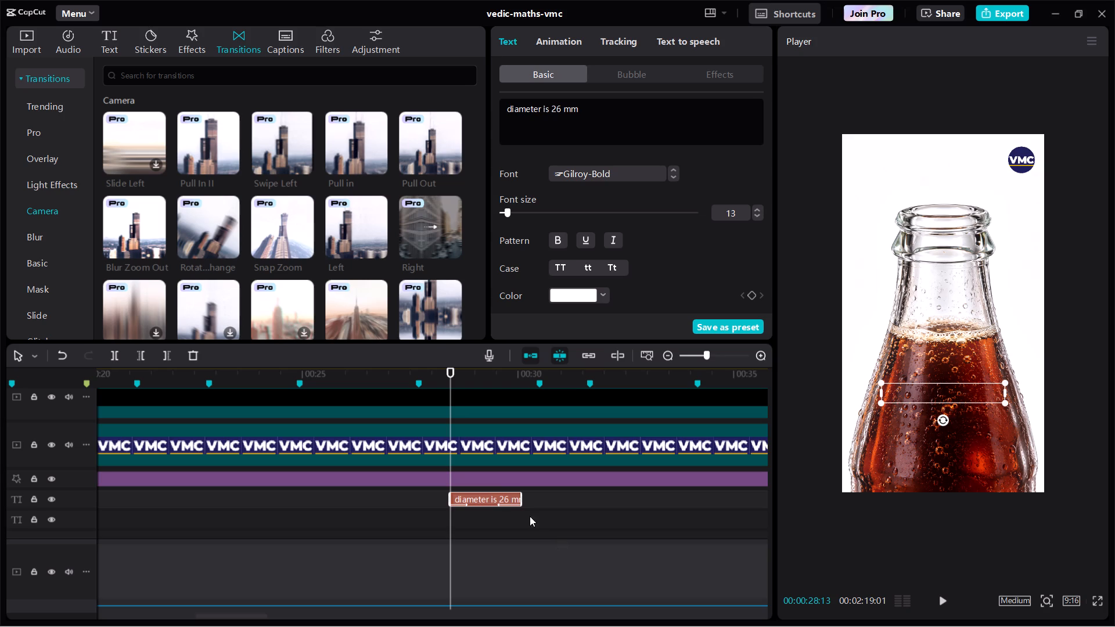
# Lengthen the "diameter is 26 mm" title, split it at the marker at about 30.5 s and delete the excess.
pyautogui.moveTo(518, 501); pyautogui.dragTo(599, 494)
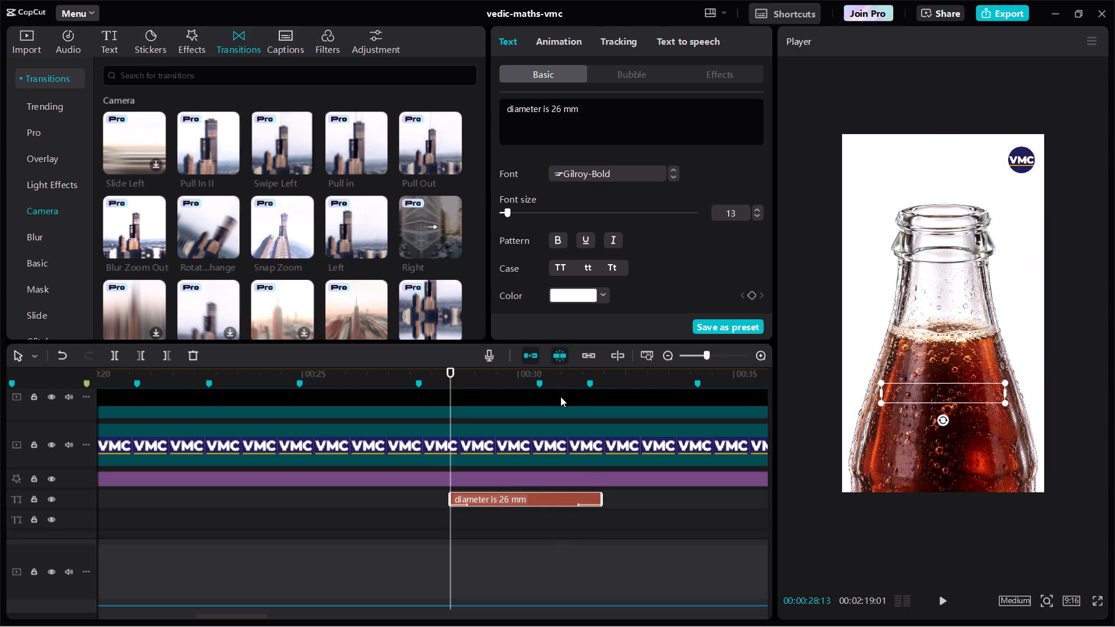
pyautogui.click(539, 373)
pyautogui.hotkey('ctrl', 'b')
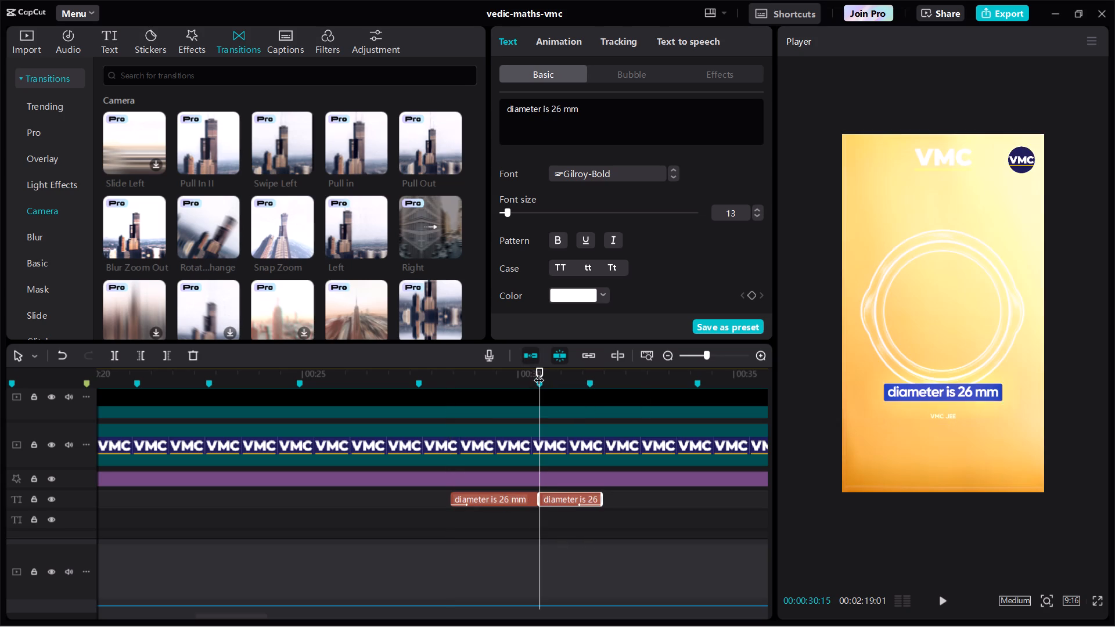
pyautogui.press('Delete')
# Move the "diameter is 26 mm" title up to just above the bottle's mouth, keeping it centred.
pyautogui.click(452, 511)
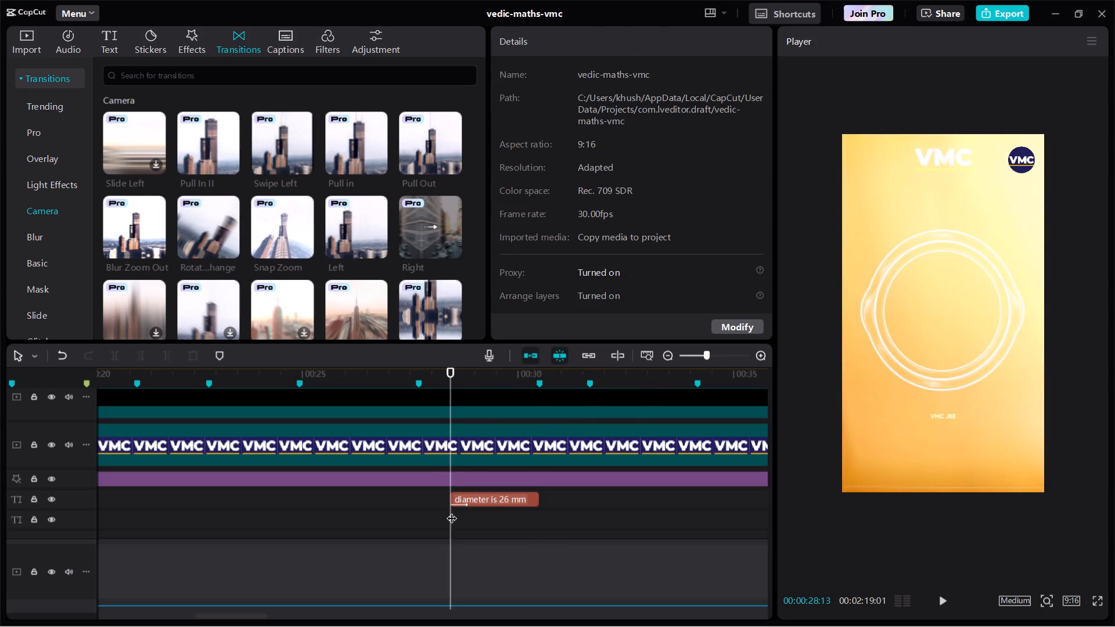
pyautogui.press('space')
pyautogui.press('space')
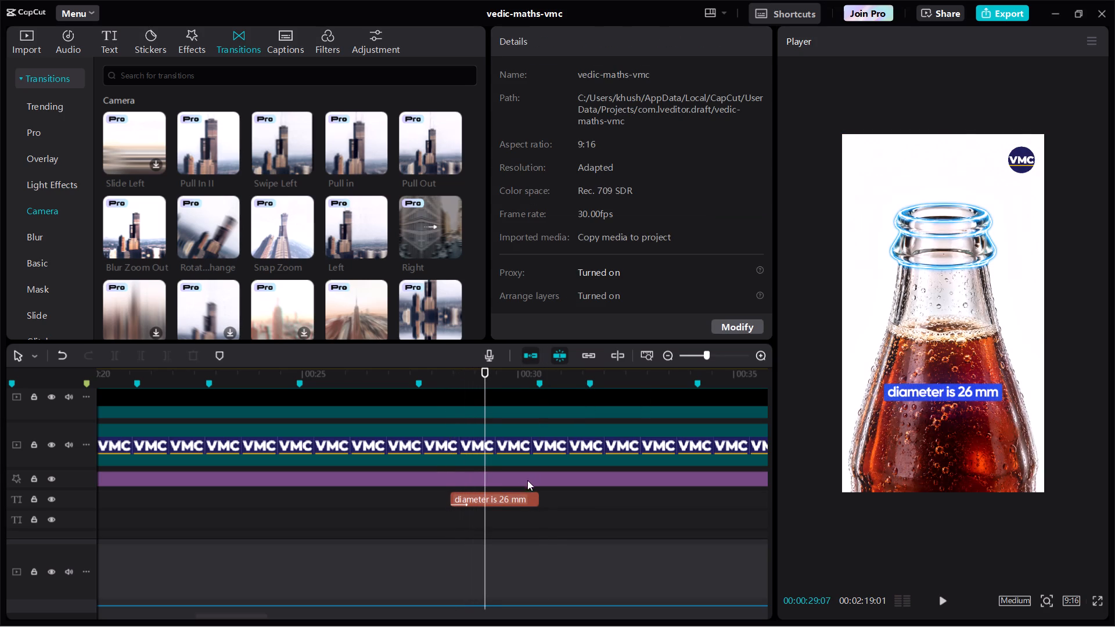
pyautogui.click(506, 493)
pyautogui.moveTo(958, 393); pyautogui.dragTo(980, 200)
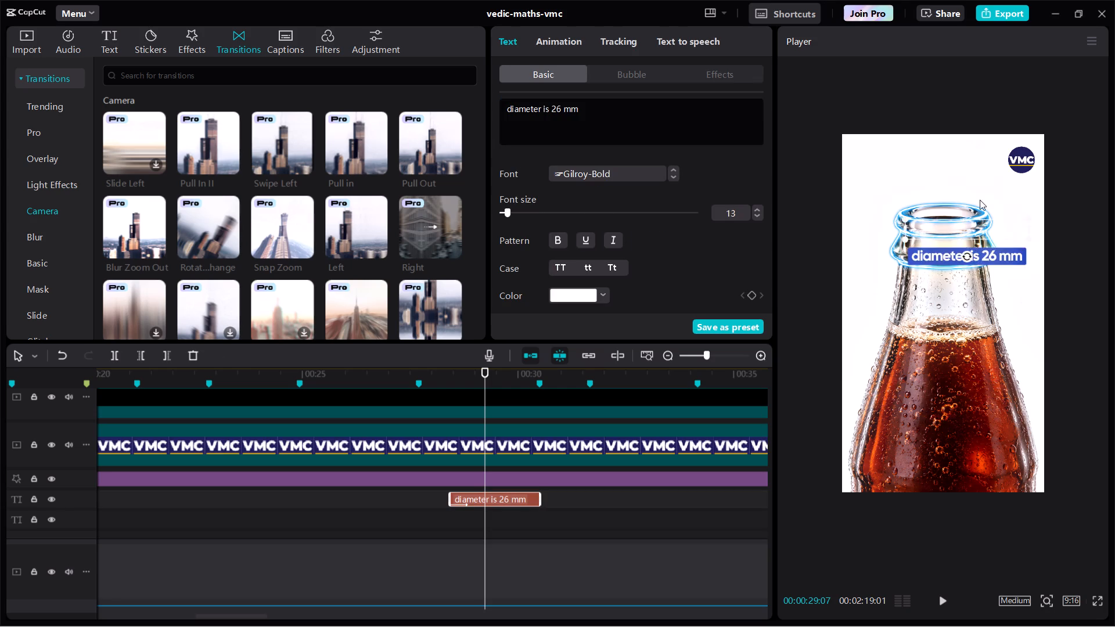
pyautogui.moveTo(980, 200); pyautogui.dragTo(957, 182)
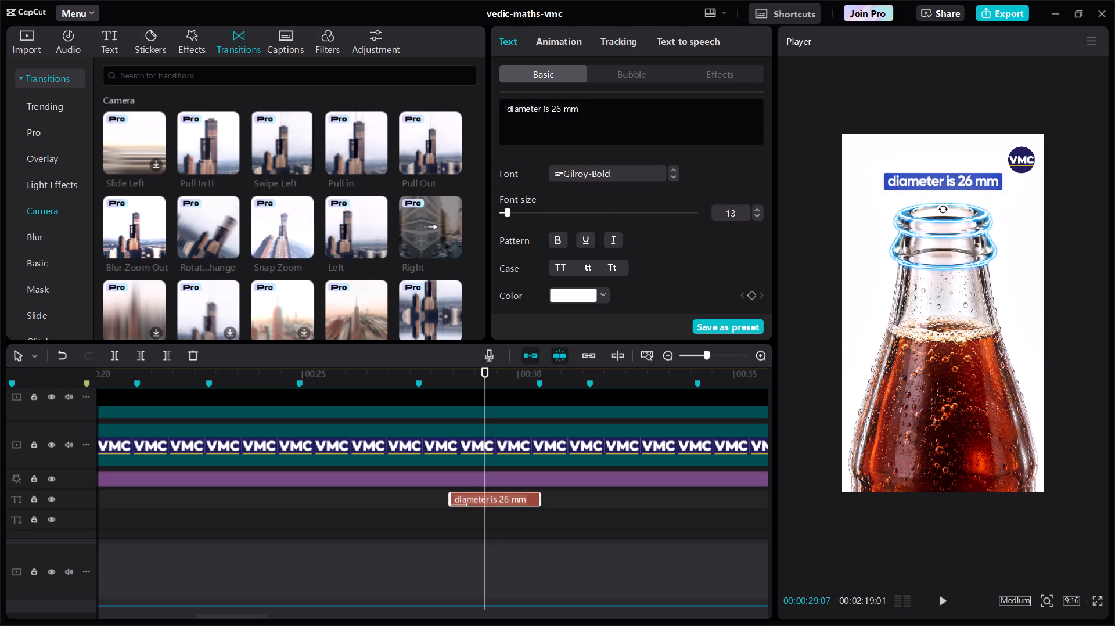
# Capitalise the first word of the title so it reads "Diameter is 26 mm".
pyautogui.doubleClick(508, 114)
pyautogui.doubleClick(510, 108)
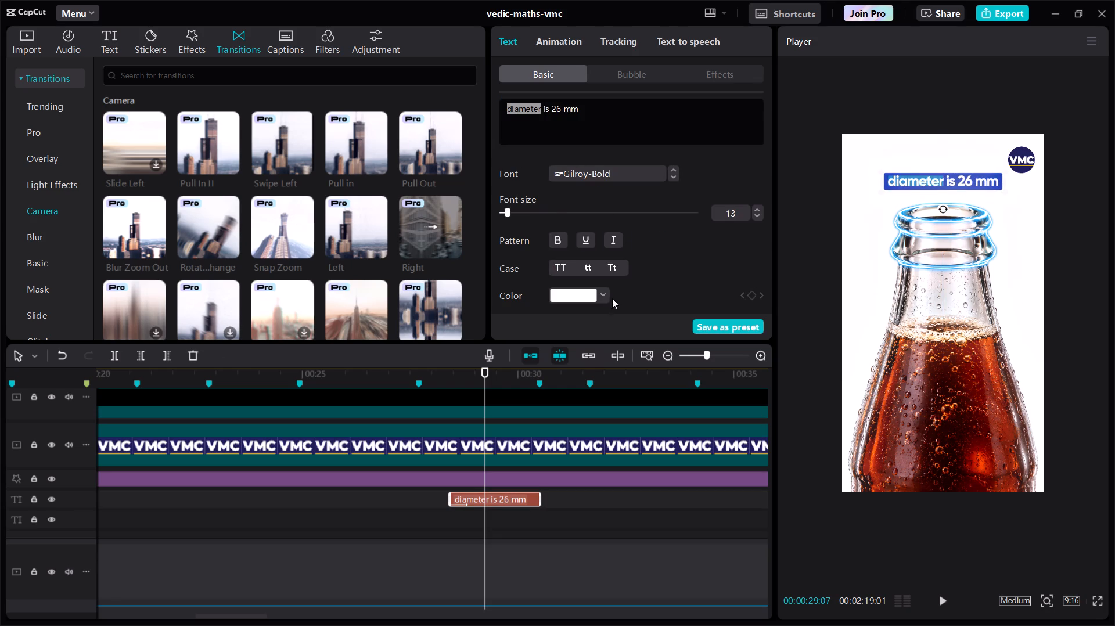
pyautogui.click(612, 262)
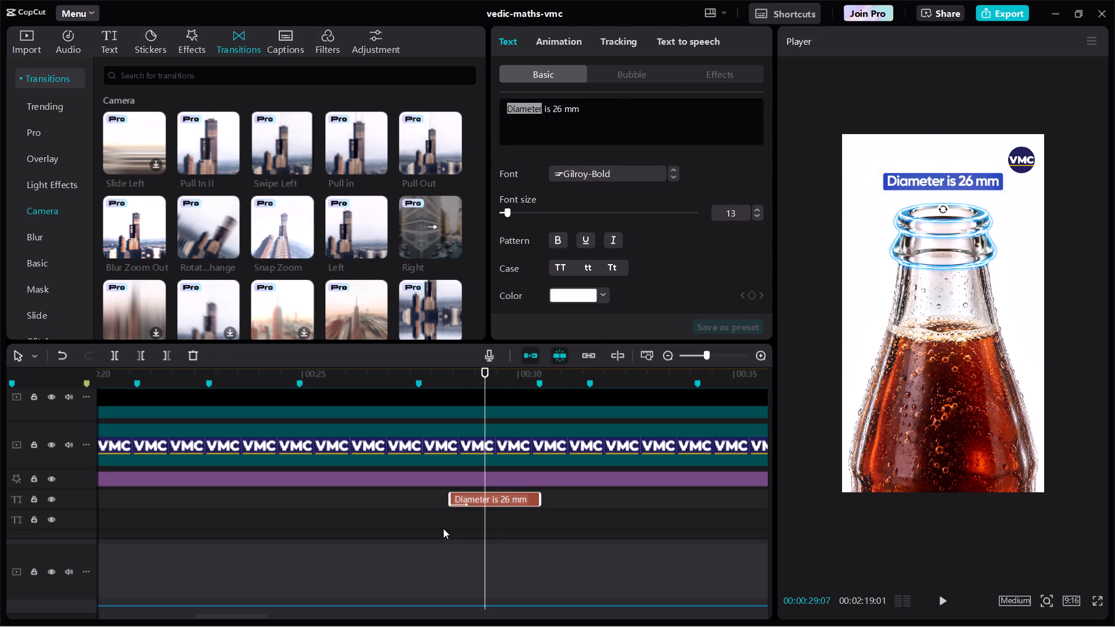
# Play the bottle-neck clip to check the "Diameter is 26 mm" title and look through its text settings.
pyautogui.click(443, 528)
pyautogui.press('space')
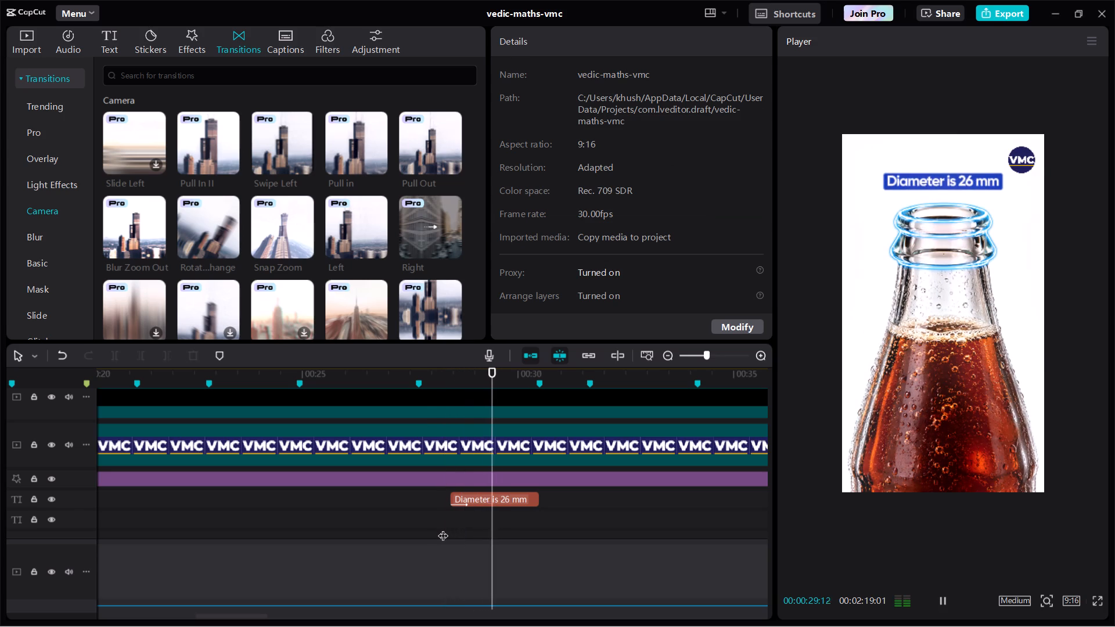
pyautogui.press('space')
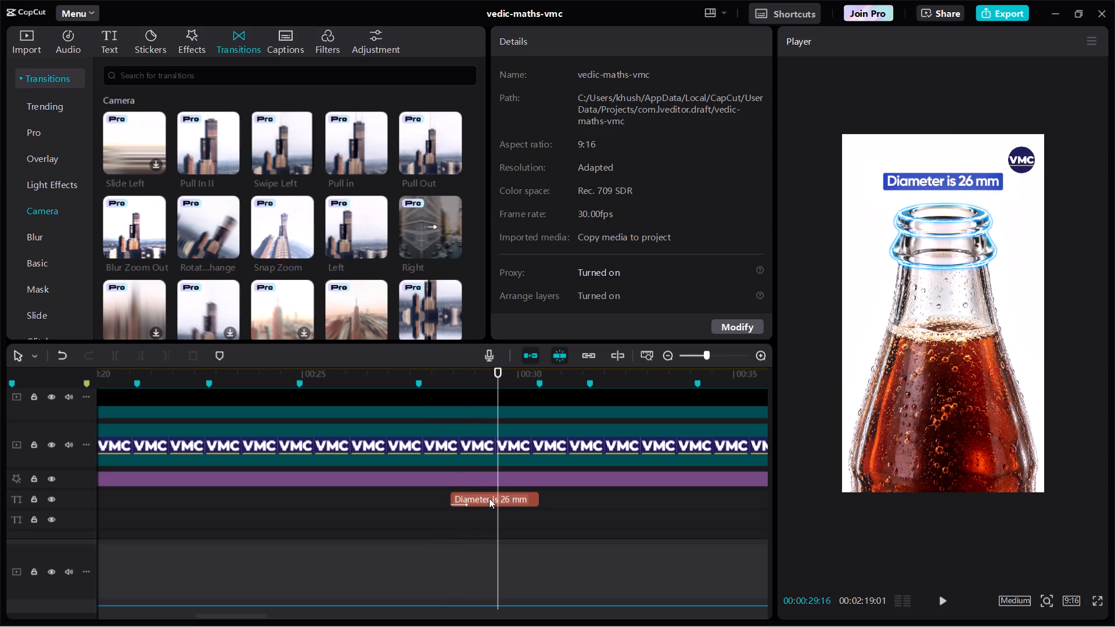
pyautogui.click(489, 498)
pyautogui.scroll(-1, 578, 290)
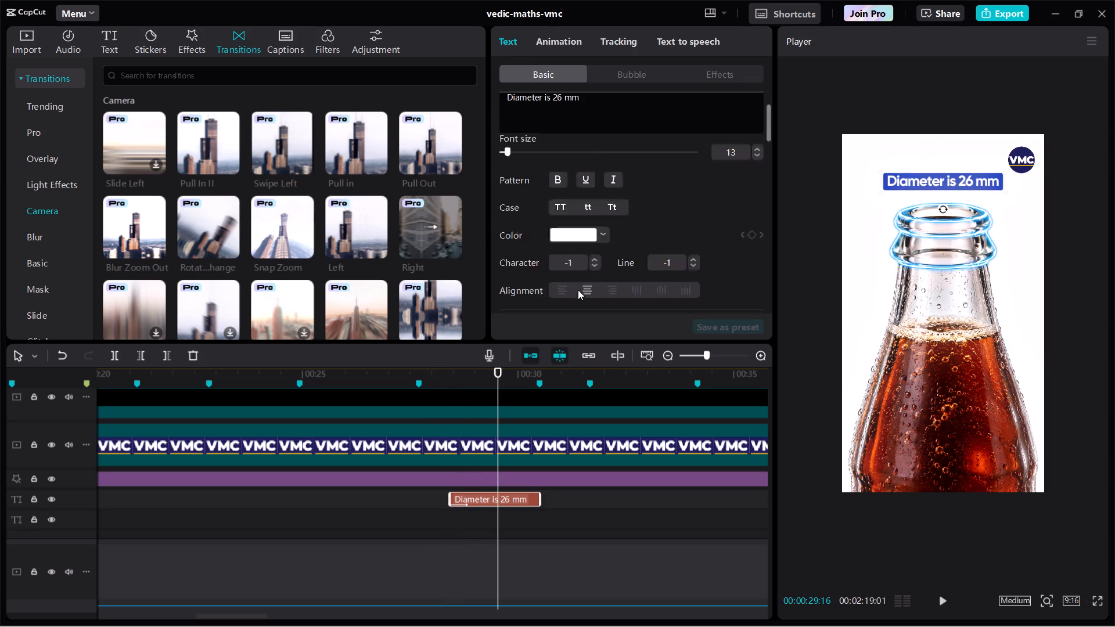
pyautogui.scroll(-1, 578, 290)
pyautogui.scroll(-1, 603, 246)
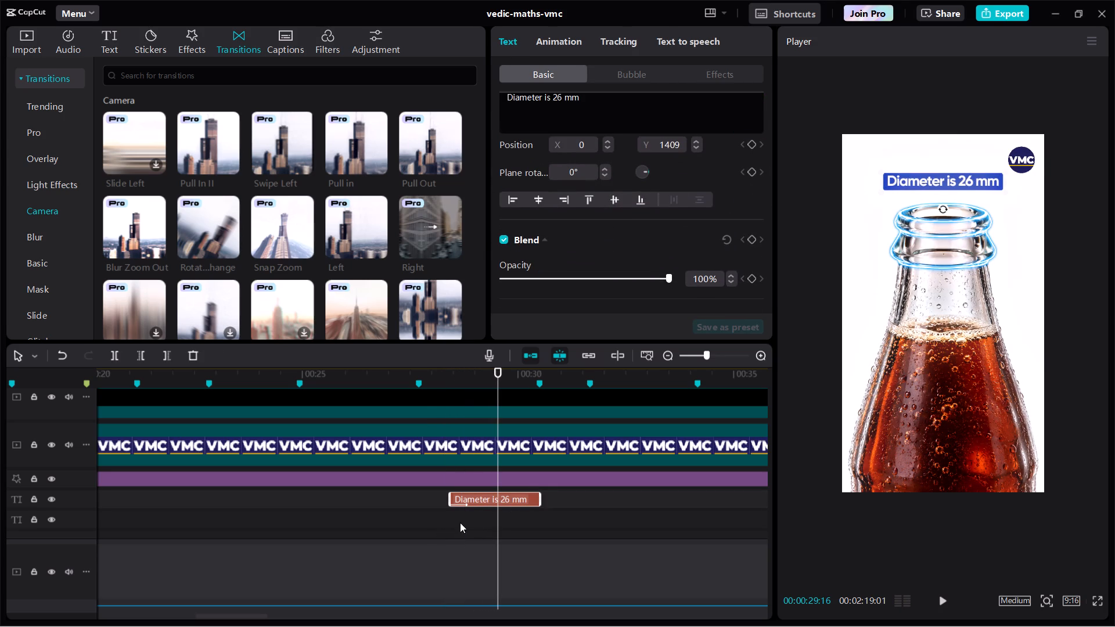
pyautogui.click(606, 110)
pyautogui.click(412, 506)
pyautogui.moveTo(412, 506); pyautogui.dragTo(431, 516)
pyautogui.press('space')
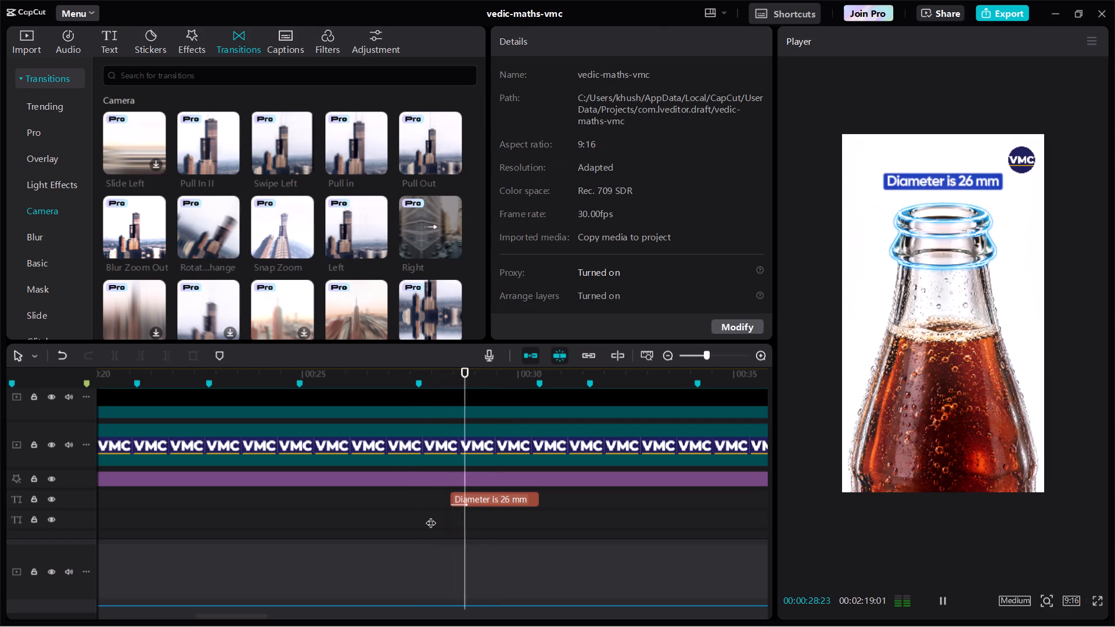
pyautogui.press('space')
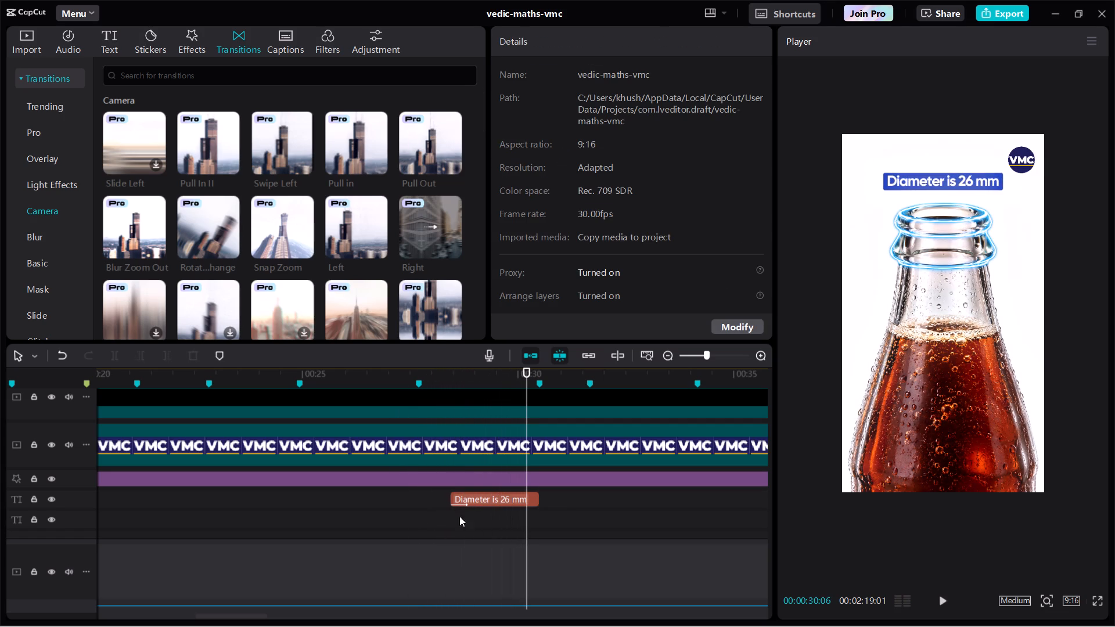
# Change the "Diameter is 26 mm" title's background to light blue 04A6FF, sampled from the glowing rings around the bottle's mouth.
pyautogui.click(499, 502)
pyautogui.scroll(-3, 664, 225)
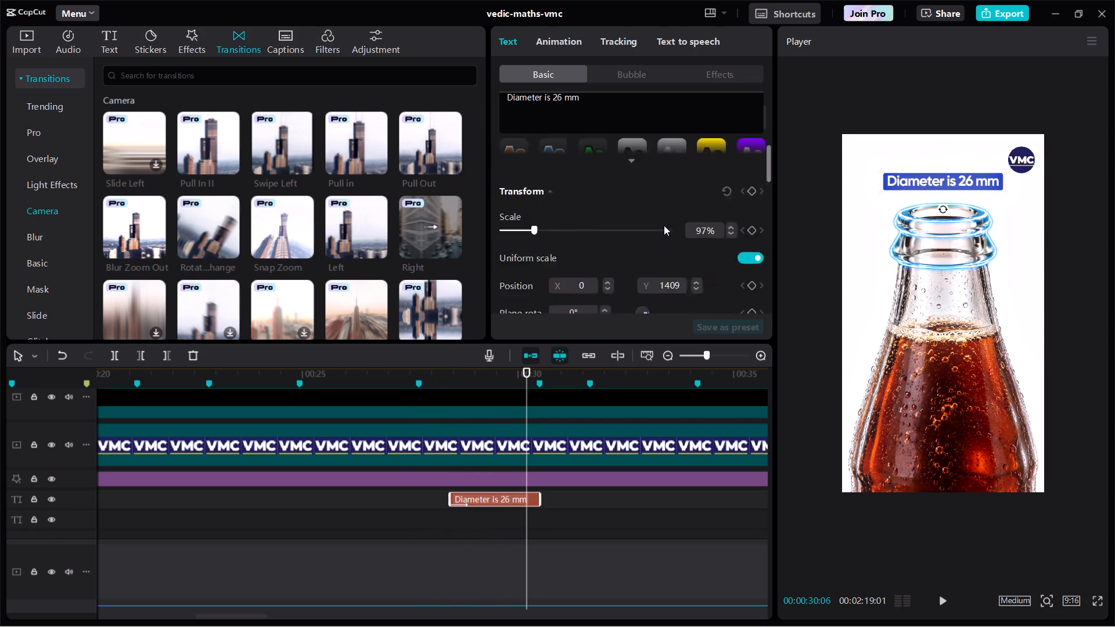
pyautogui.scroll(-1, 587, 272)
pyautogui.click(573, 283)
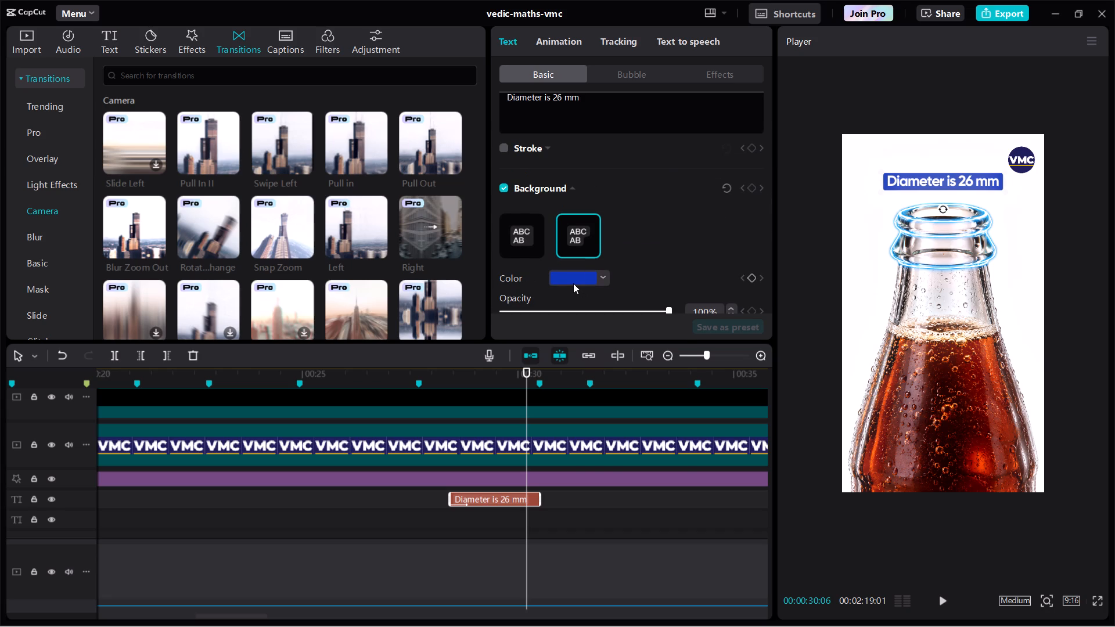
pyautogui.moveTo(521, 403); pyautogui.dragTo(1003, 232)
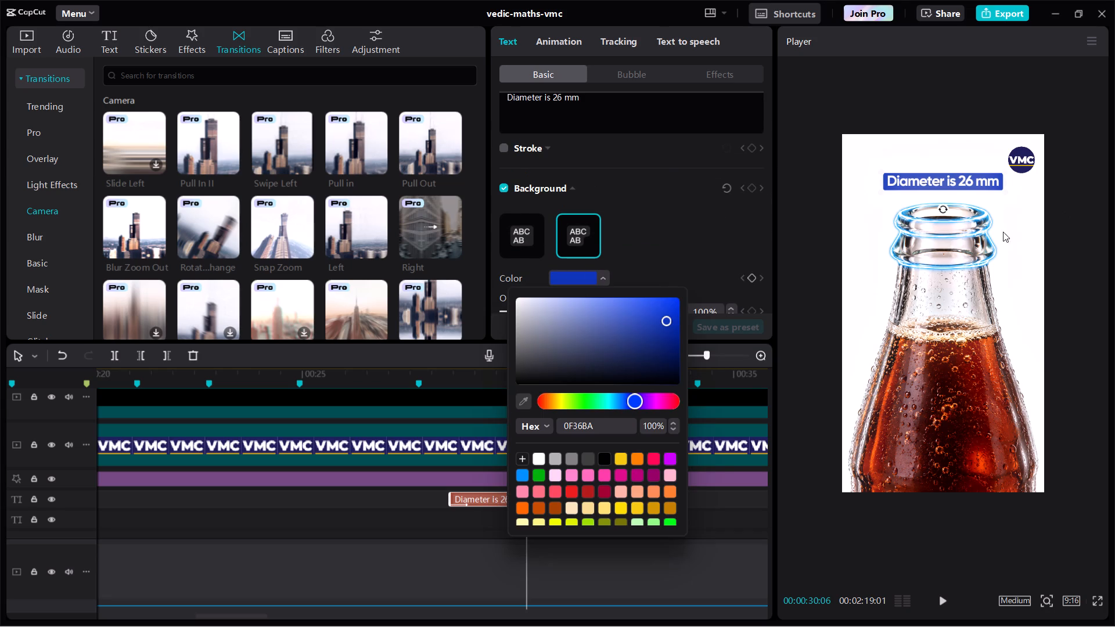
pyautogui.moveTo(1003, 232); pyautogui.dragTo(984, 234)
pyautogui.click(528, 401)
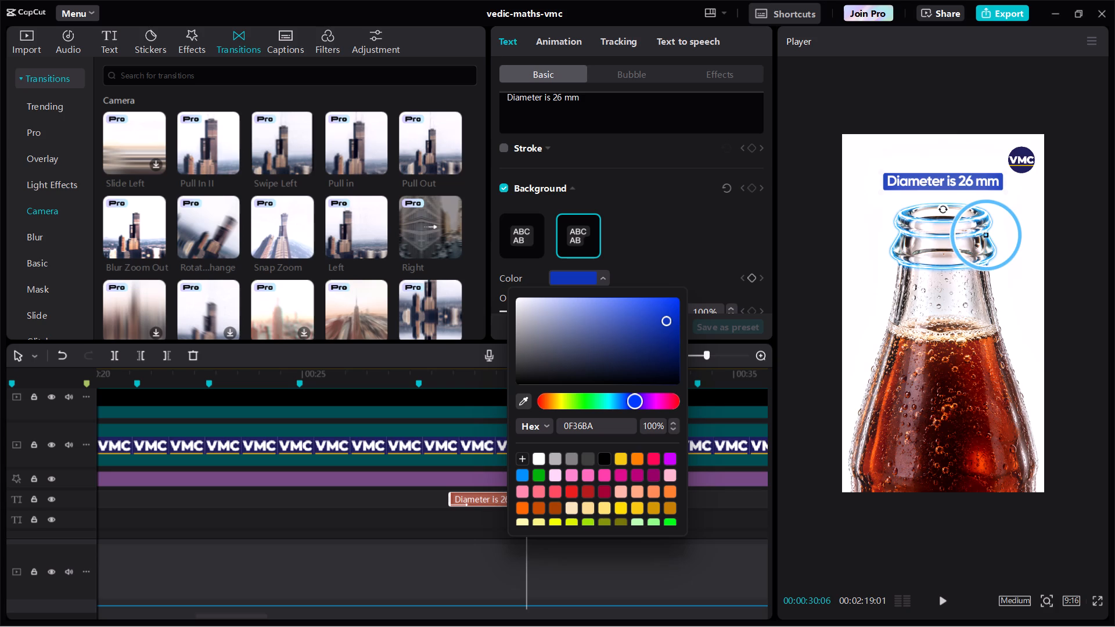
pyautogui.click(986, 235)
pyautogui.moveTo(653, 305); pyautogui.dragTo(677, 261)
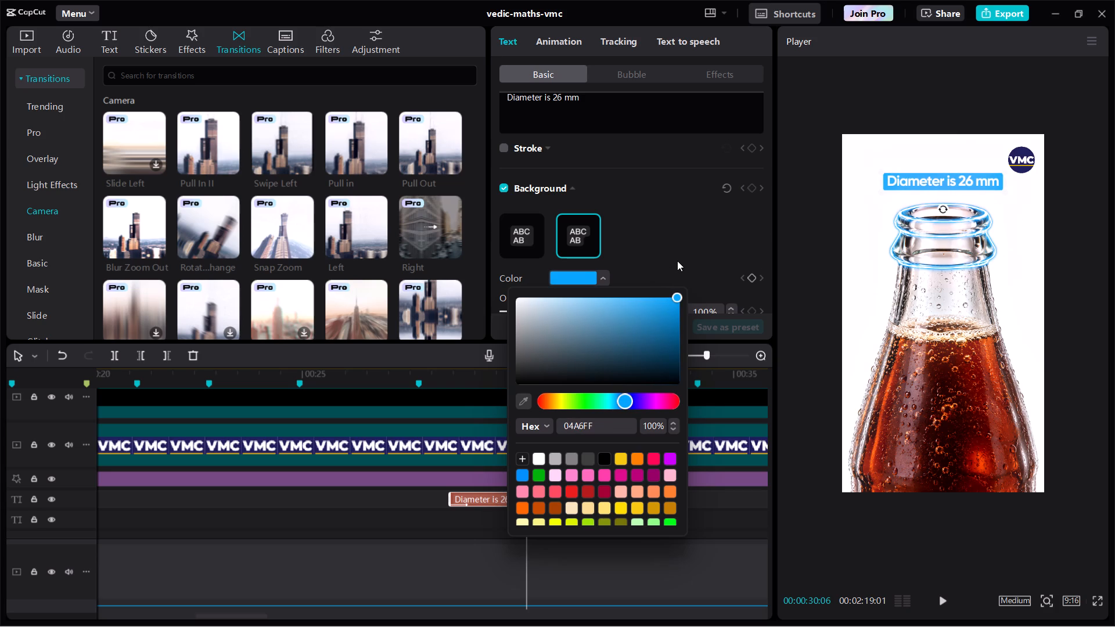
# Play the bottle-neck clip into the chalkboard clip to check the recoloured "Diameter is 26 mm" title.
pyautogui.click(405, 500)
pyautogui.moveTo(405, 500); pyautogui.dragTo(442, 502)
pyautogui.press('space')
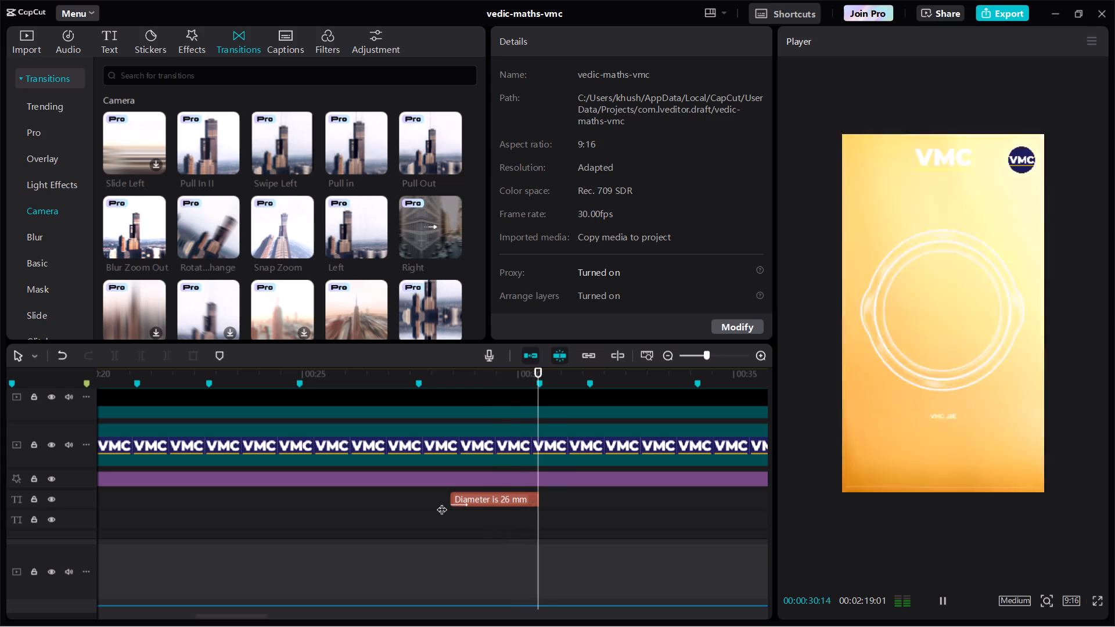
pyautogui.press('space')
# Copy the "why 21?" title and paste it at the marker at 00:00:30:15, where the chalkboard clip starts.
pyautogui.click(544, 520)
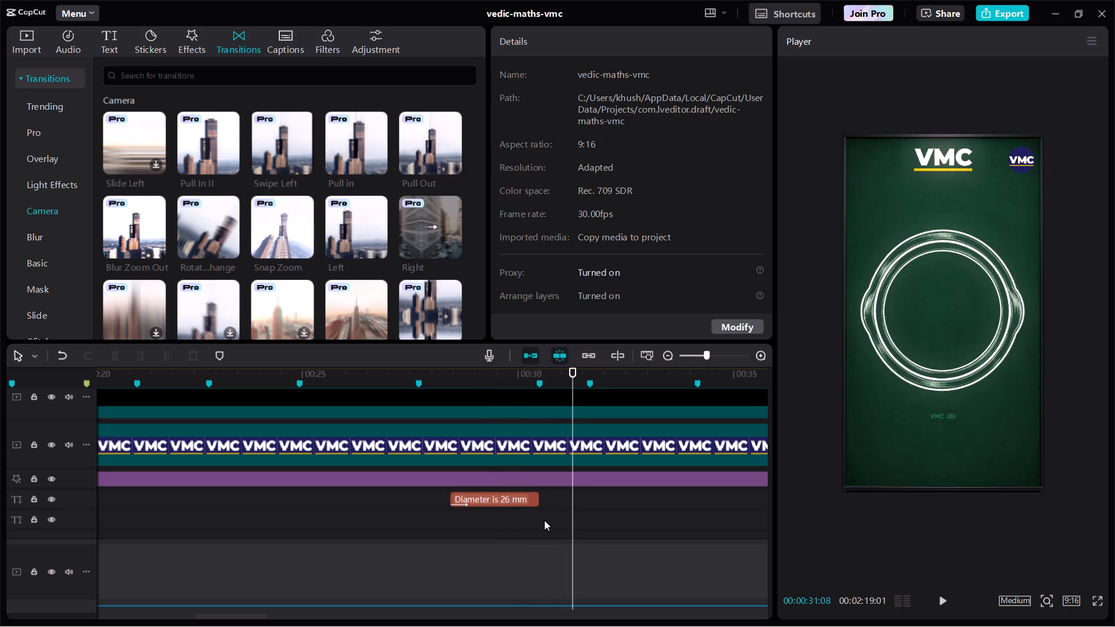
pyautogui.moveTo(544, 520); pyautogui.dragTo(539, 520)
pyautogui.hscroll(-1, 539, 520)
pyautogui.scroll(1, 539, 520)
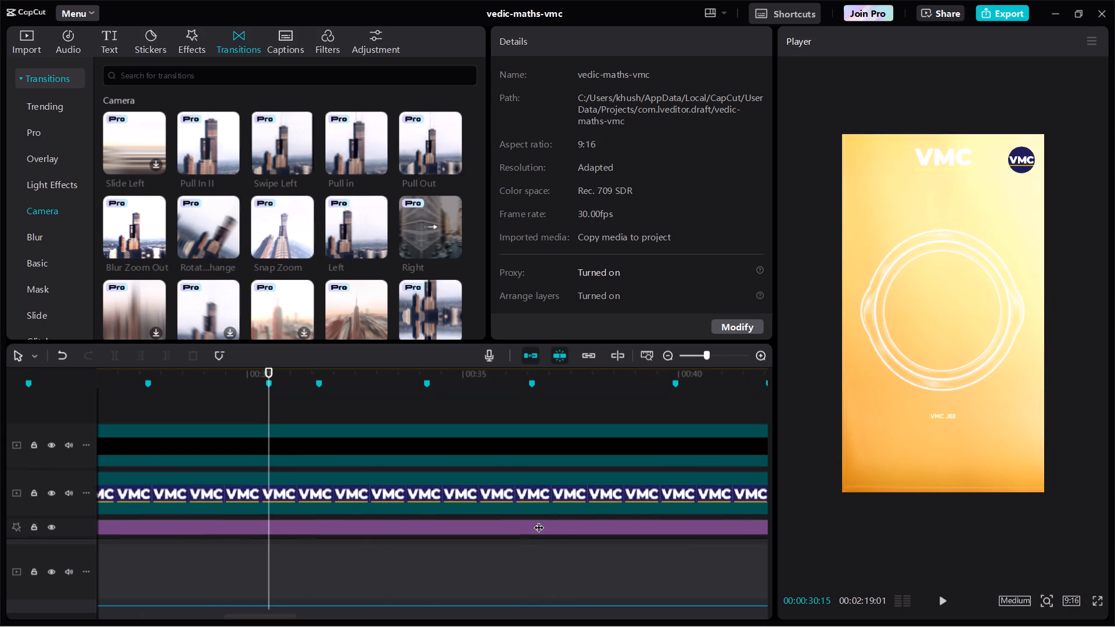
pyautogui.hscroll(4, 539, 520)
pyautogui.hscroll(-1, 539, 520)
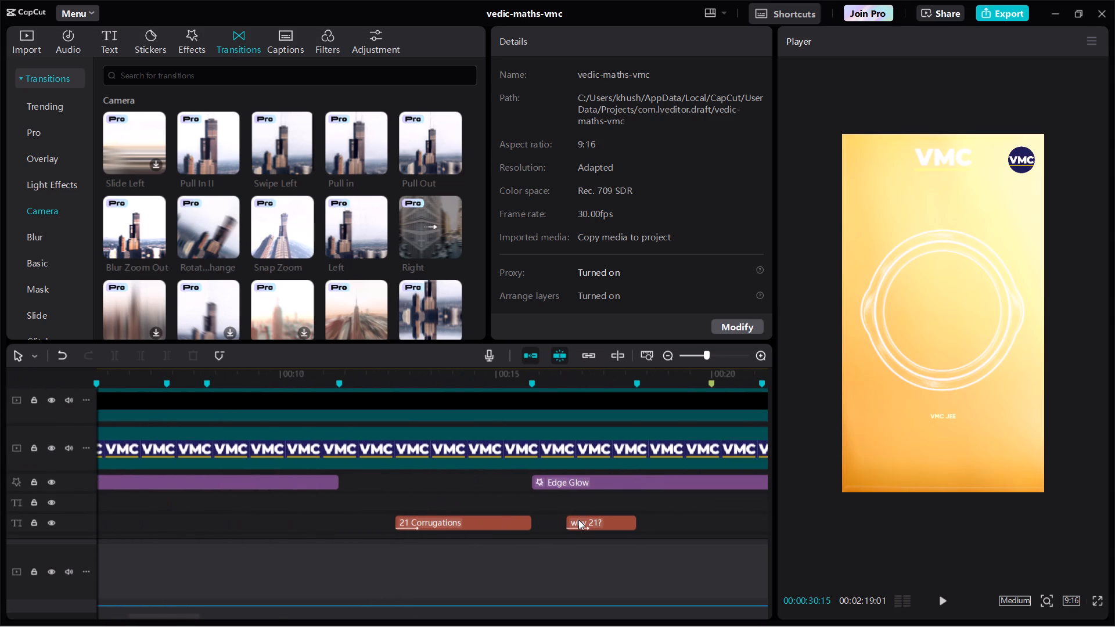
pyautogui.click(578, 520)
pyautogui.hotkey('ctrl', 'c')
pyautogui.hotkey('ctrl', 'v')
# Replace the pasted title's text with "radius of 13 mm" from the Notepad script and reword it to "radius = 13 mm".
pyautogui.hotkey('alt', 'Tab')
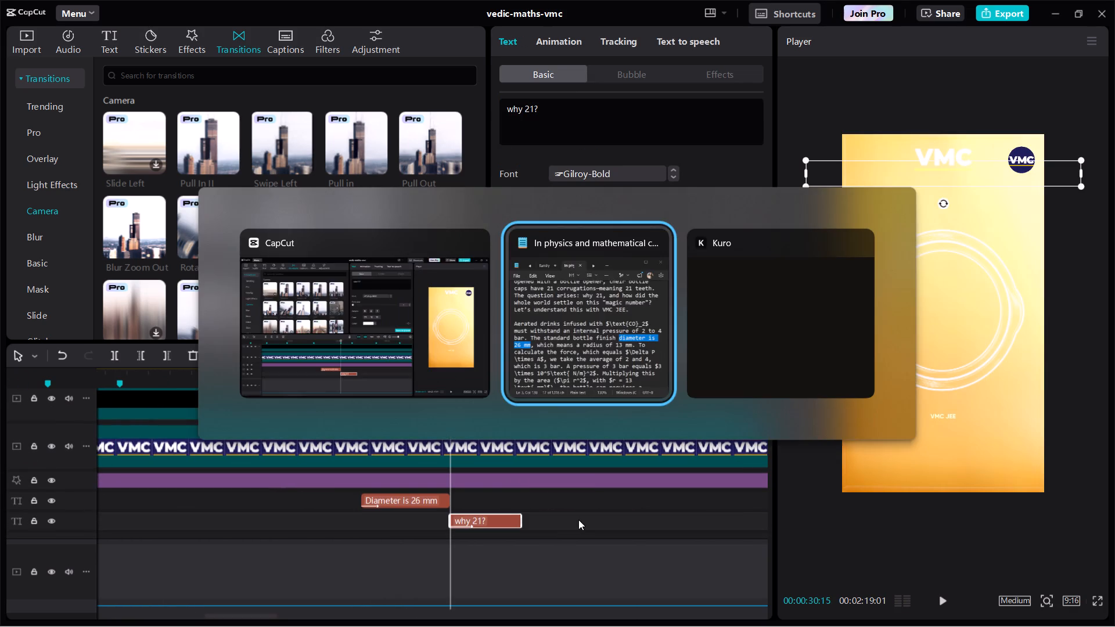
pyautogui.click(916, 430)
pyautogui.moveTo(916, 430); pyautogui.dragTo(984, 430)
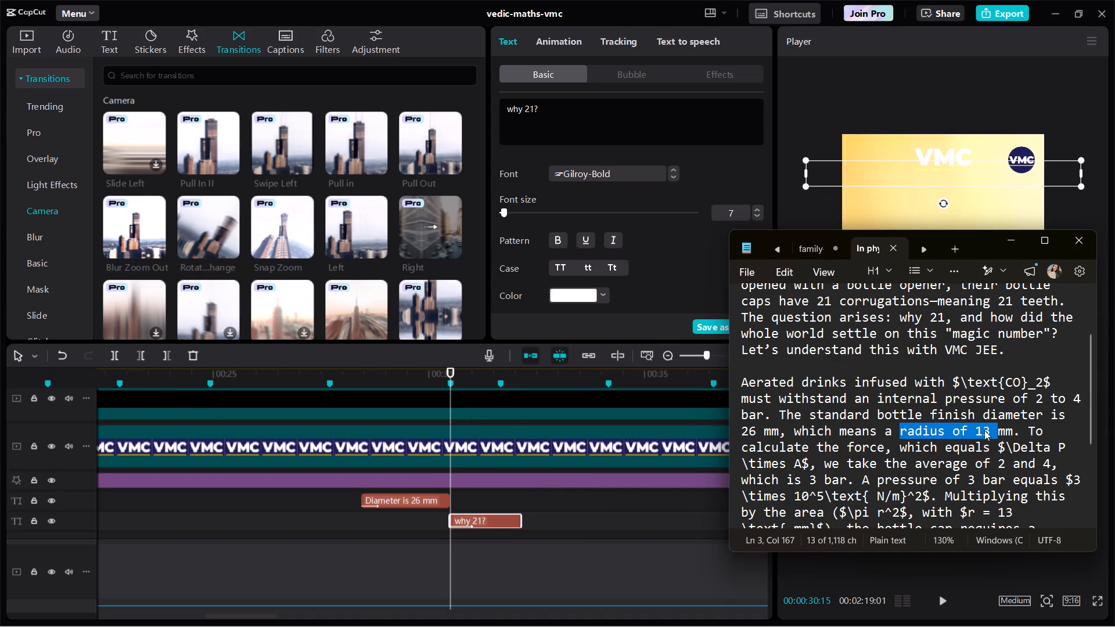
pyautogui.moveTo(984, 430); pyautogui.dragTo(999, 427)
pyautogui.hotkey('ctrl', 'c')
pyautogui.click(542, 121)
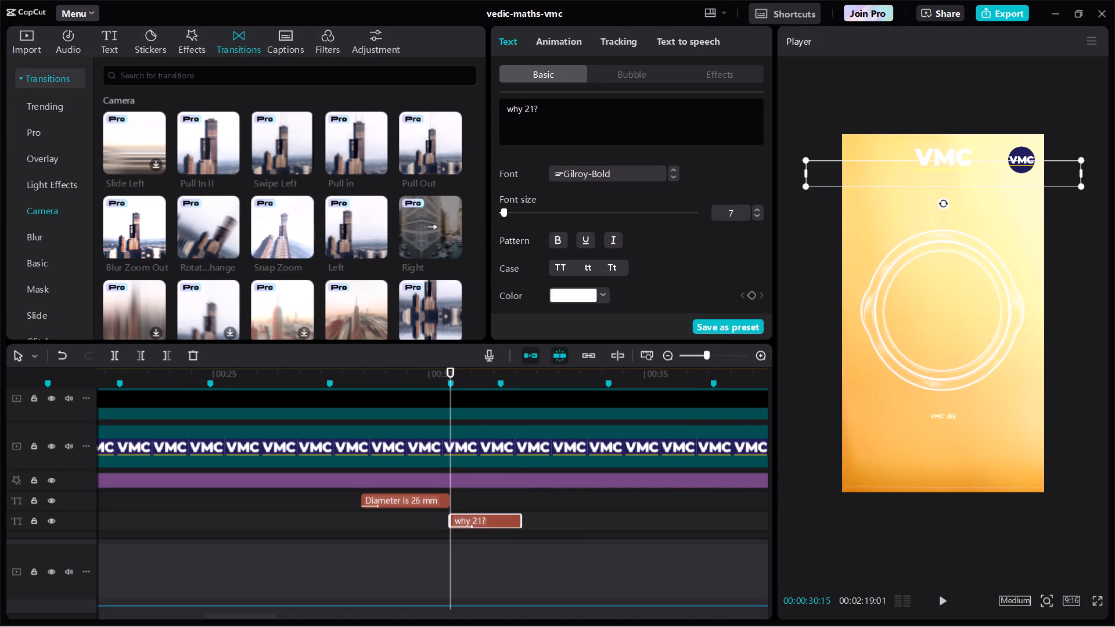
pyautogui.hotkey('ctrl', 'a')
pyautogui.hotkey('ctrl', 'v')
pyautogui.click(544, 111)
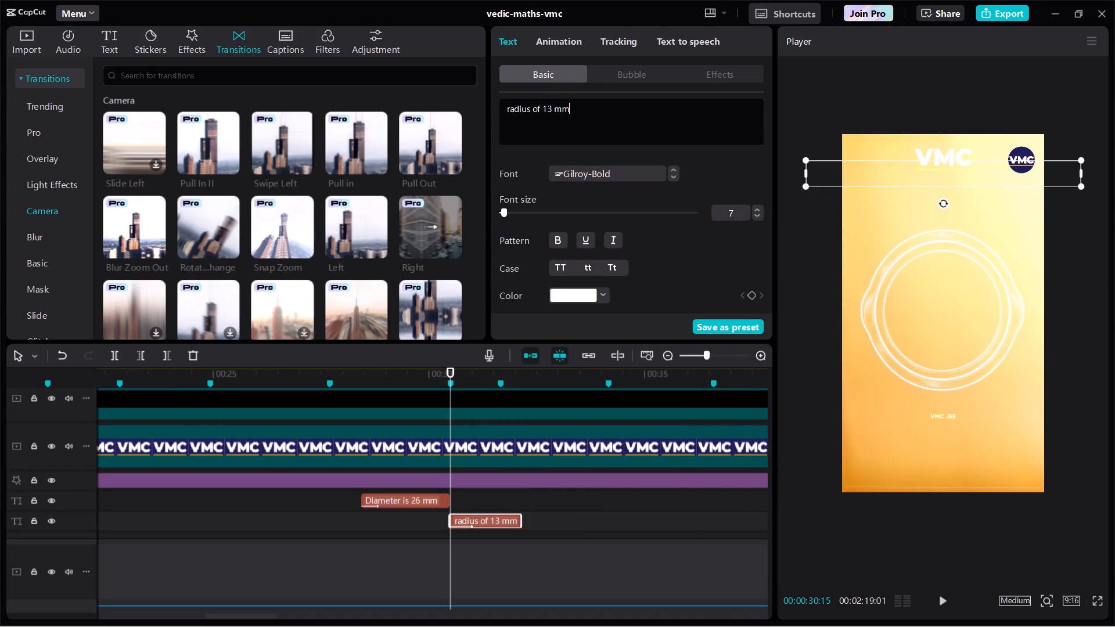
pyautogui.press('BackSpace')
pyautogui.press('BackSpace')
pyautogui.press('BackSpace')
pyautogui.press('=')
pyautogui.press('space')
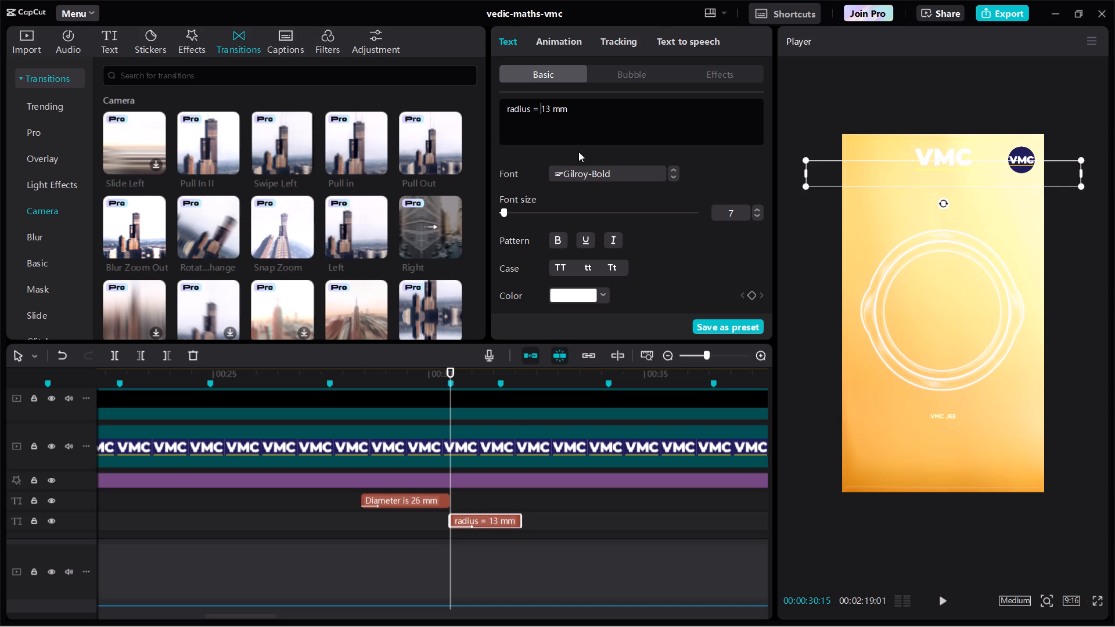
# Trim the end of the "radius = 13 mm" title to the marker at about 31.7 s.
pyautogui.click(505, 372)
pyautogui.moveTo(505, 372); pyautogui.dragTo(499, 370)
pyautogui.press('w')
# Move the "radius = 13 mm" title down between the chalkboard's VMC heading and the circle drawing, keeping it centred.
pyautogui.click(481, 372)
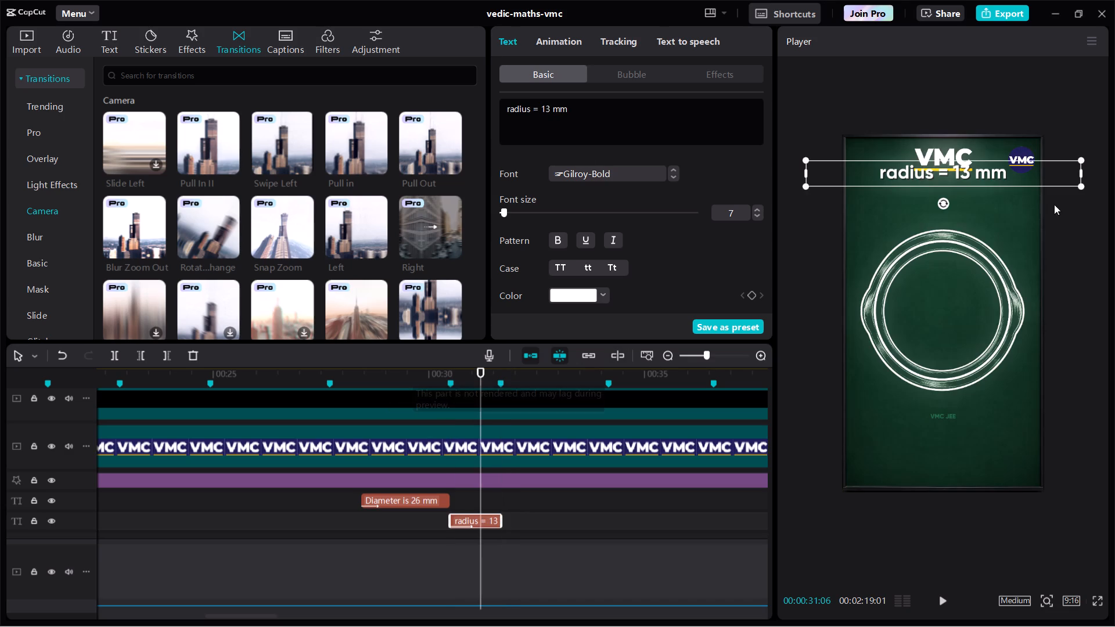
pyautogui.moveTo(947, 168); pyautogui.dragTo(944, 206)
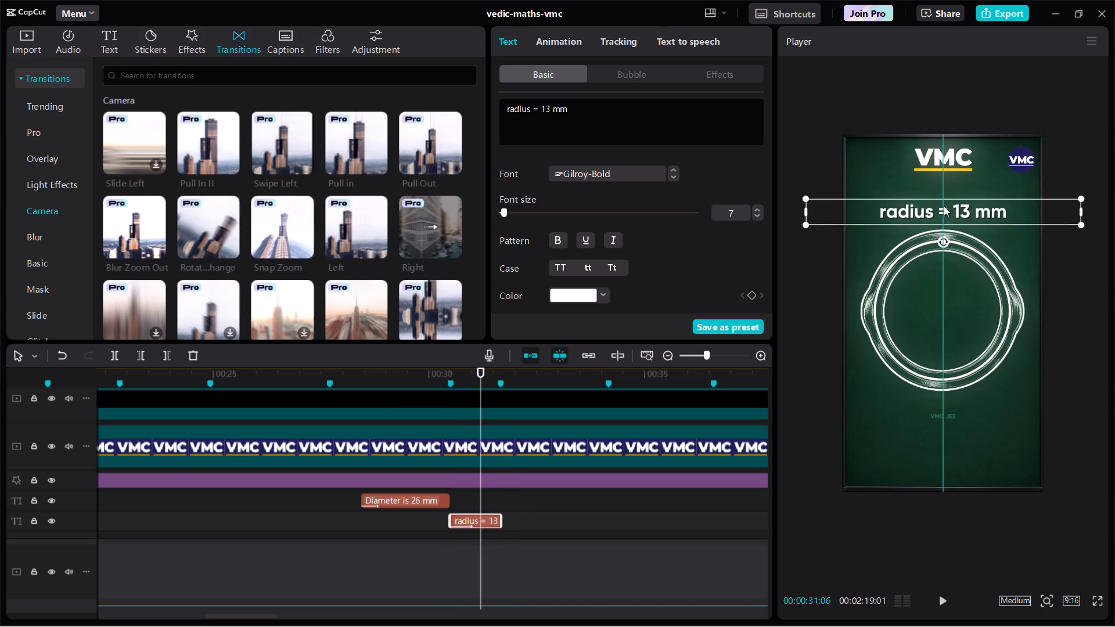
pyautogui.moveTo(944, 206); pyautogui.dragTo(945, 200)
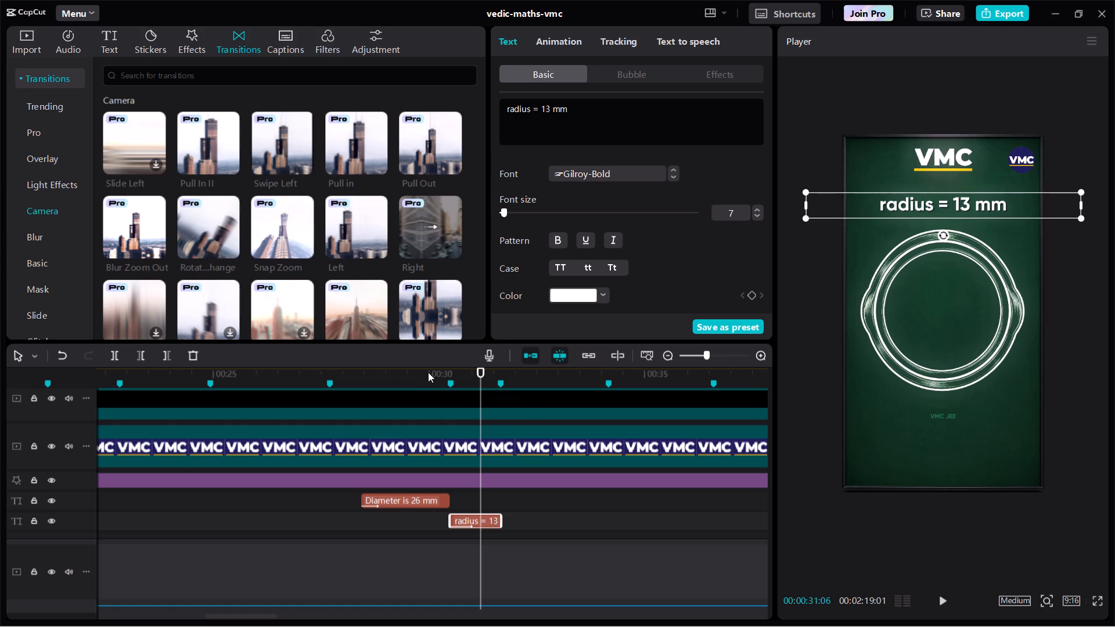
# Play from the "radius = 13 mm" title through the chalkboard formulas to the bottle-opening clip, checking which parts need titles.
pyautogui.click(431, 372)
pyautogui.press('space')
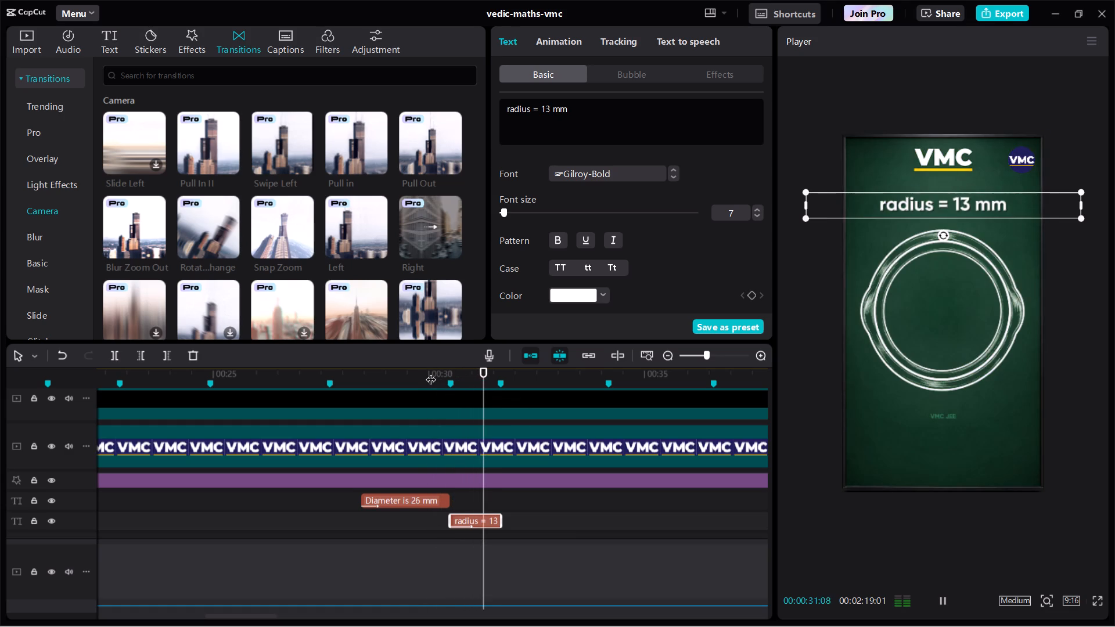
pyautogui.press('space')
pyautogui.doubleClick(451, 374)
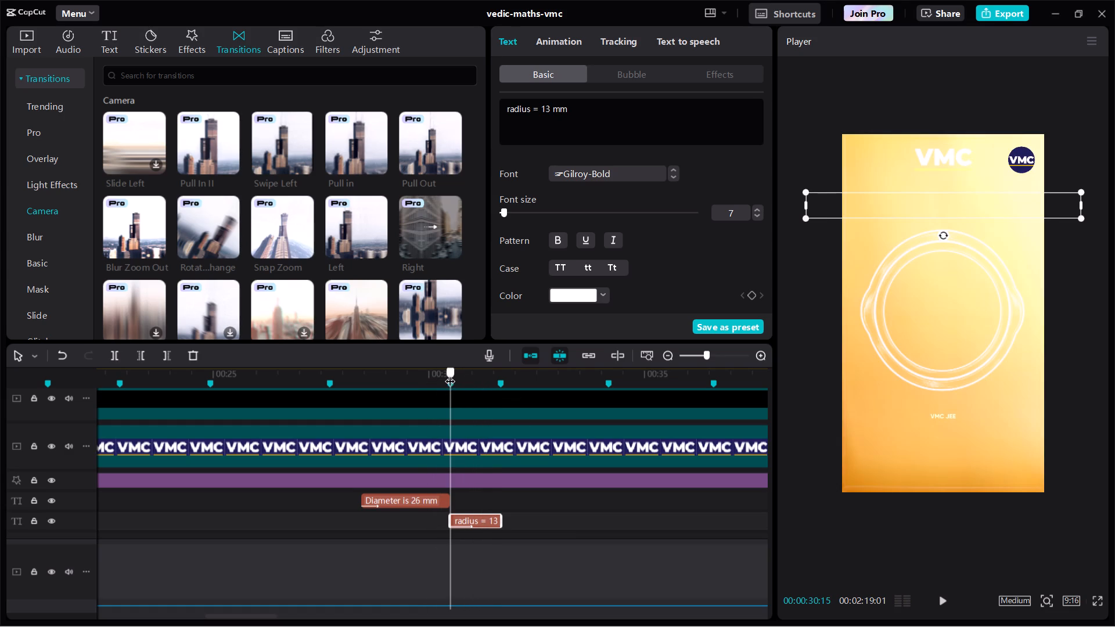
pyautogui.scroll(-3, 454, 484)
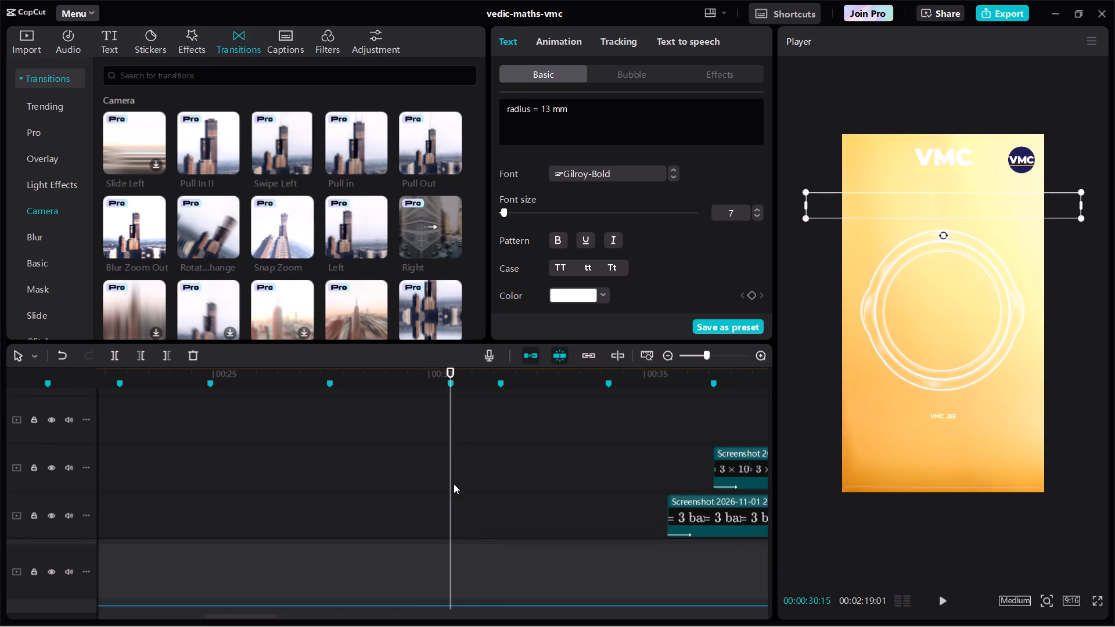
pyautogui.press('space')
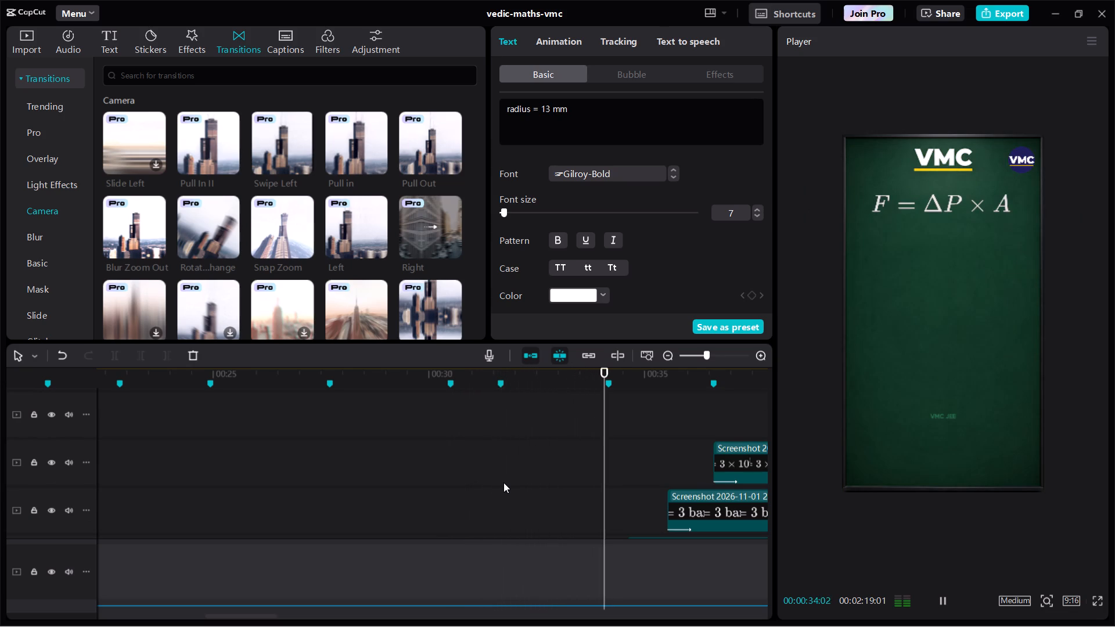
pyautogui.hscroll(-1, 539, 496)
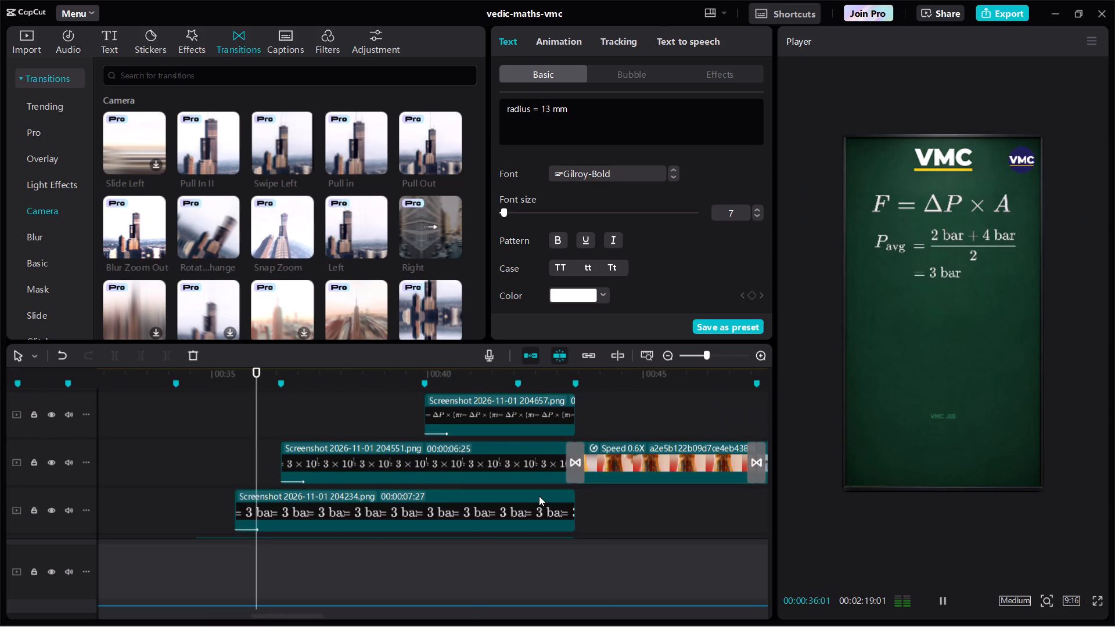
pyautogui.scroll(1, 524, 470)
pyautogui.click(470, 423)
pyautogui.moveTo(470, 423); pyautogui.dragTo(510, 434)
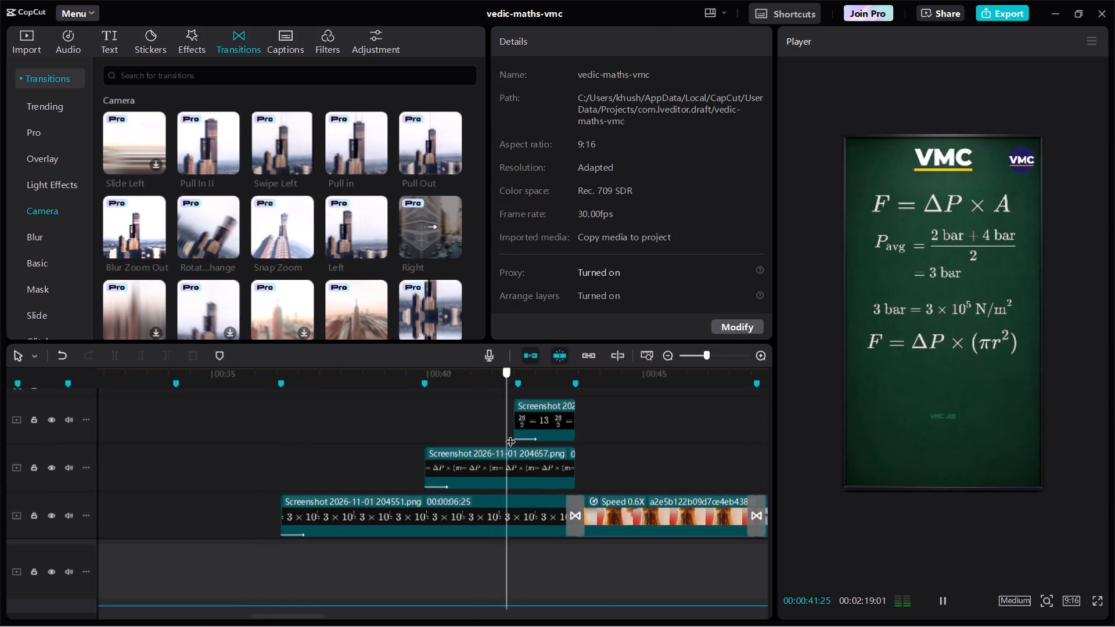
pyautogui.moveTo(510, 434); pyautogui.dragTo(521, 435)
pyautogui.press('space')
pyautogui.press('space')
pyautogui.press('space')
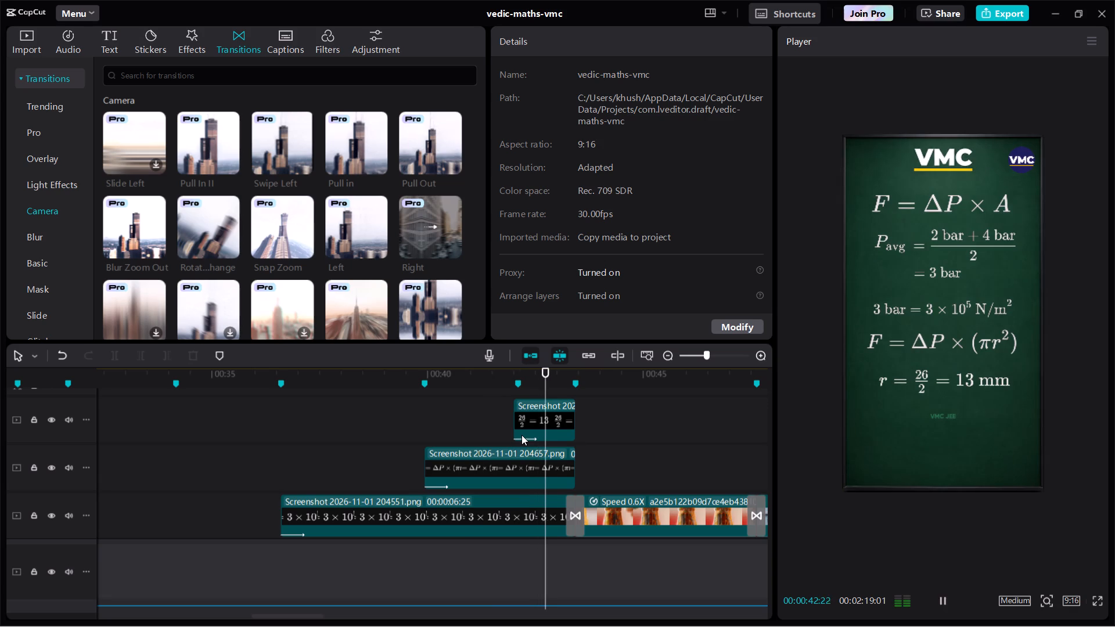
pyautogui.press('space')
pyautogui.press('space')
pyautogui.press('space')
pyautogui.scroll(1, 521, 435)
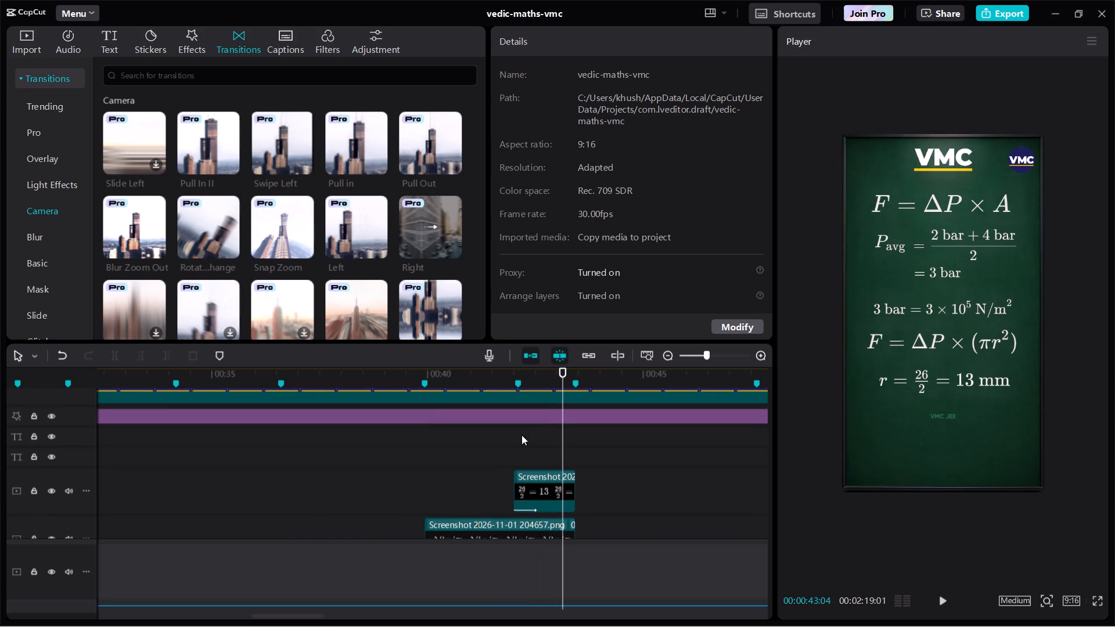
pyautogui.hscroll(-1, 521, 435)
pyautogui.press('space')
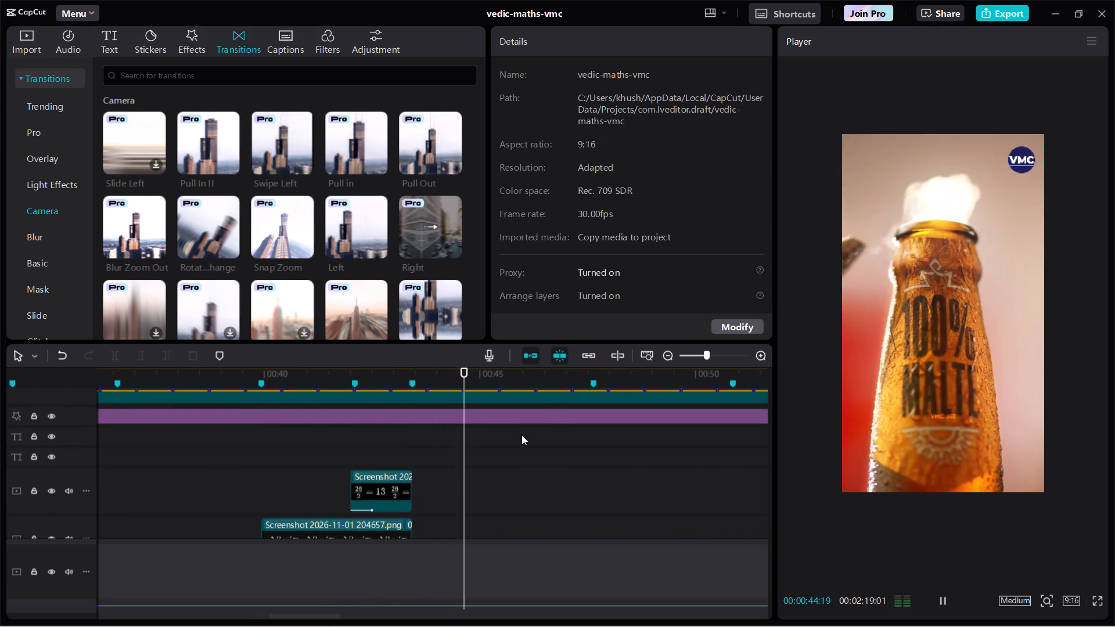
pyautogui.press('space')
# Compare the Notepad script's force passage with playback of the bottle-opening clip from about 43.4 s to find the next keyword title.
pyautogui.hotkey('alt', 'Tab')
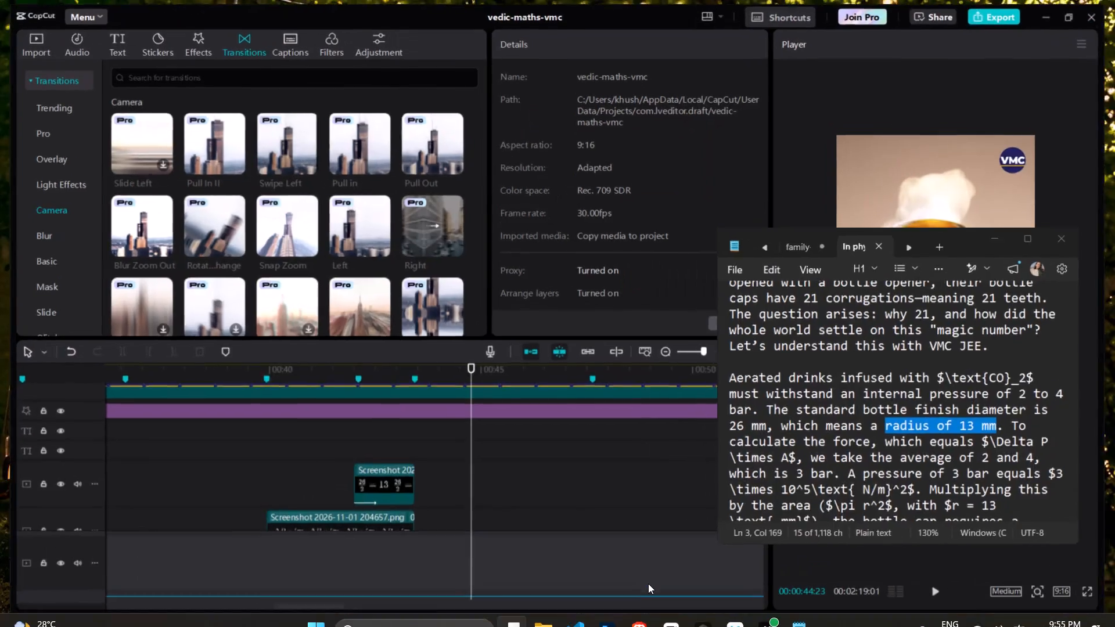
pyautogui.hotkey('alt', 'Tab')
pyautogui.hotkey('alt', 'Tab')
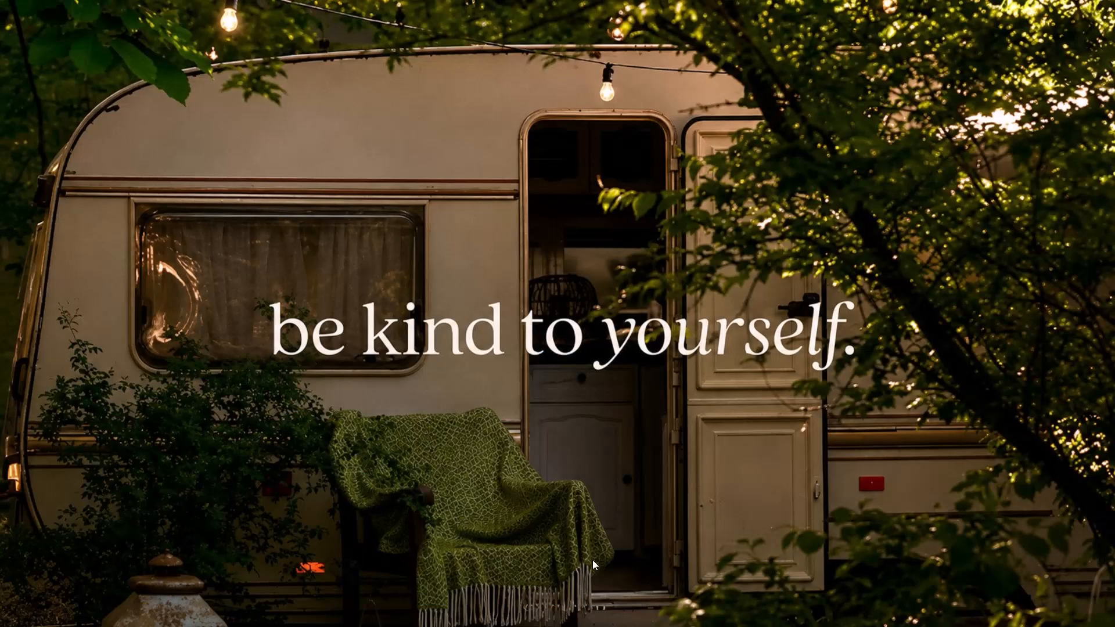
pyautogui.click(430, 556)
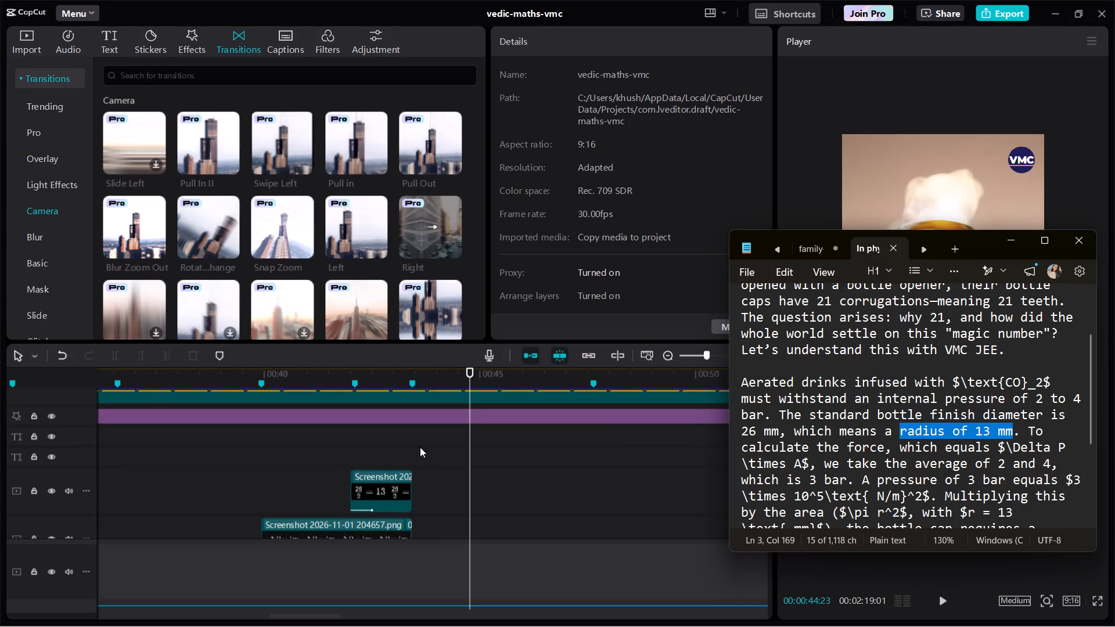
pyautogui.click(420, 444)
pyautogui.moveTo(420, 444); pyautogui.dragTo(410, 444)
pyautogui.hotkey('alt', 'Tab')
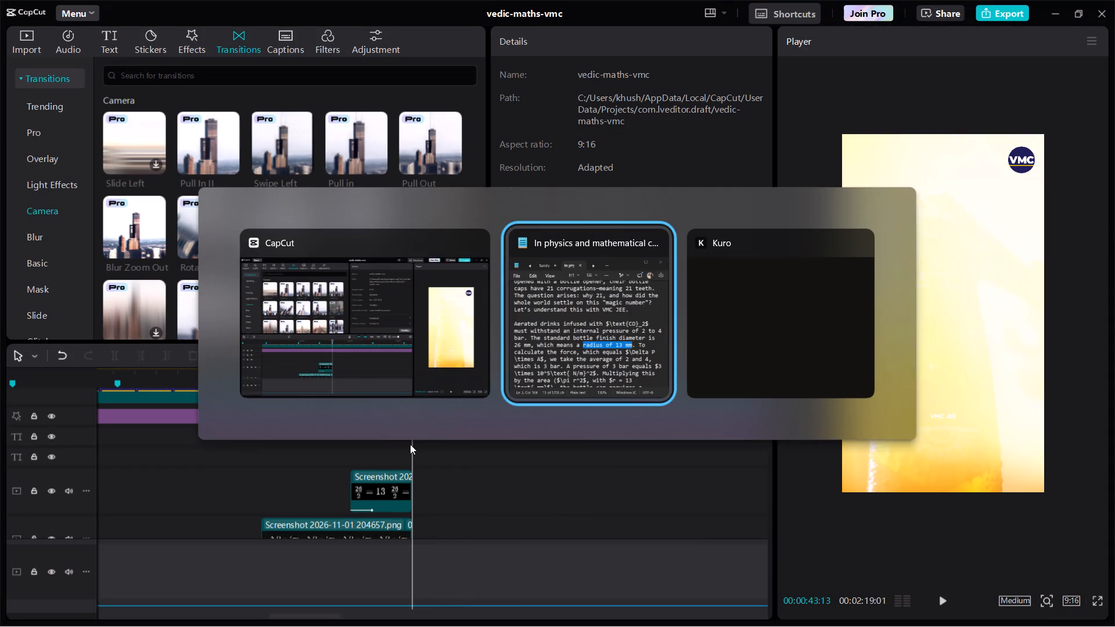
pyautogui.scroll(-1, 874, 463)
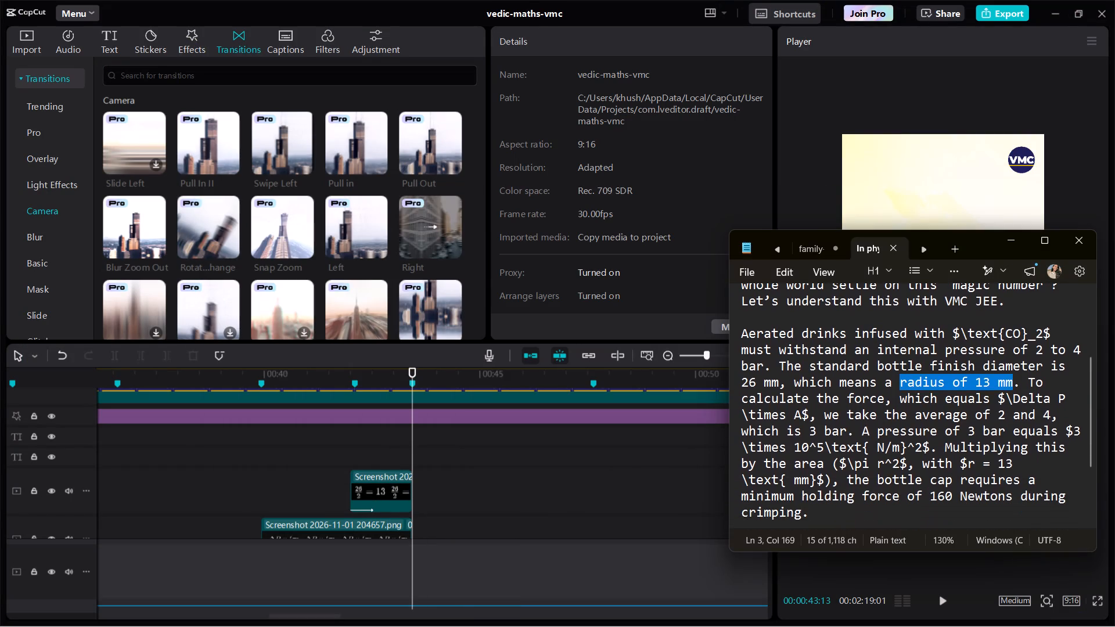
pyautogui.press('space')
pyautogui.click(447, 467)
pyautogui.moveTo(447, 467); pyautogui.dragTo(405, 460)
pyautogui.press('space')
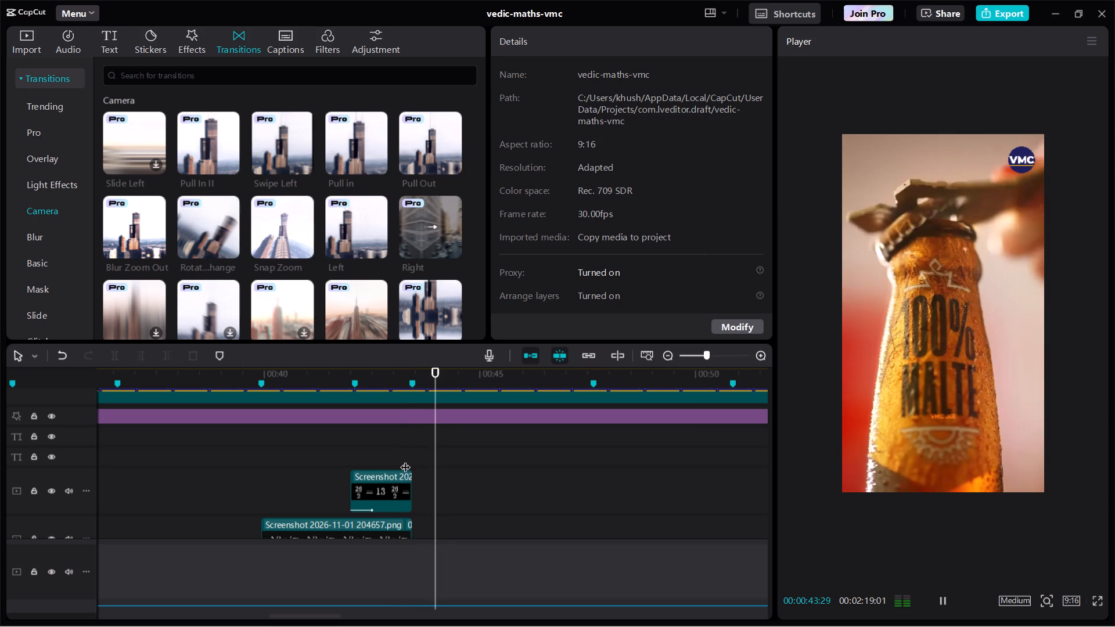
pyautogui.doubleClick(422, 444)
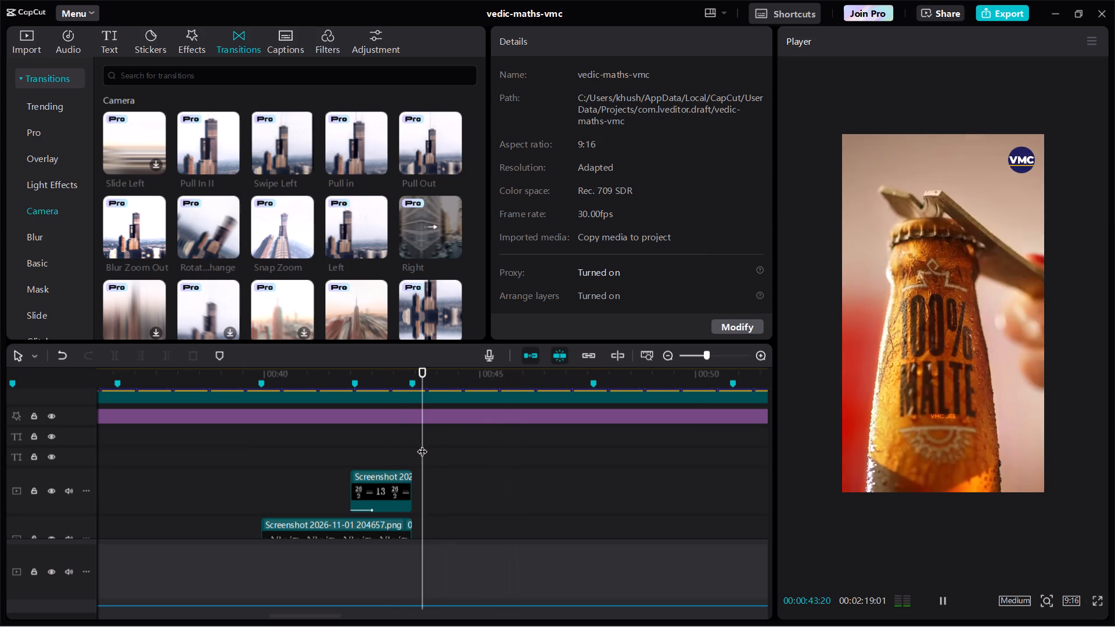
# Copy "160 Newtons" from the holding-force sentence in the Notepad script.
pyautogui.hotkey('alt', 'Tab')
pyautogui.click(902, 448)
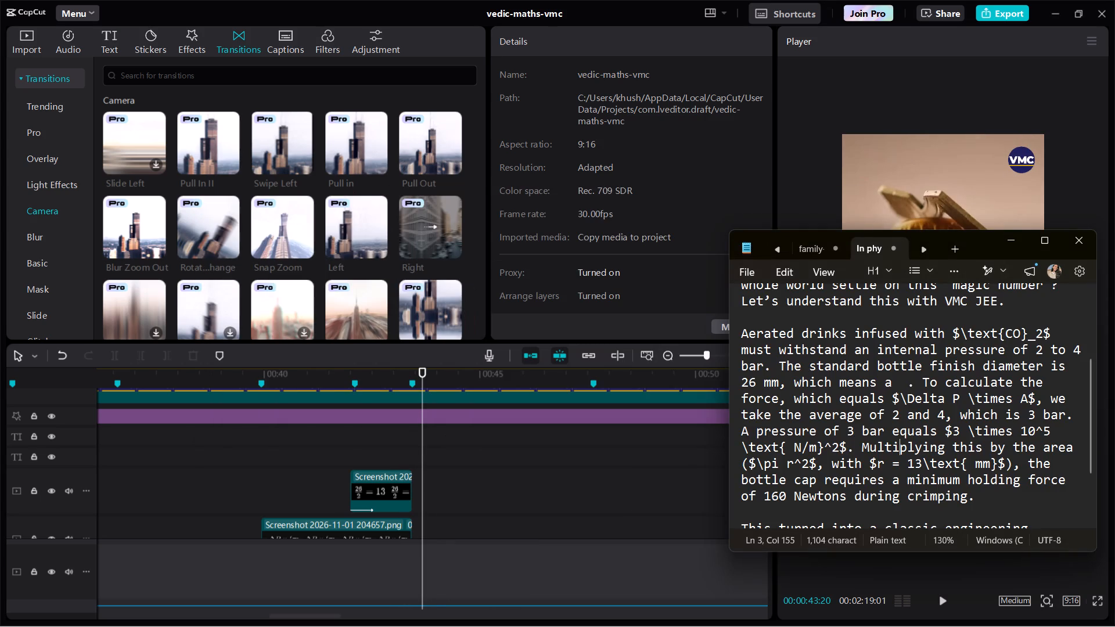
pyautogui.scroll(-1, 845, 471)
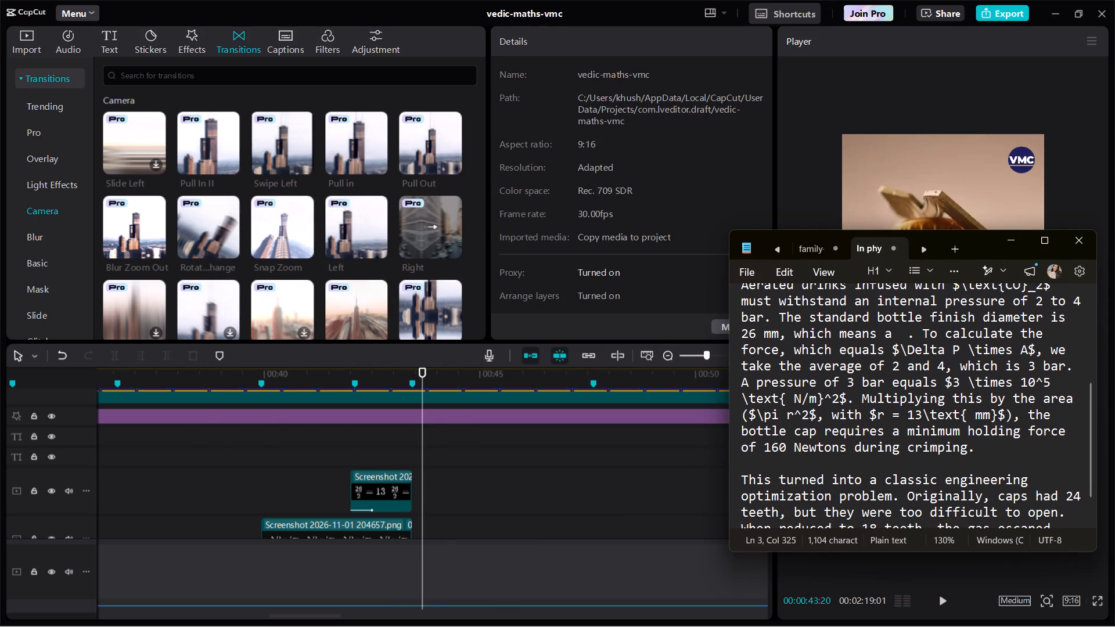
pyautogui.click(902, 445)
pyautogui.moveTo(902, 445); pyautogui.dragTo(829, 445)
pyautogui.click(829, 445)
pyautogui.moveTo(829, 445); pyautogui.dragTo(783, 446)
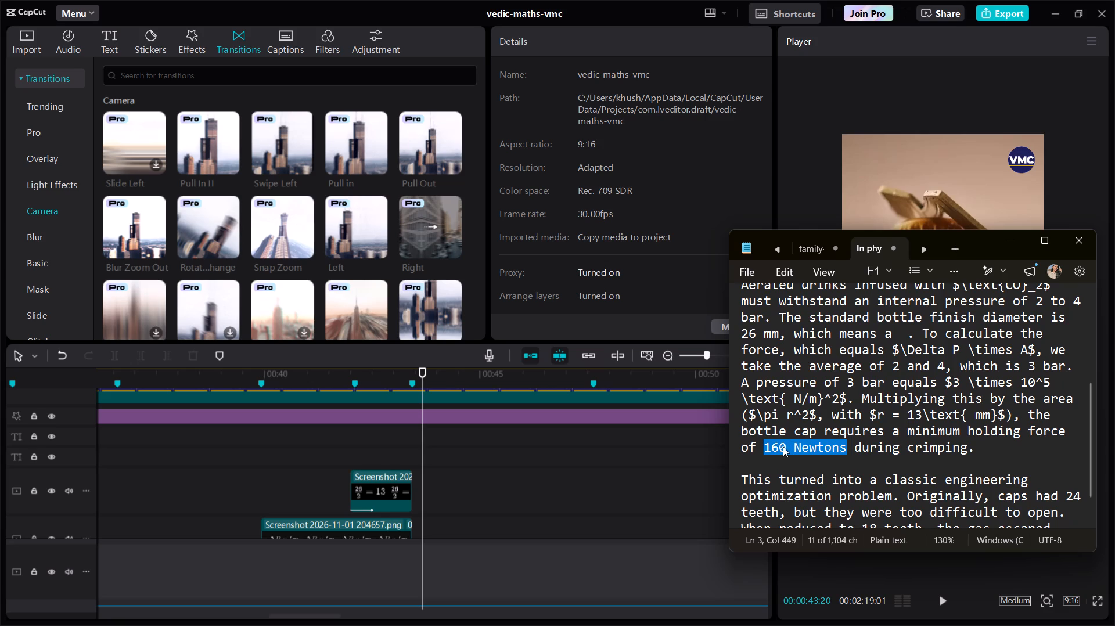
pyautogui.moveTo(783, 446); pyautogui.dragTo(779, 446)
pyautogui.hotkey('ctrl', 'c')
pyautogui.click(771, 427)
pyautogui.moveTo(771, 427); pyautogui.dragTo(787, 442)
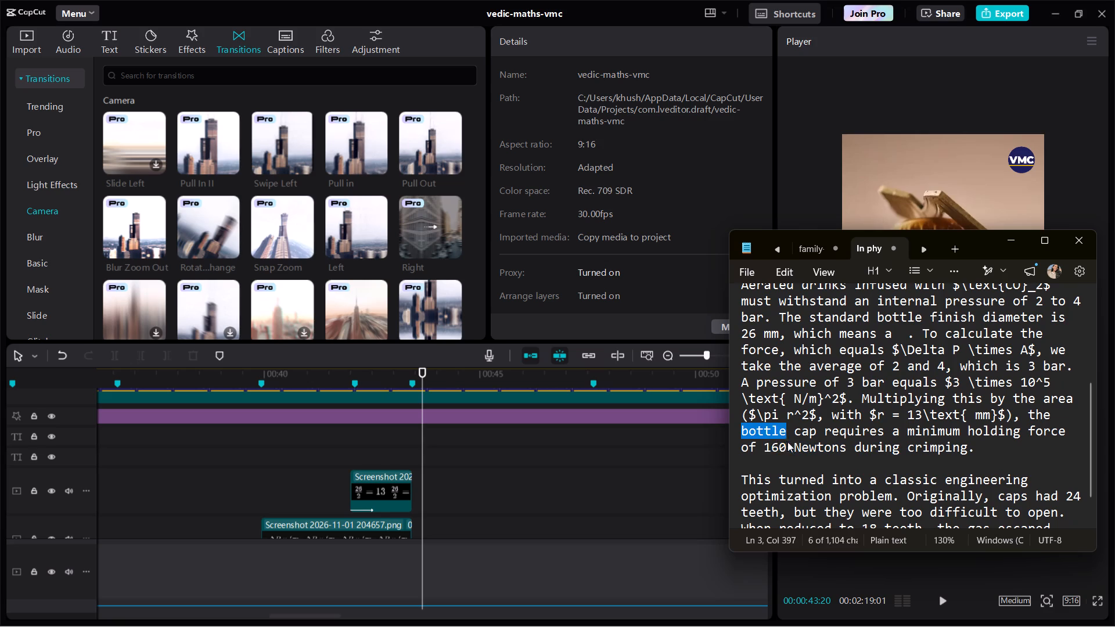
pyautogui.moveTo(787, 442); pyautogui.dragTo(781, 448)
pyautogui.click(781, 448)
pyautogui.moveTo(781, 448); pyautogui.dragTo(811, 449)
pyautogui.hotkey('ctrl', 'c')
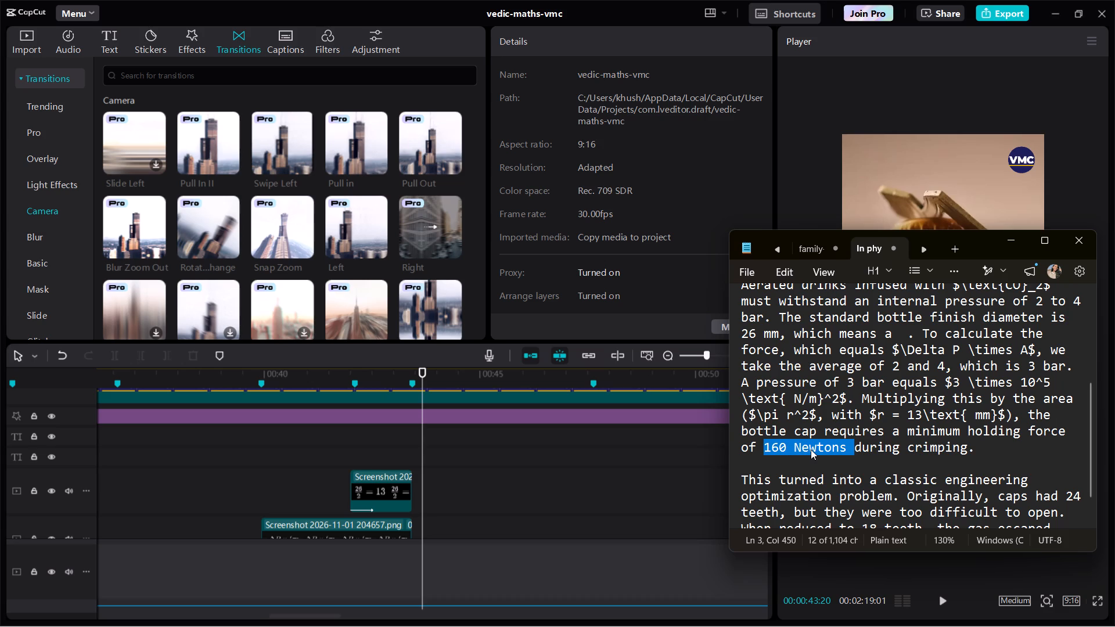
# Paste a copy of the "Diameter is 26 mm" title in CapCut at the 43.4 s marker and replace its text with "160 Newtons".
pyautogui.doubleClick(413, 452)
pyautogui.hscroll(1, 413, 452)
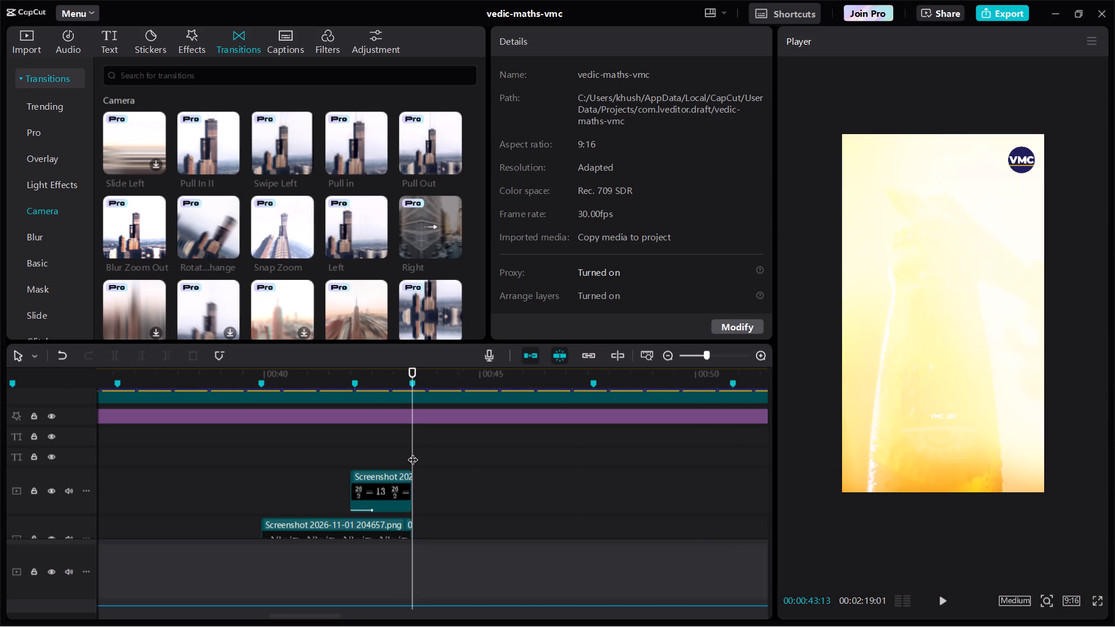
pyautogui.hscroll(1, 413, 452)
pyautogui.click(280, 439)
pyautogui.hotkey('ctrl', 'c')
pyautogui.hotkey('ctrl', 'v')
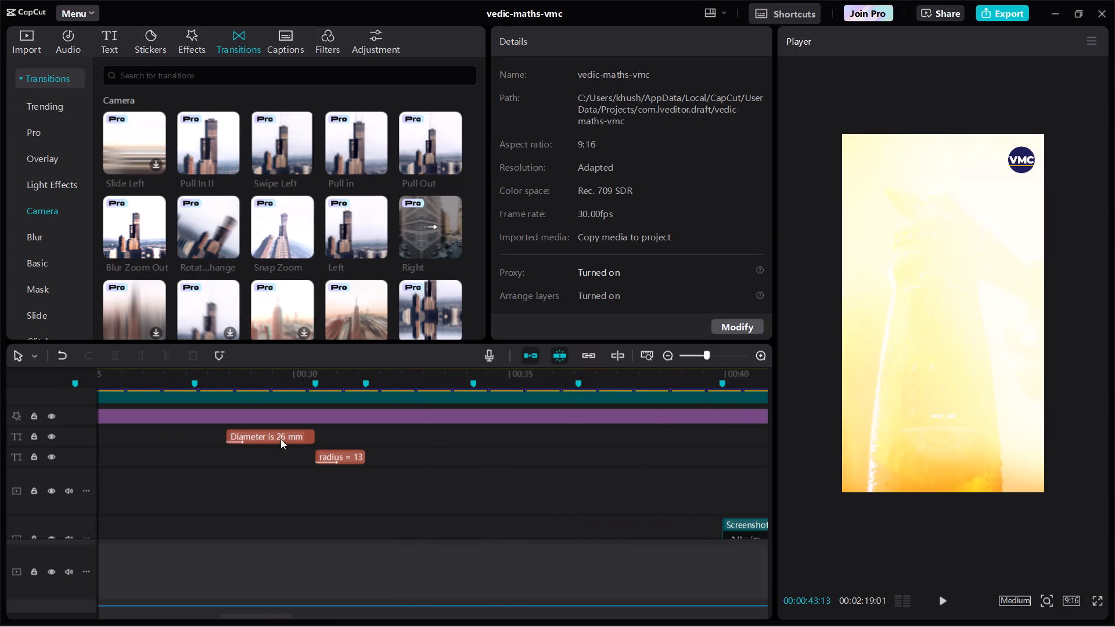
pyautogui.click(576, 105)
pyautogui.hotkey('ctrl', 'a')
pyautogui.hotkey('ctrl', 'v')
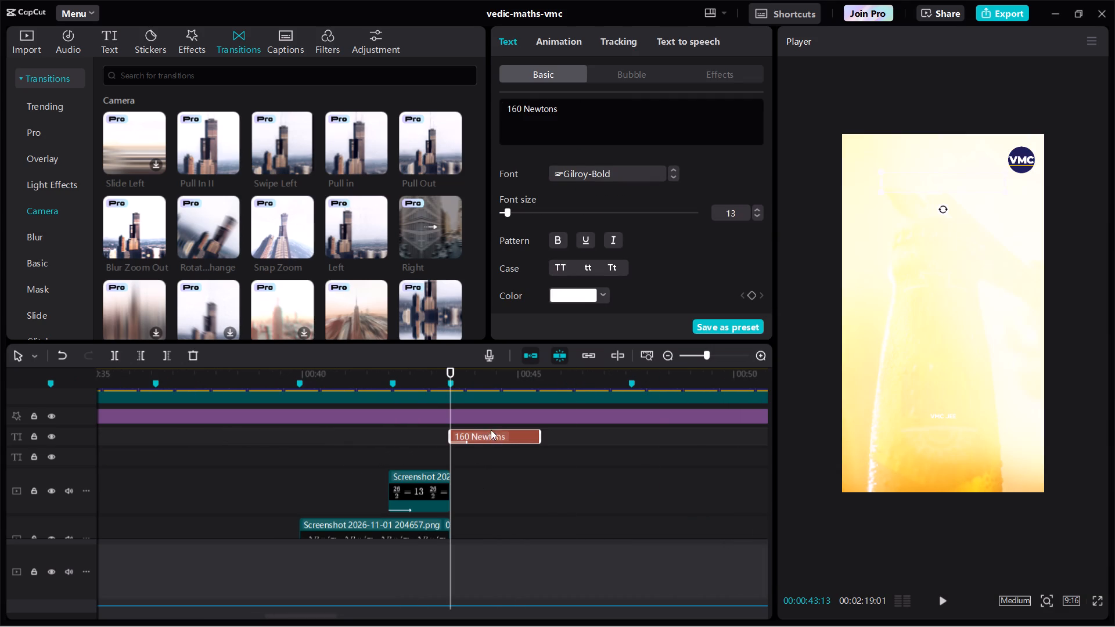
# Change the "160 Newtons" title's background to the dark navy 1F1E5A sampled from the VMC logo.
pyautogui.click(480, 370)
pyautogui.click(607, 261)
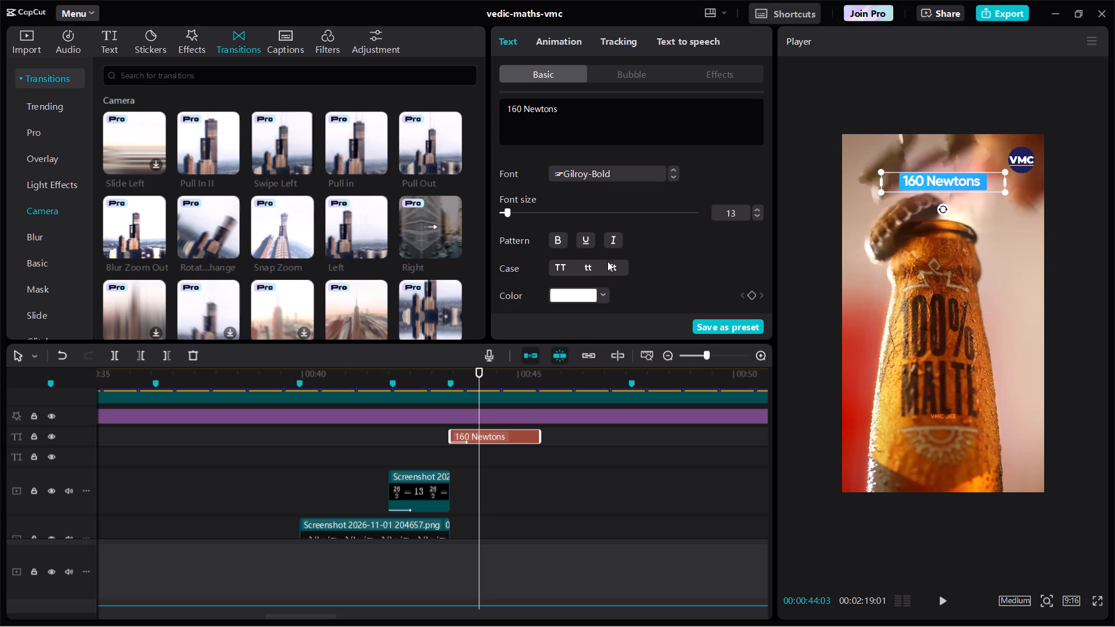
pyautogui.scroll(-1, 585, 287)
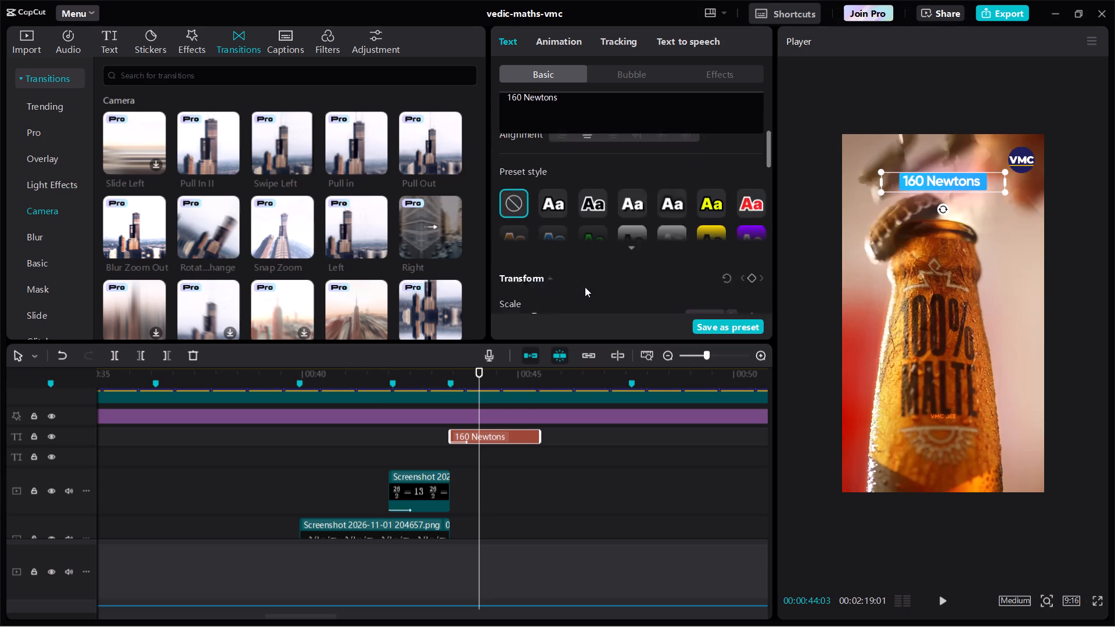
pyautogui.scroll(-2, 585, 287)
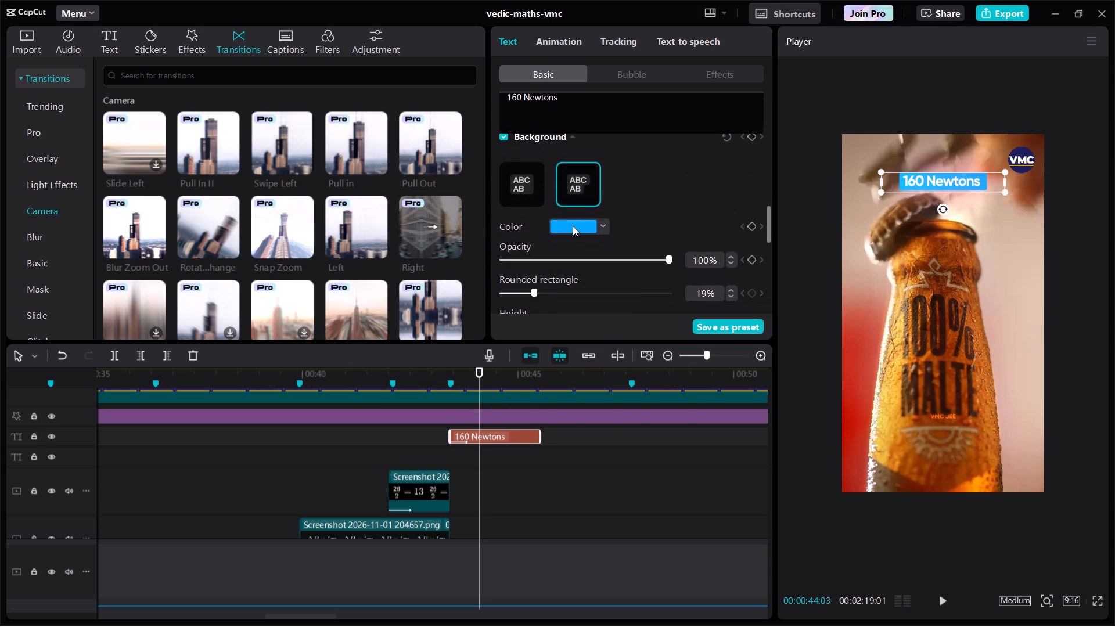
pyautogui.click(573, 226)
pyautogui.click(525, 346)
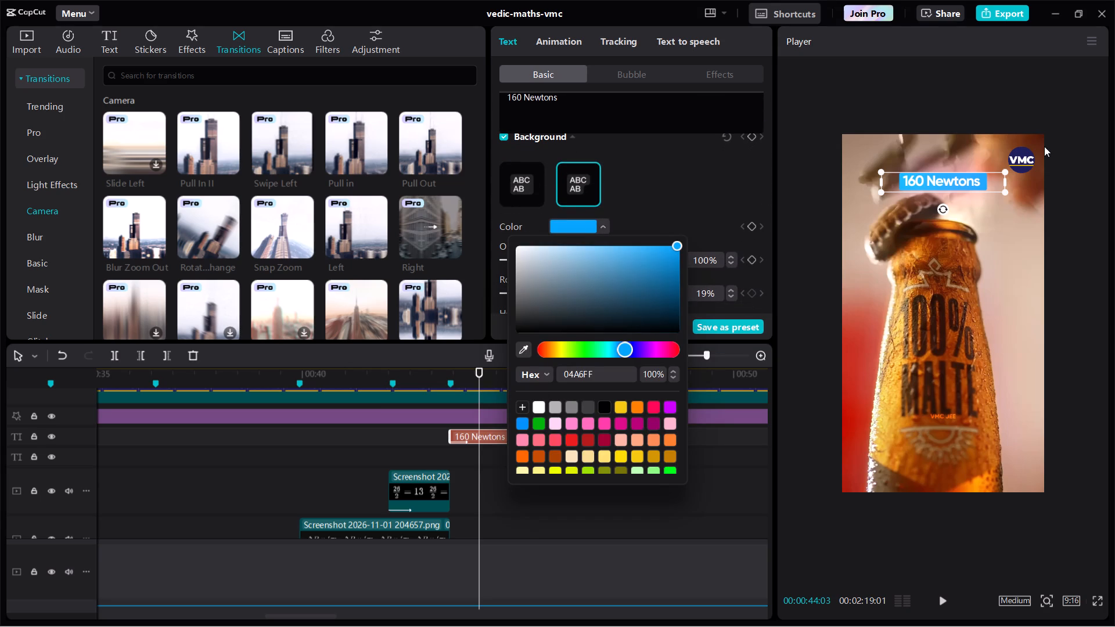
pyautogui.click(1018, 150)
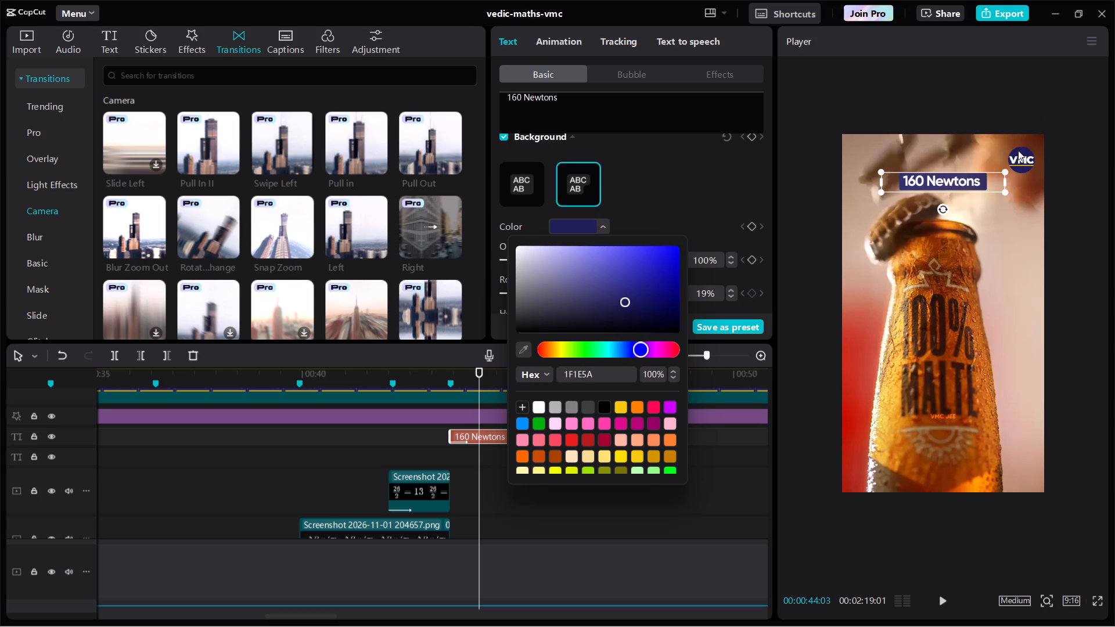
# Move the "160 Newtons" title slightly up above the bottle cap, keeping it horizontally centred.
pyautogui.moveTo(931, 179); pyautogui.dragTo(929, 168)
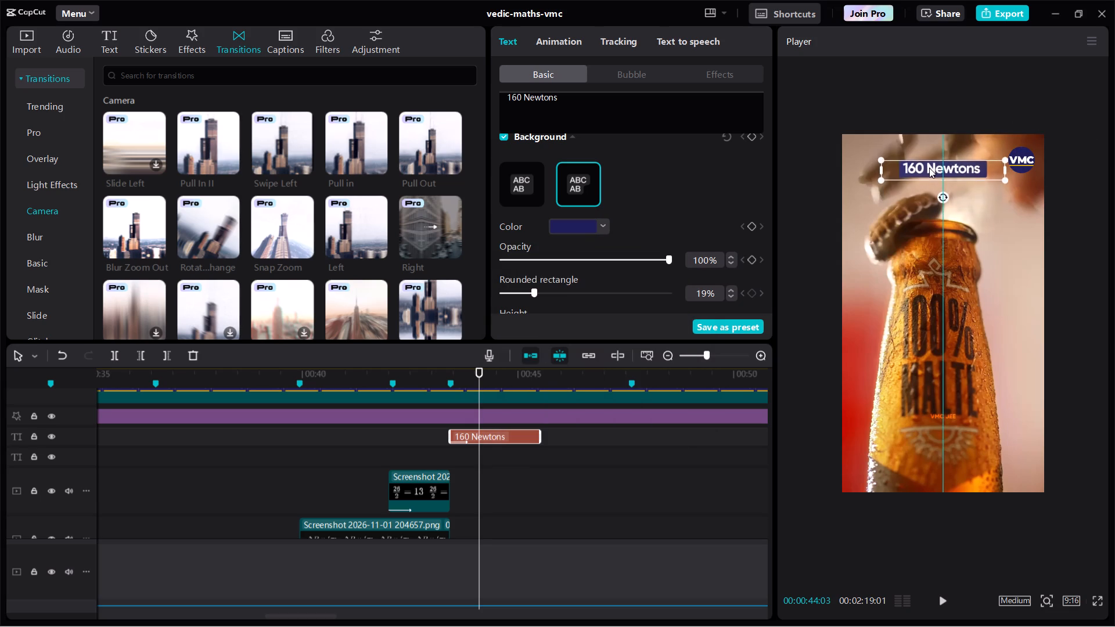
pyautogui.moveTo(929, 168); pyautogui.dragTo(929, 172)
# Play the bottle-opening clip from its first marker and trim the "160 Newtons" title's start to about 44.1 s.
pyautogui.click(451, 366)
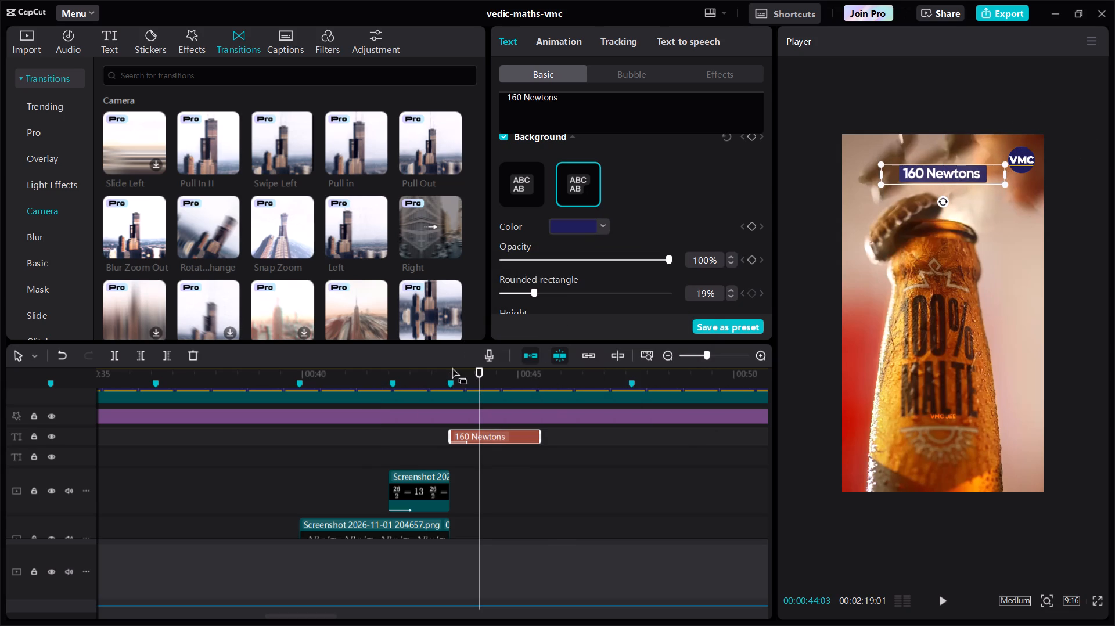
pyautogui.click(449, 372)
pyautogui.press('space')
pyautogui.press('space')
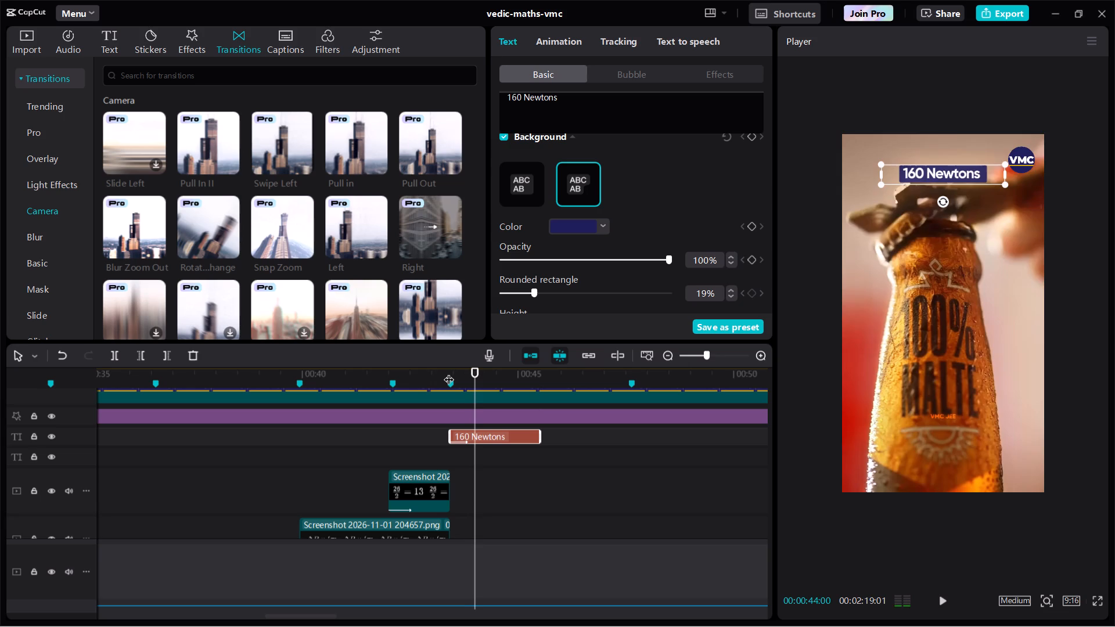
pyautogui.press('space')
pyautogui.press('space')
pyautogui.write('q')
# Extend the end of the "160 Newtons" title to the marker at about 47.6 s.
pyautogui.press('space')
pyautogui.press('space')
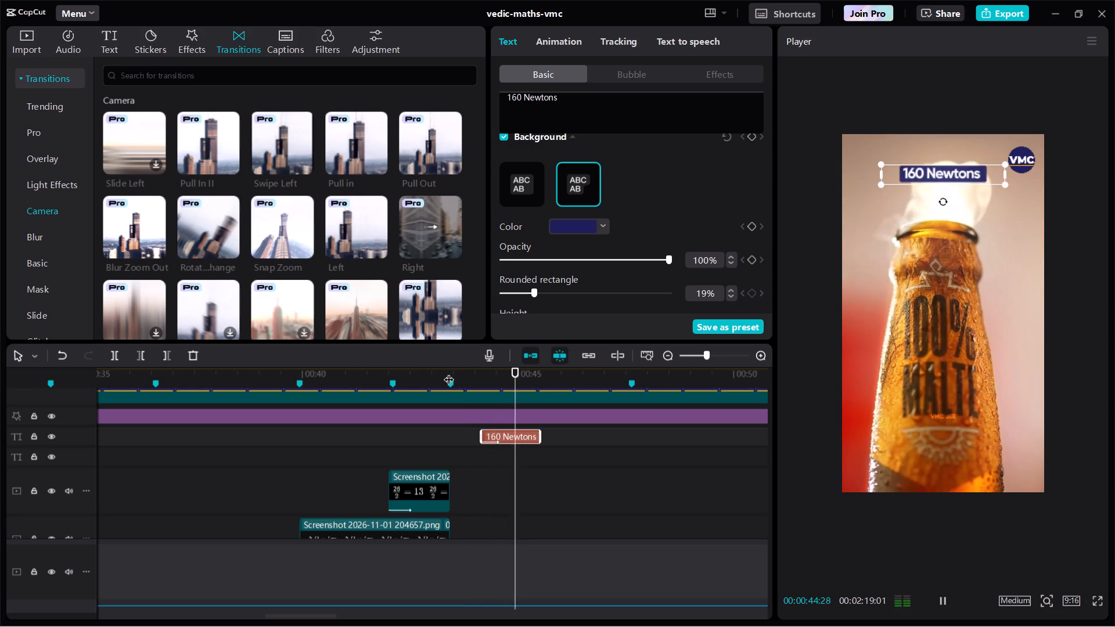
pyautogui.press('space')
pyautogui.press('space')
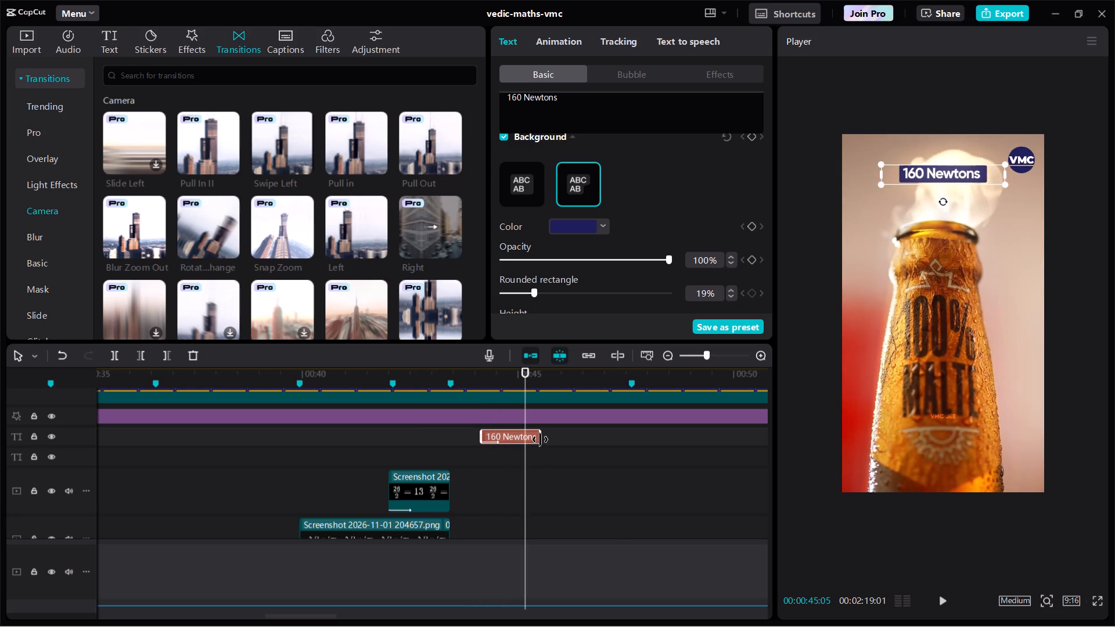
pyautogui.moveTo(540, 439); pyautogui.dragTo(631, 433)
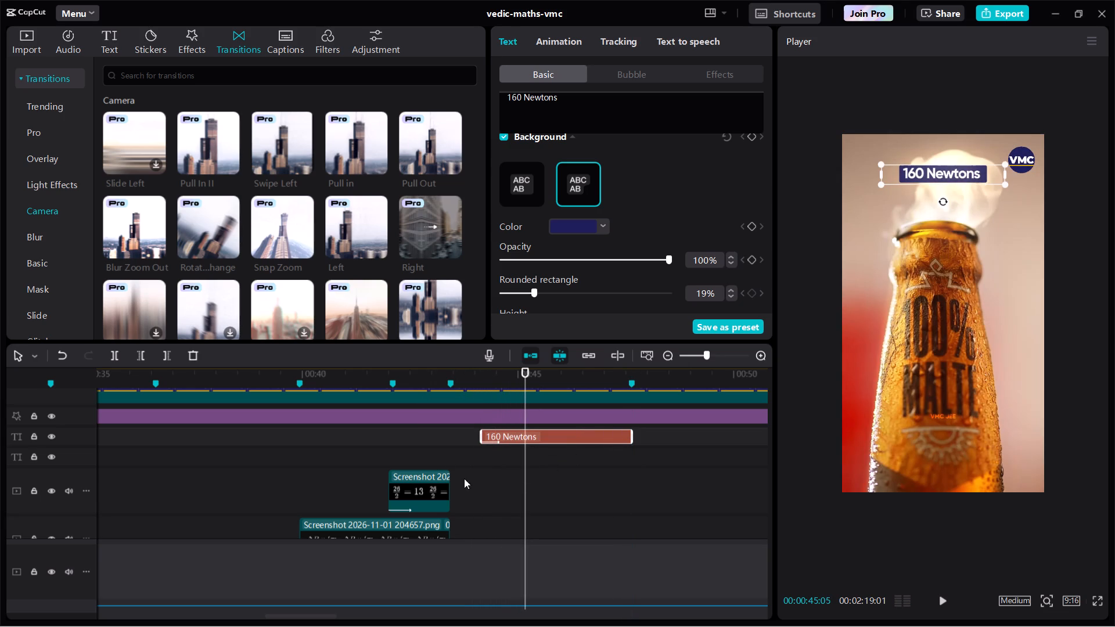
# Play from just before the "160 Newtons" title to the bottle-cap blueprint clip, checking the title's timing.
pyautogui.doubleClick(437, 478)
pyautogui.click(454, 456)
pyautogui.moveTo(454, 456); pyautogui.dragTo(466, 457)
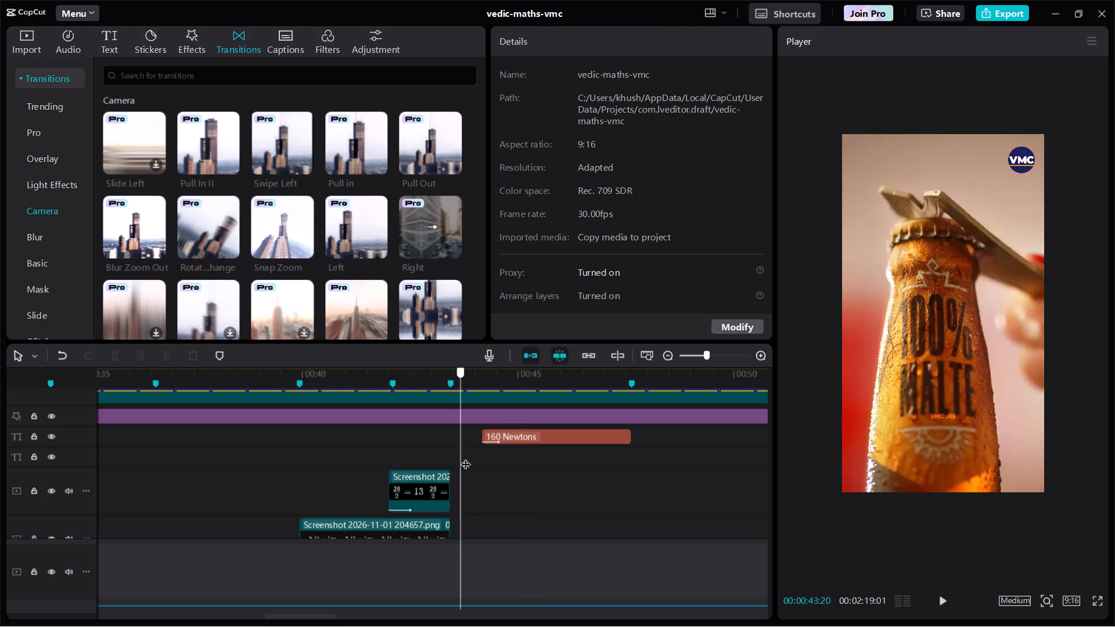
pyautogui.moveTo(466, 457); pyautogui.dragTo(469, 457)
pyautogui.press('space')
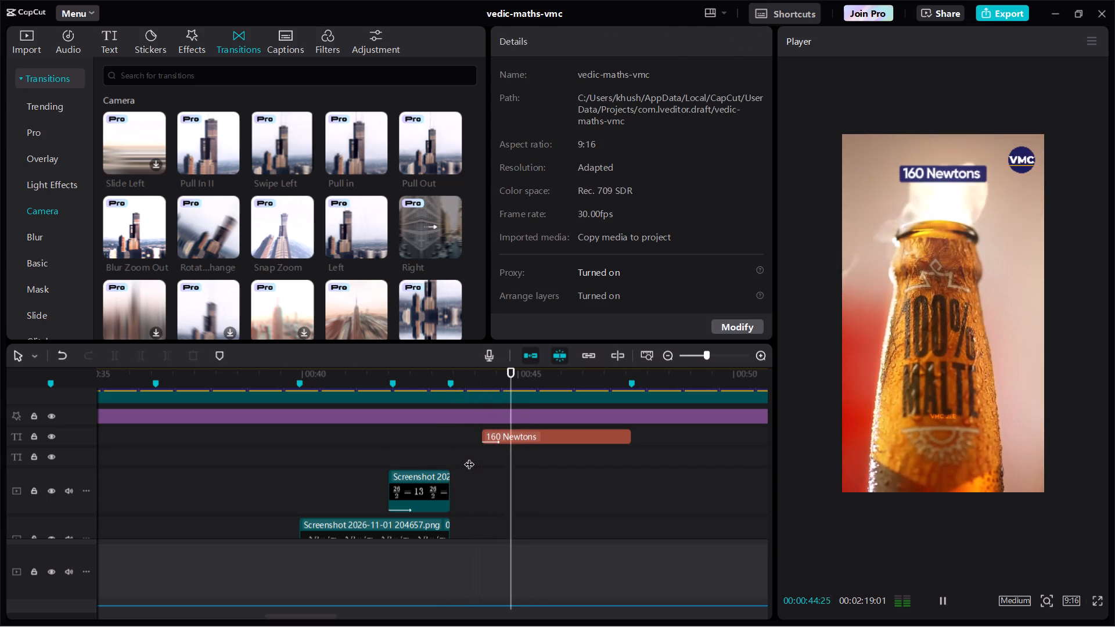
pyautogui.press('space')
pyautogui.press('space')
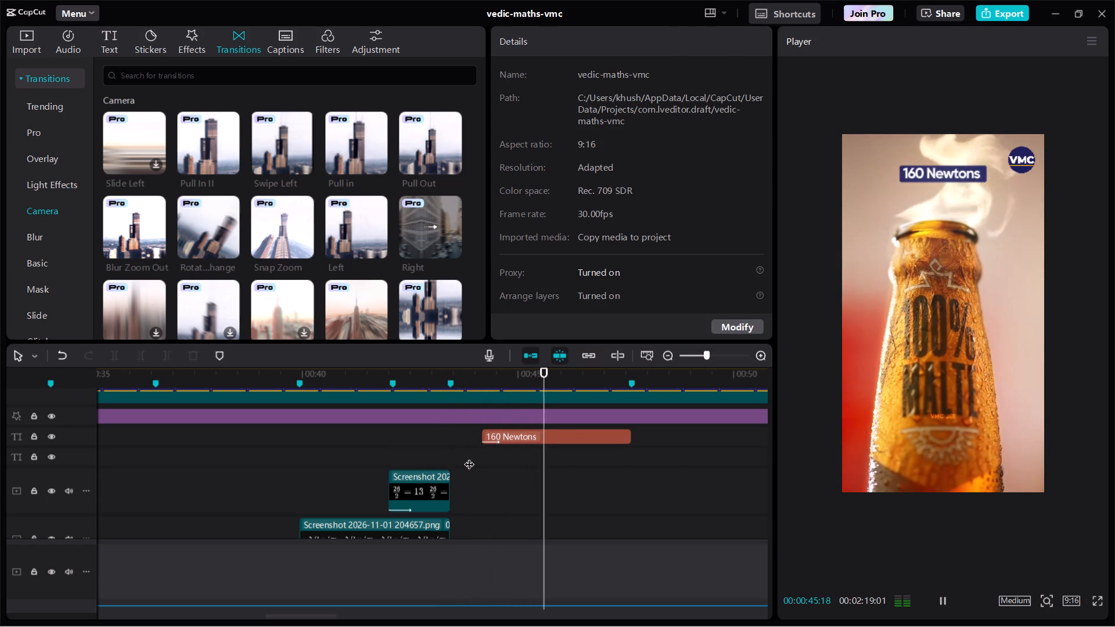
pyautogui.hscroll(-1, 469, 457)
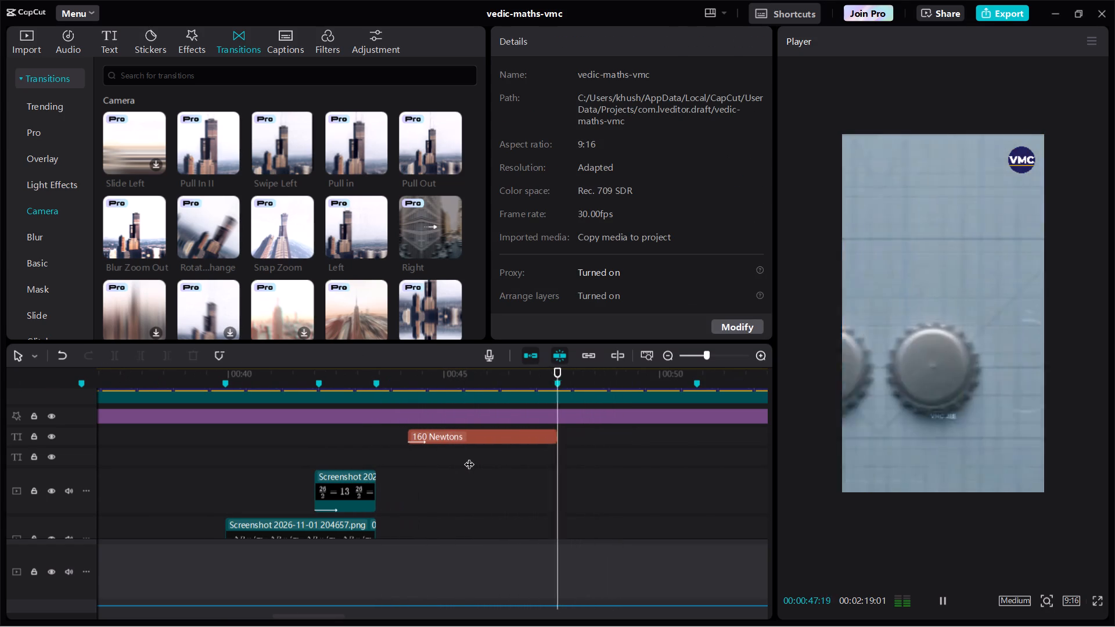
# Paste another copy of the "Diameter is 26 mm" title over the bottle-cap blueprint clip at about 48.1 s.
pyautogui.click(512, 452)
pyautogui.moveTo(512, 452); pyautogui.dragTo(551, 454)
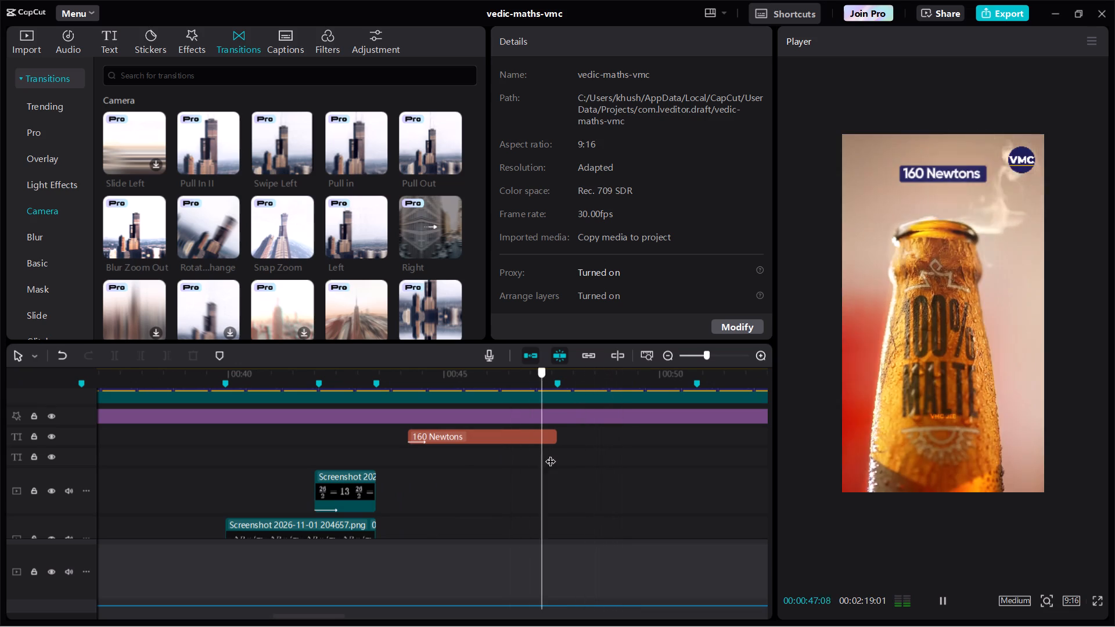
pyautogui.moveTo(551, 454); pyautogui.dragTo(556, 454)
pyautogui.press('space')
pyautogui.press('space')
pyautogui.press('space')
pyautogui.press('space')
pyautogui.hotkey('ctrl', 'v')
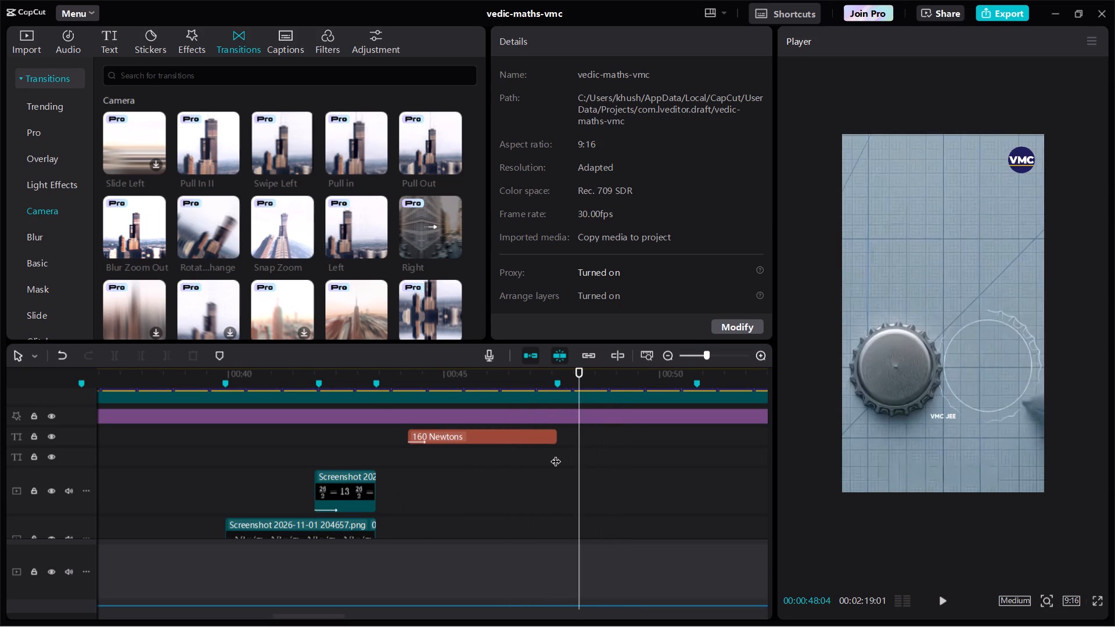
# Replace the pasted "Diameter is 26 mm" title's text with "optimization problem" copied from the Notepad script.
pyautogui.hotkey('alt', 'Tab')
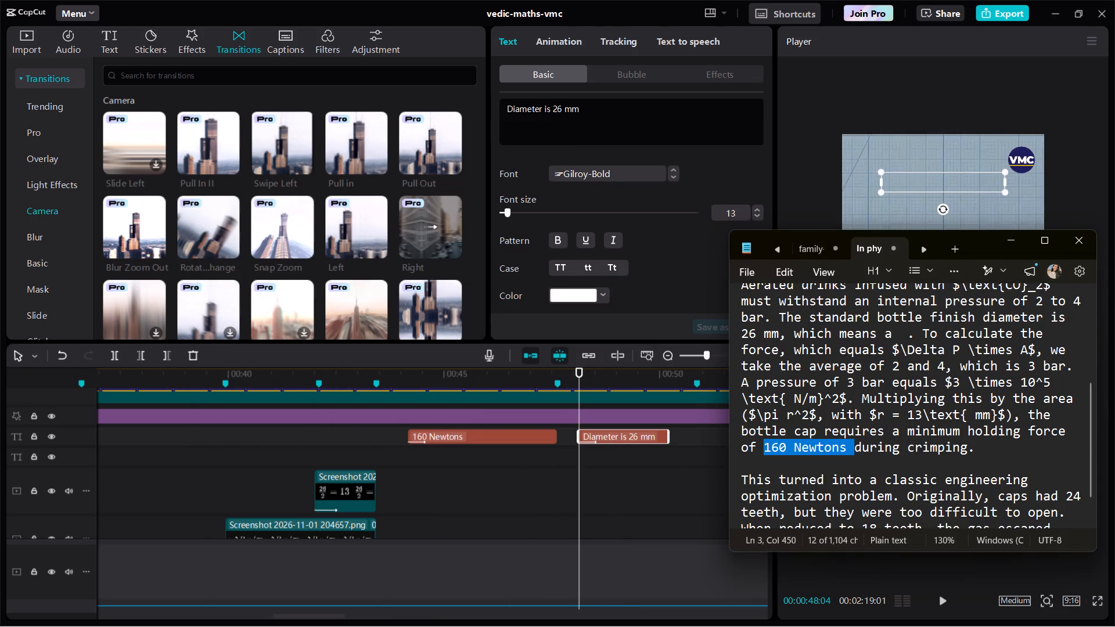
pyautogui.scroll(-1, 876, 451)
pyautogui.click(976, 442)
pyautogui.moveTo(976, 442); pyautogui.dragTo(822, 450)
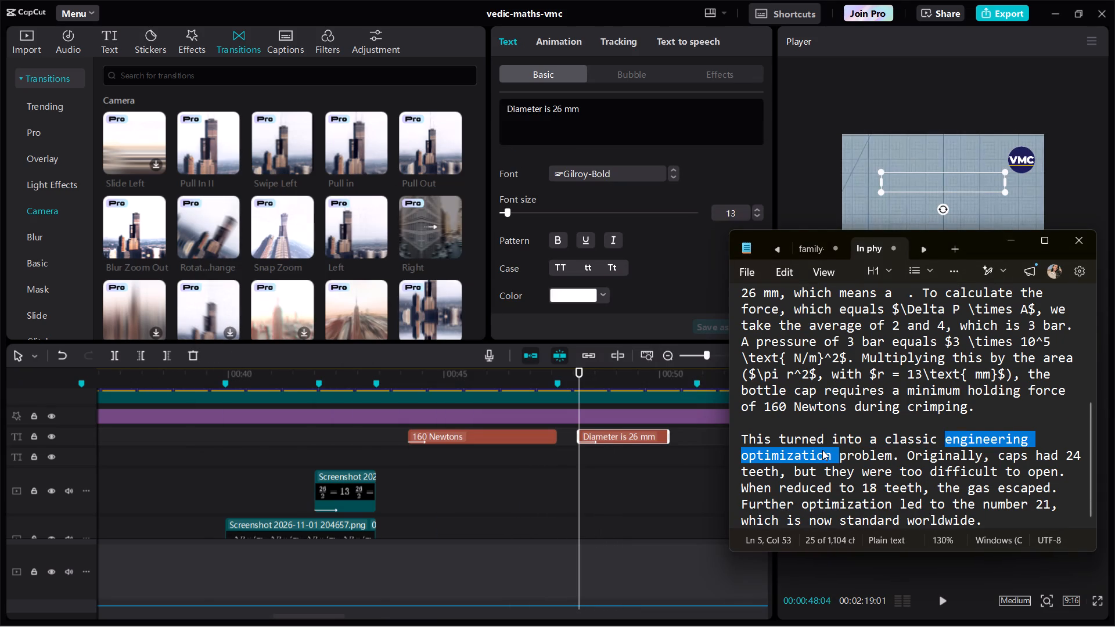
pyautogui.moveTo(822, 450); pyautogui.dragTo(839, 452)
pyautogui.click(839, 452)
pyautogui.moveTo(839, 452); pyautogui.dragTo(810, 452)
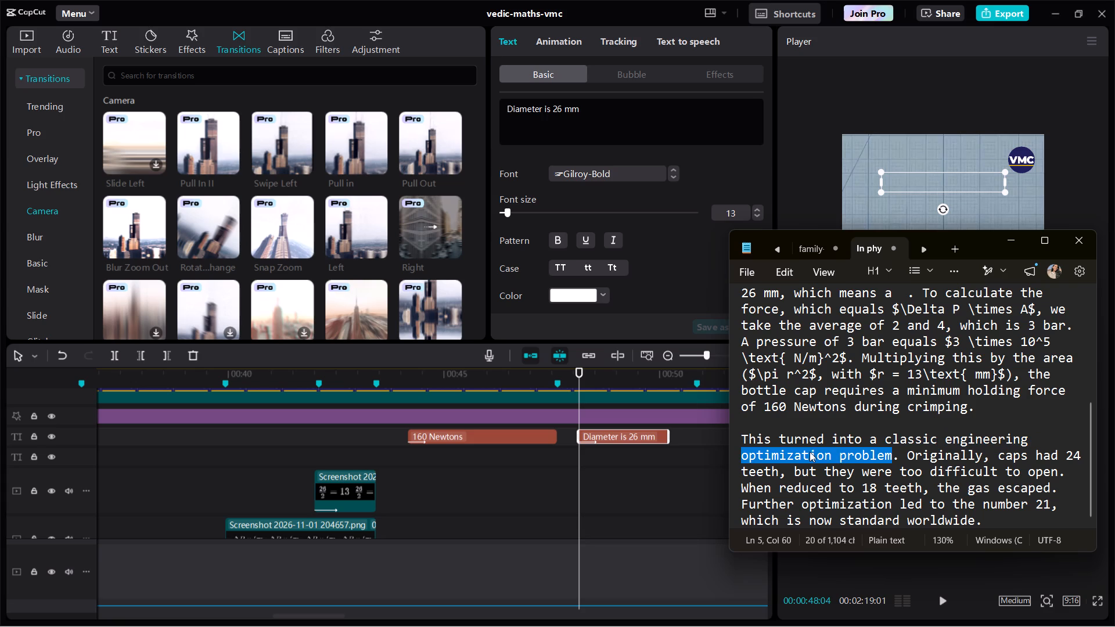
pyautogui.moveTo(810, 452); pyautogui.dragTo(809, 452)
pyautogui.click(958, 438)
pyautogui.moveTo(958, 438); pyautogui.dragTo(868, 446)
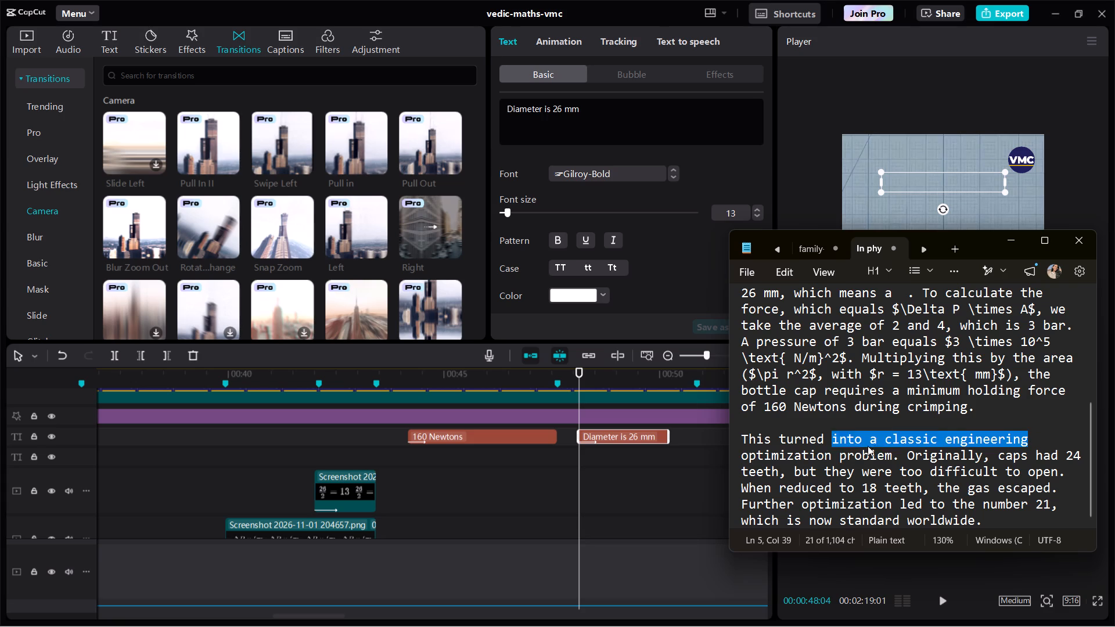
pyautogui.moveTo(868, 446); pyautogui.dragTo(820, 455)
pyautogui.click(858, 453)
pyautogui.moveTo(858, 453); pyautogui.dragTo(779, 454)
pyautogui.hotkey('ctrl', 'c')
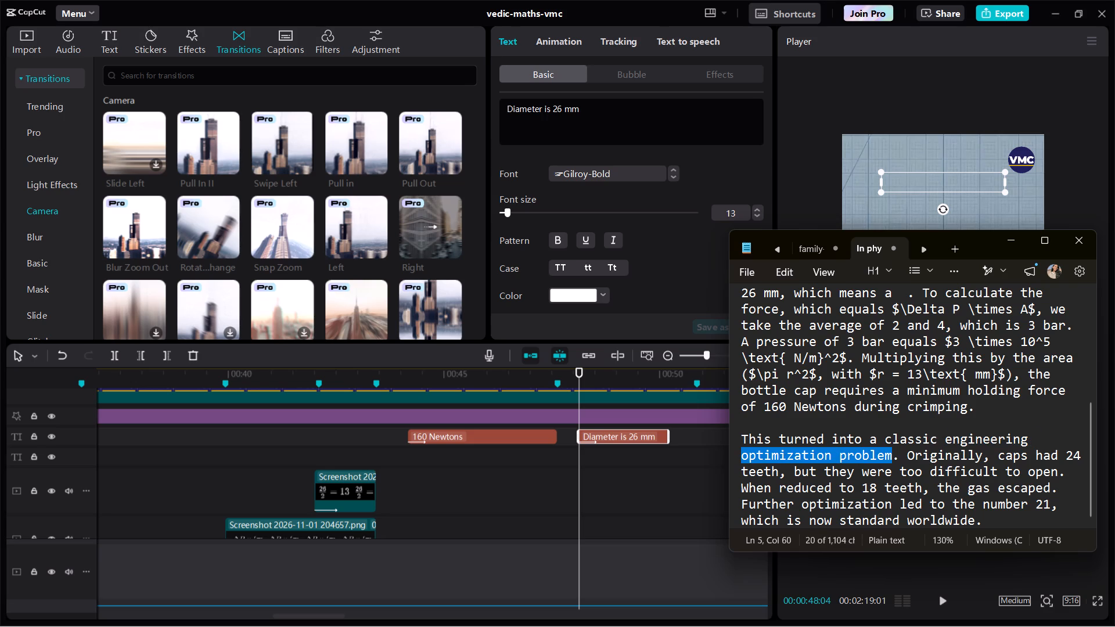
pyautogui.click(528, 116)
pyautogui.hotkey('ctrl', 'a')
pyautogui.hotkey('ctrl', 'v')
# Change the "optimization problem" title's background colour to the navy 1F1E5A sampled from the VMC logo.
pyautogui.click(616, 379)
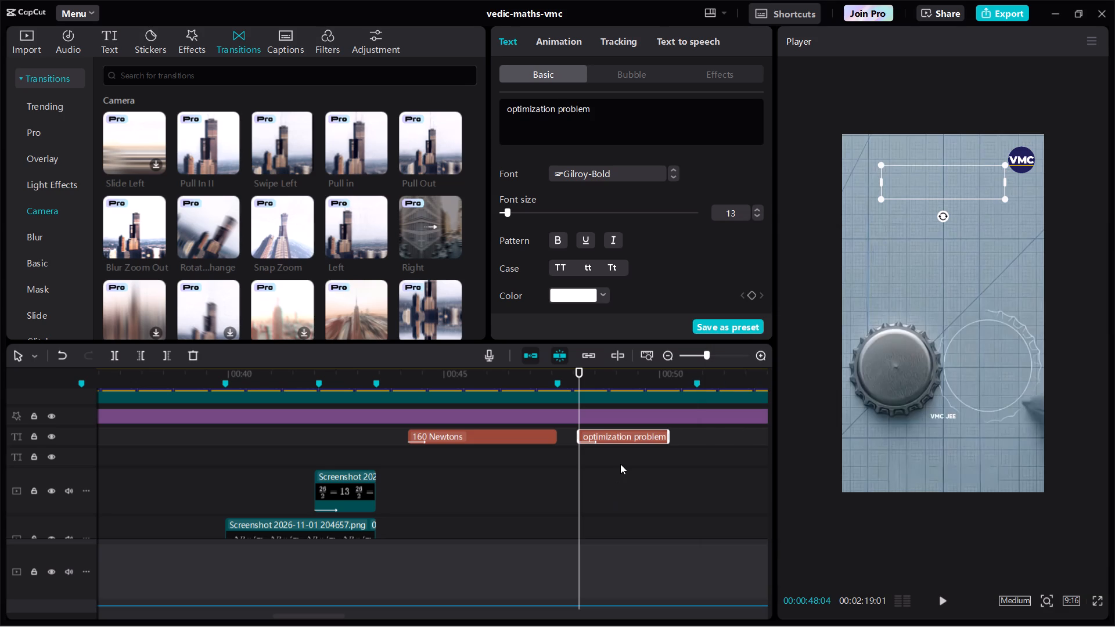
pyautogui.scroll(-1, 599, 240)
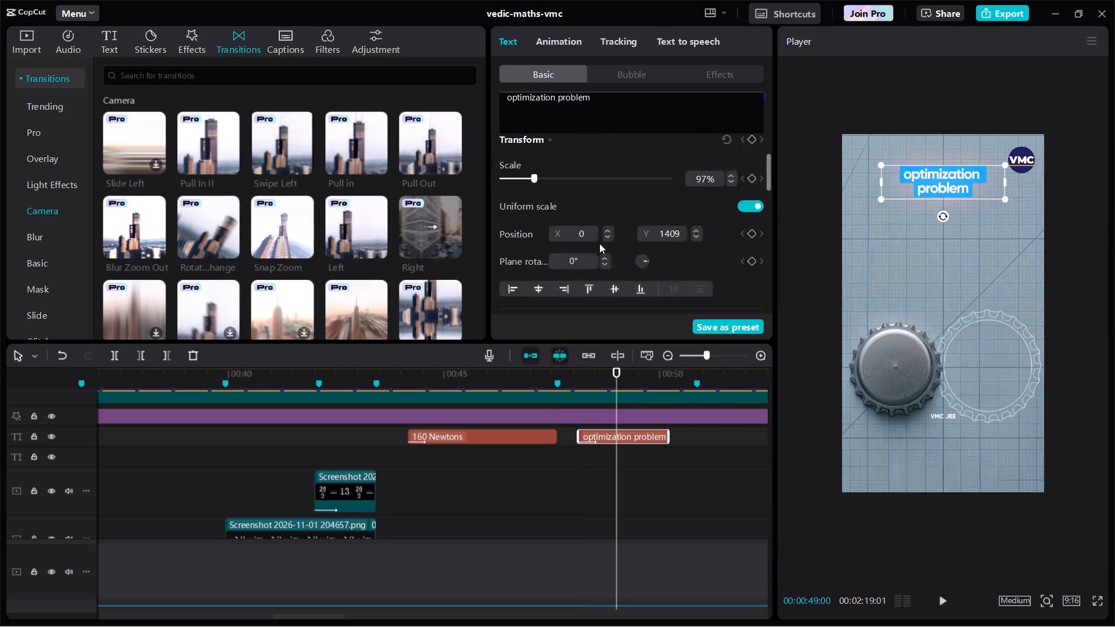
pyautogui.scroll(1, 566, 254)
pyautogui.scroll(1, 539, 174)
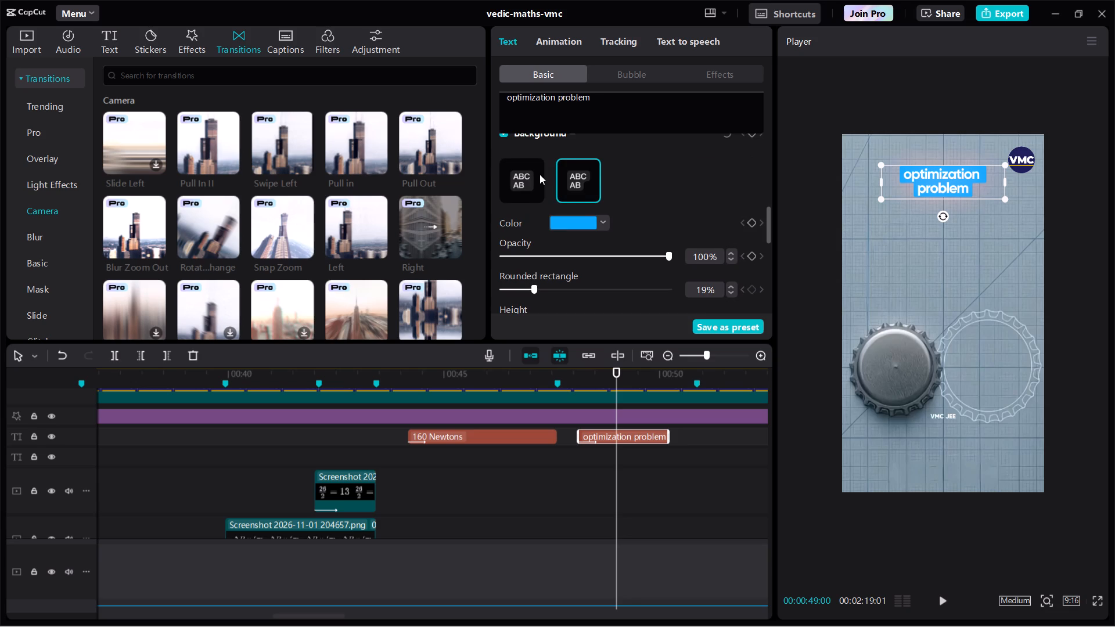
pyautogui.scroll(1, 539, 174)
pyautogui.scroll(-1, 545, 280)
pyautogui.click(570, 254)
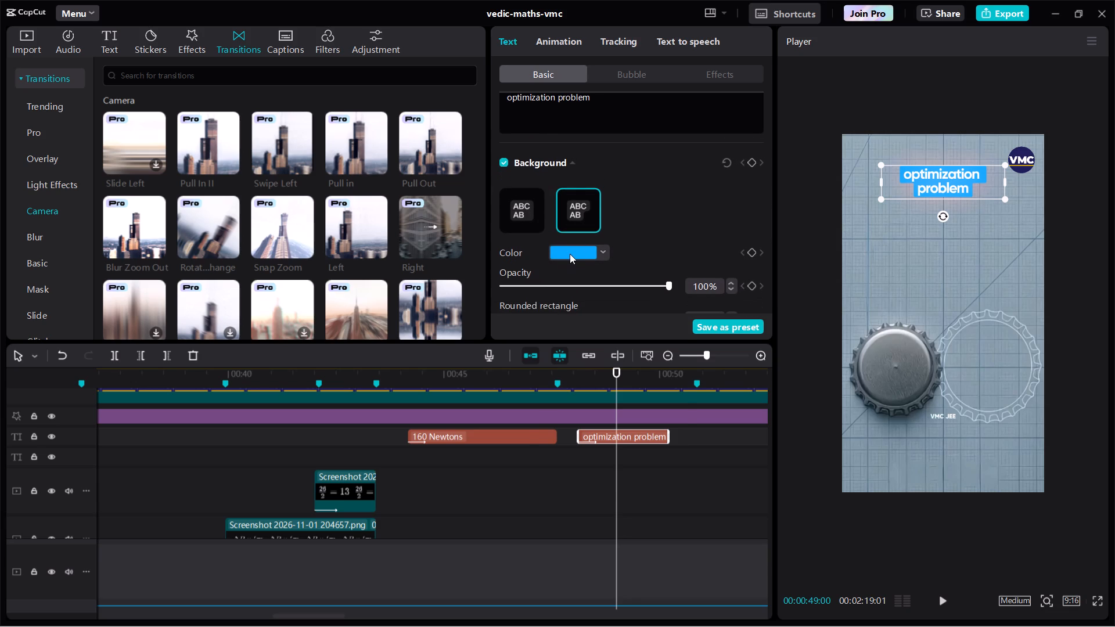
pyautogui.click(525, 370)
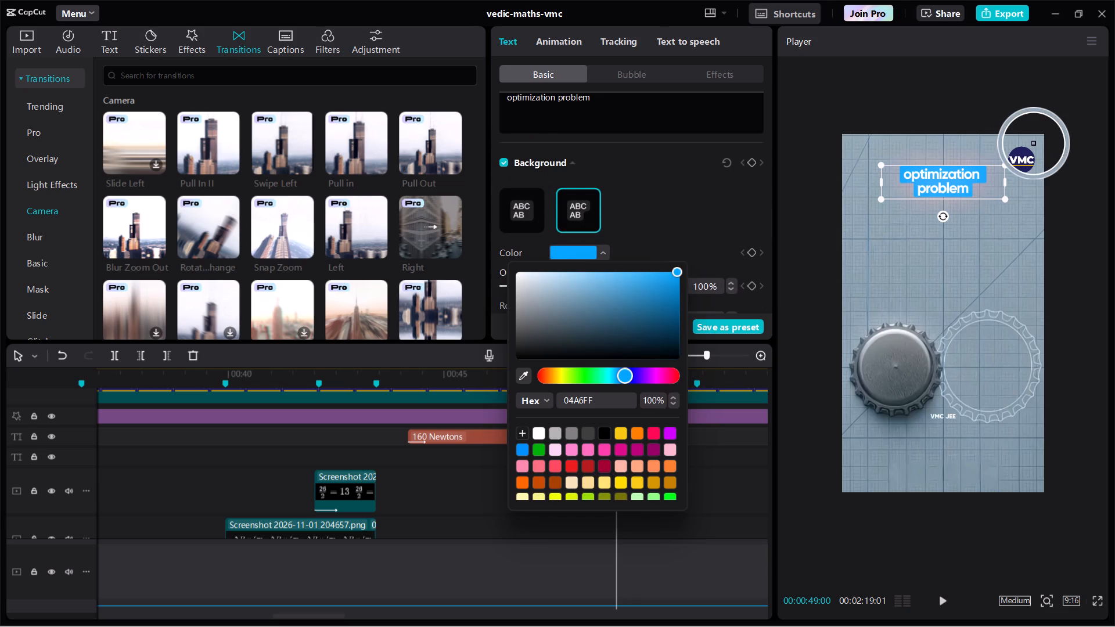
pyautogui.click(1025, 153)
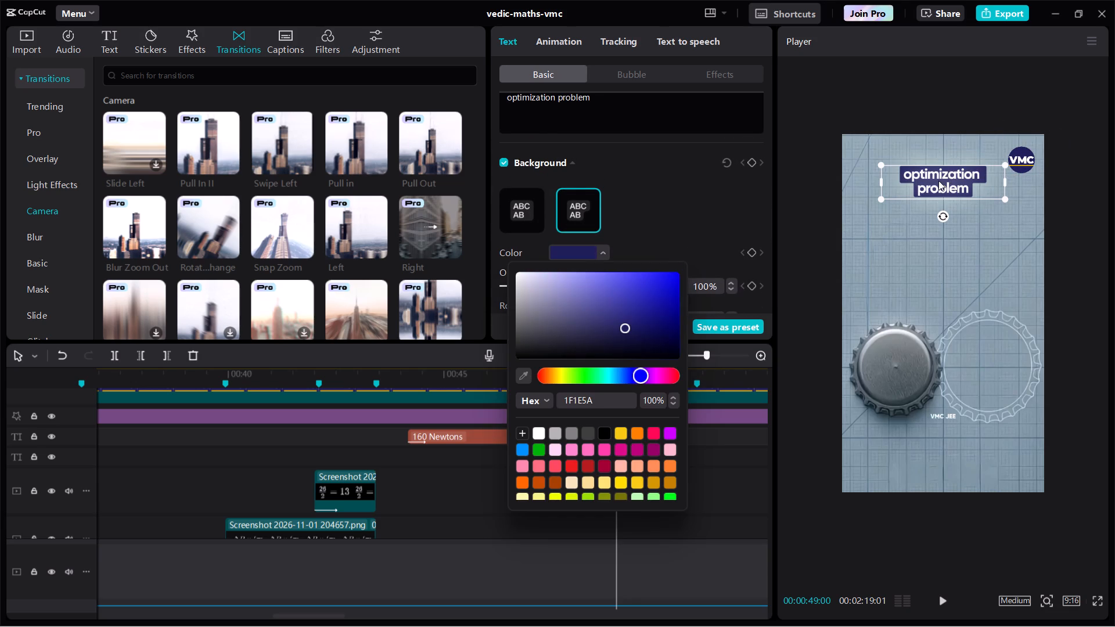
# Lower the "optimization problem" title in the frame and widen its text box so it fits on one centred line.
pyautogui.moveTo(938, 181); pyautogui.dragTo(941, 231)
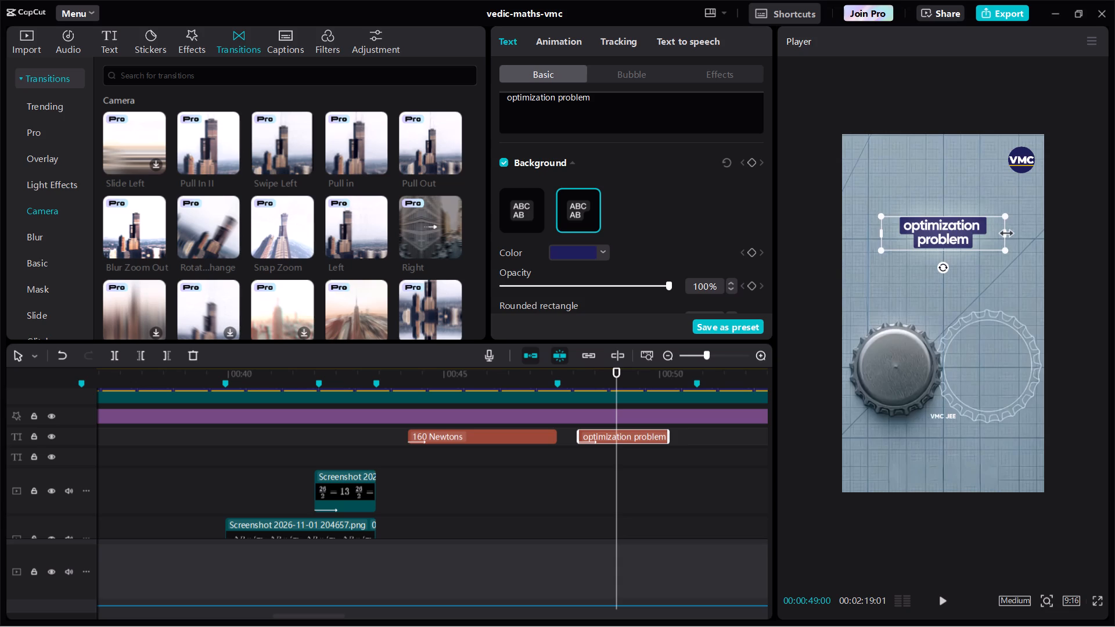
pyautogui.moveTo(1006, 234); pyautogui.dragTo(1033, 237)
pyautogui.moveTo(997, 235); pyautogui.dragTo(983, 250)
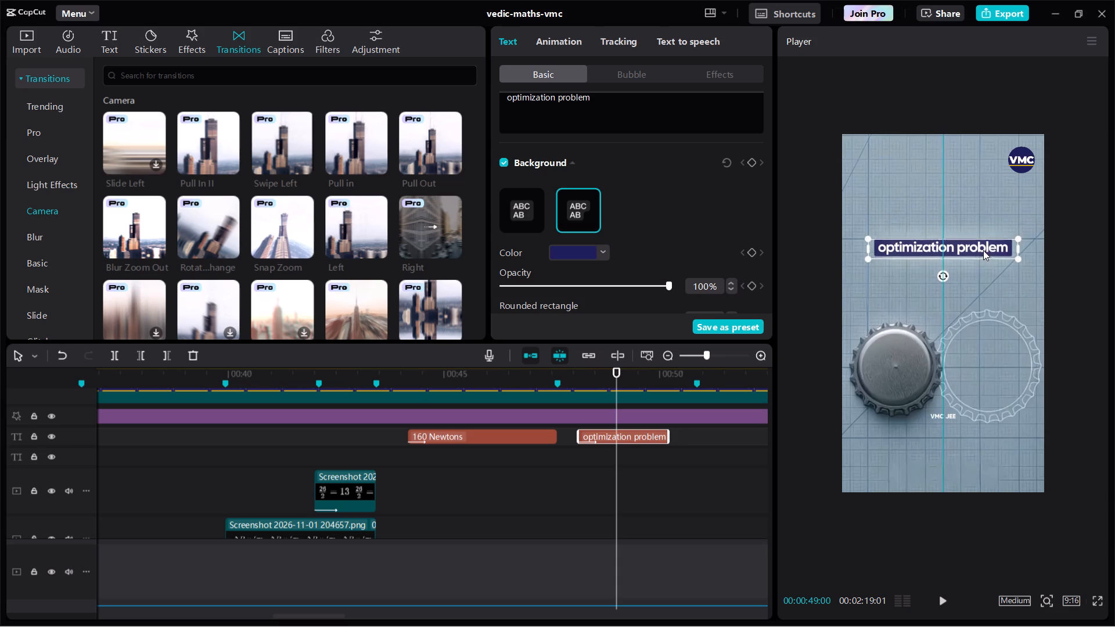
pyautogui.moveTo(983, 250); pyautogui.dragTo(987, 236)
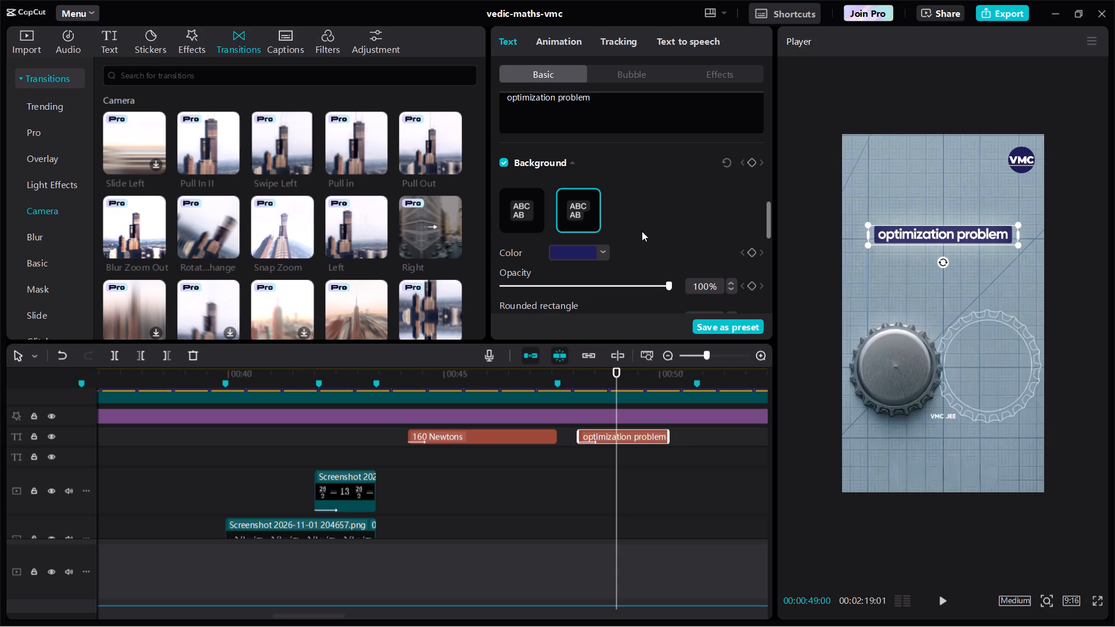
# Set the "optimization problem" title to title case.
pyautogui.scroll(6, 638, 229)
pyautogui.click(614, 225)
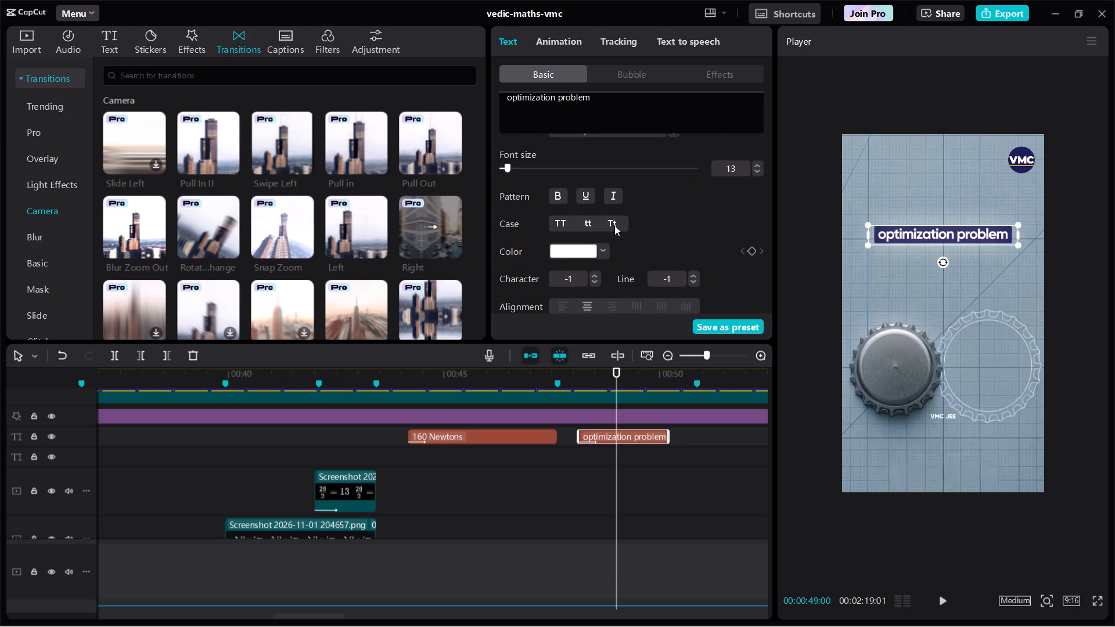
# Copy the "radius = 13 mm" title and paste it at the marker at about 47.6 s.
pyautogui.hscroll(1, 433, 479)
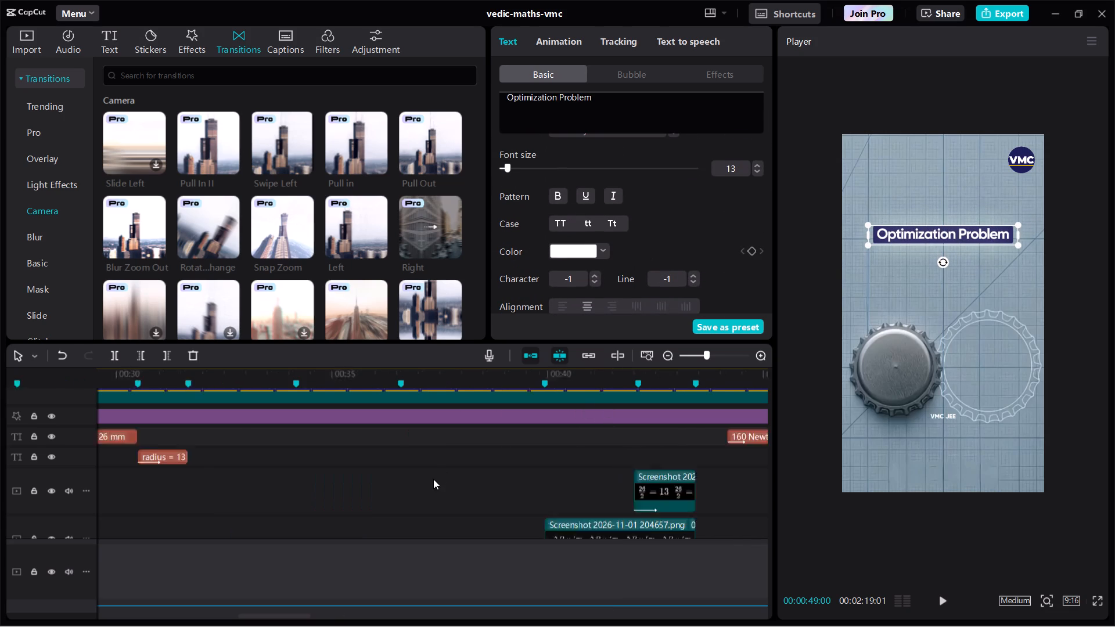
pyautogui.hscroll(1, 433, 479)
pyautogui.click(267, 459)
pyautogui.hotkey('ctrl', 'c')
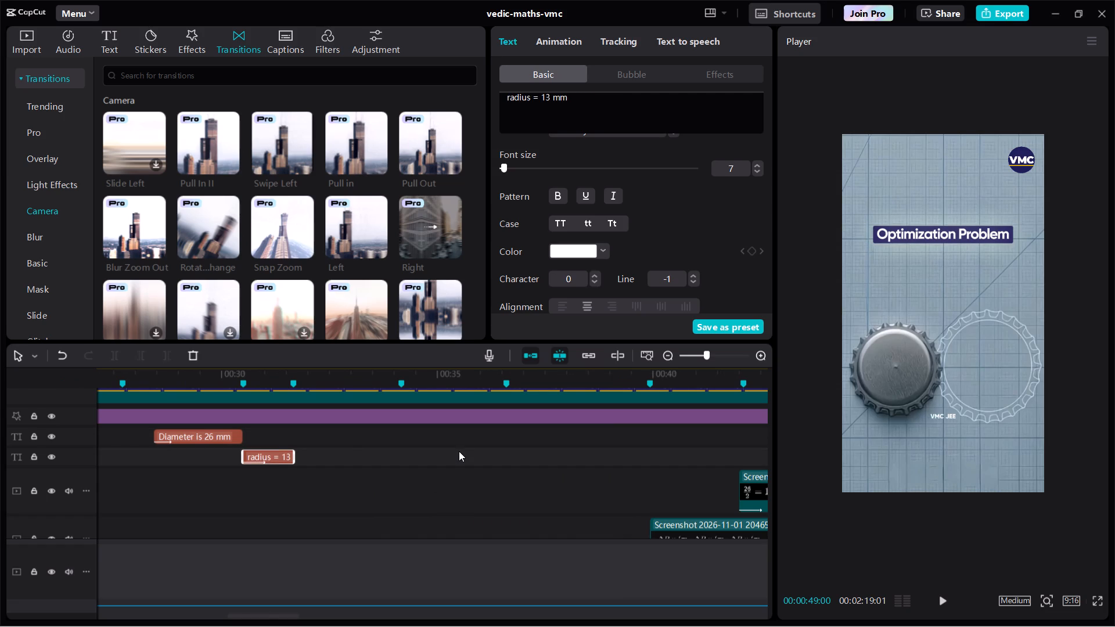
pyautogui.hscroll(-1, 459, 451)
pyautogui.click(571, 464)
pyautogui.moveTo(571, 464); pyautogui.dragTo(556, 460)
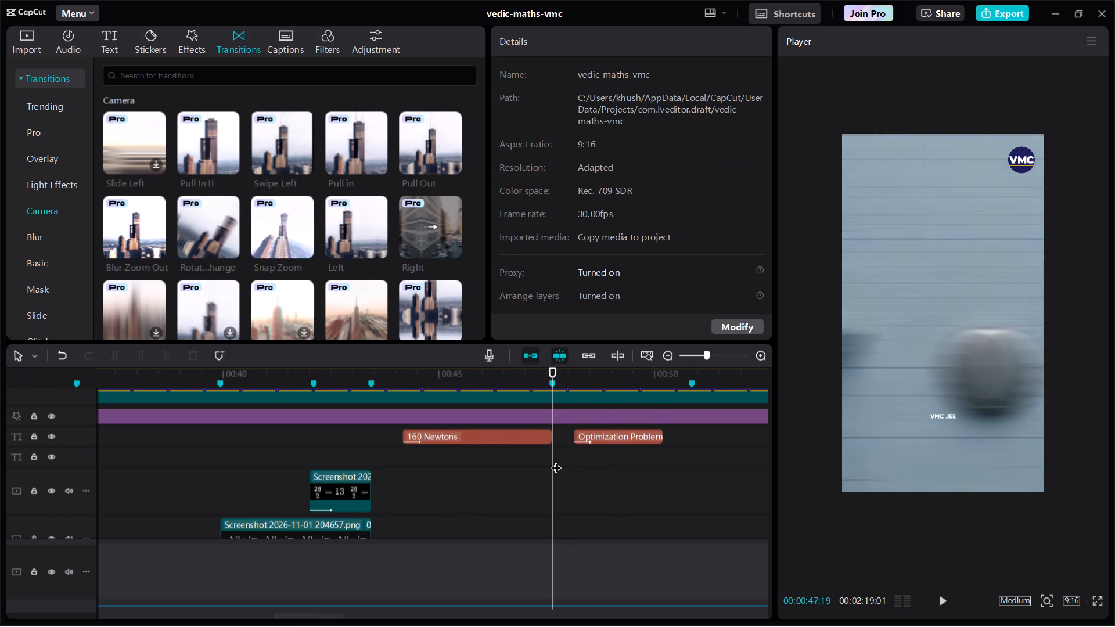
pyautogui.hotkey('ctrl', 'v')
# Extend the ends of the pasted "radius = 13 mm" and "Optimization Problem" titles to the marker at about 50.9 s.
pyautogui.moveTo(602, 455); pyautogui.dragTo(685, 455)
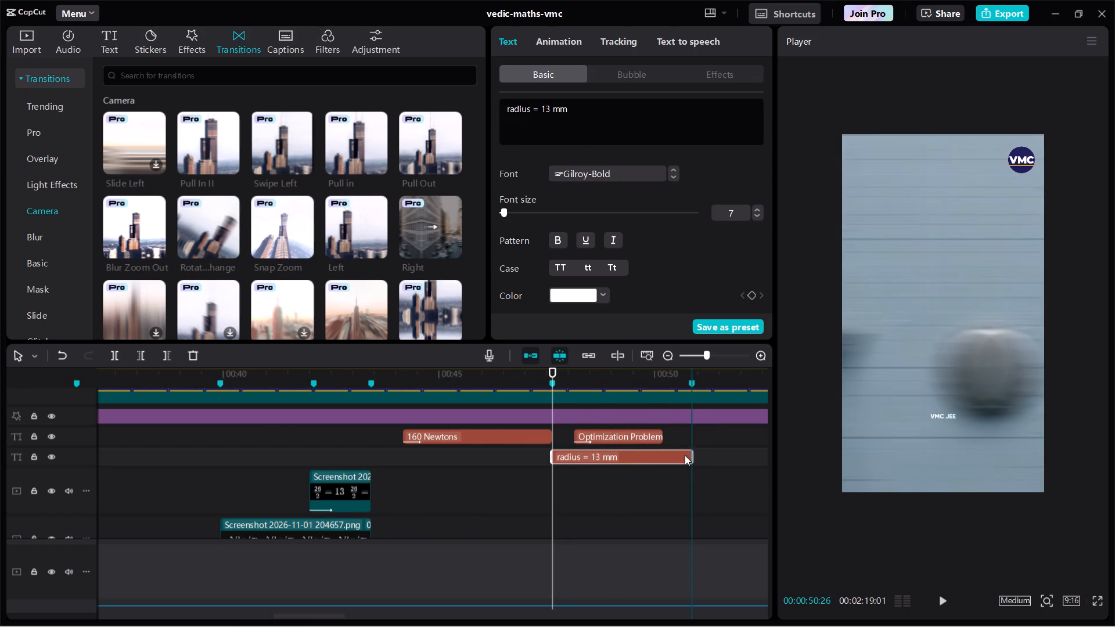
pyautogui.moveTo(663, 435); pyautogui.dragTo(689, 440)
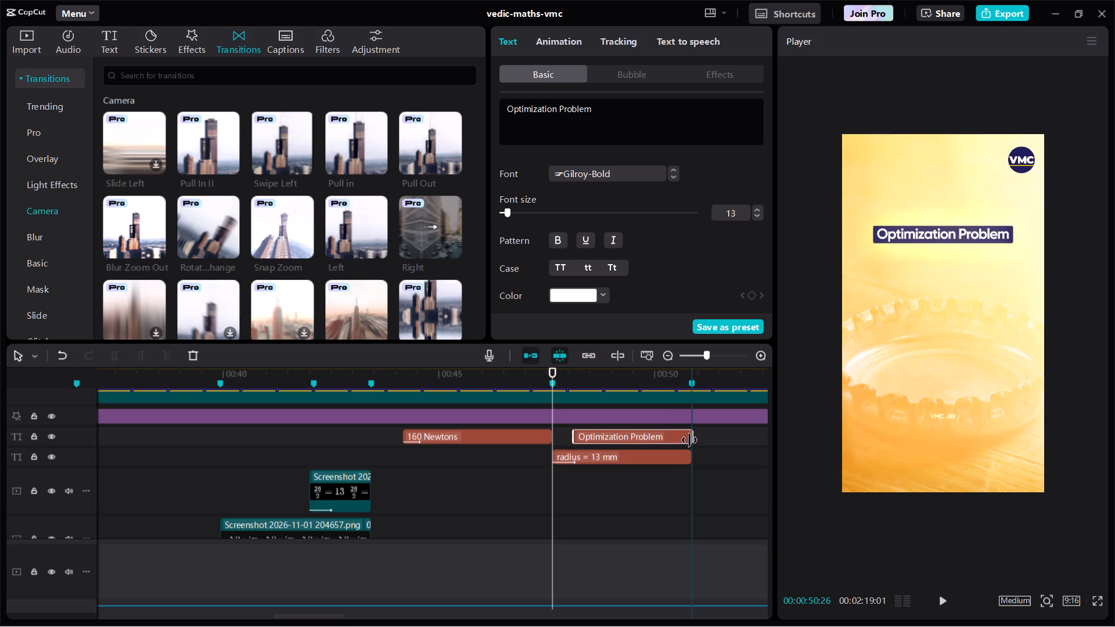
# Play the two stacked titles briefly, and copy "classic engineering" from the Notepad script.
pyautogui.press('space')
pyautogui.press('space')
pyautogui.hotkey('alt', 'Tab')
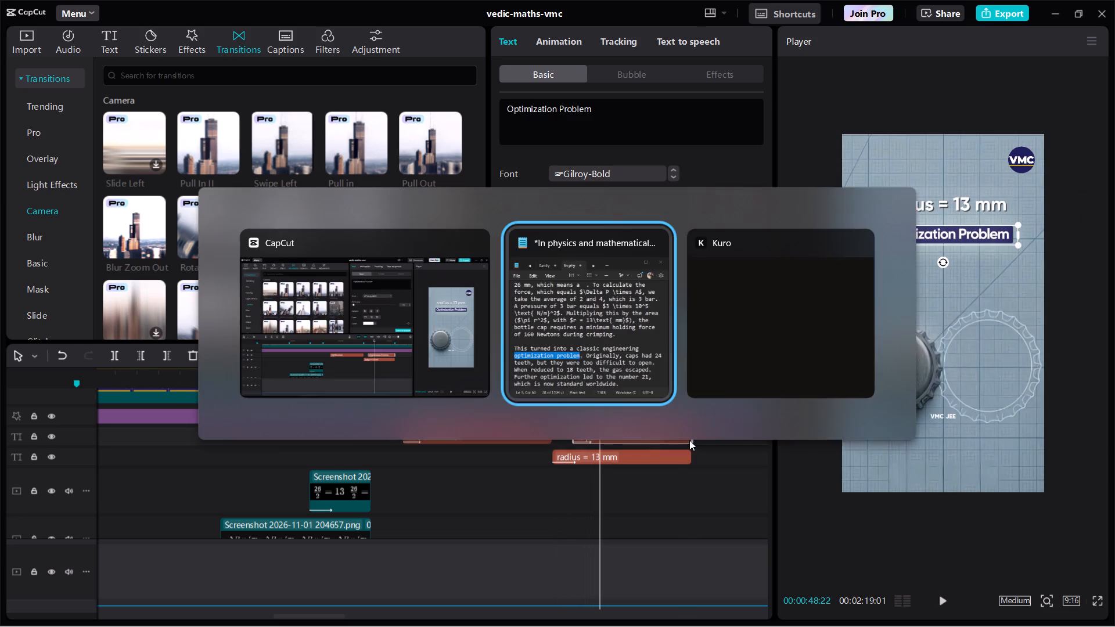
pyautogui.click(916, 437)
pyautogui.moveTo(916, 437); pyautogui.dragTo(969, 446)
pyautogui.hotkey('ctrl', 'c')
pyautogui.hotkey('alt', 'Tab')
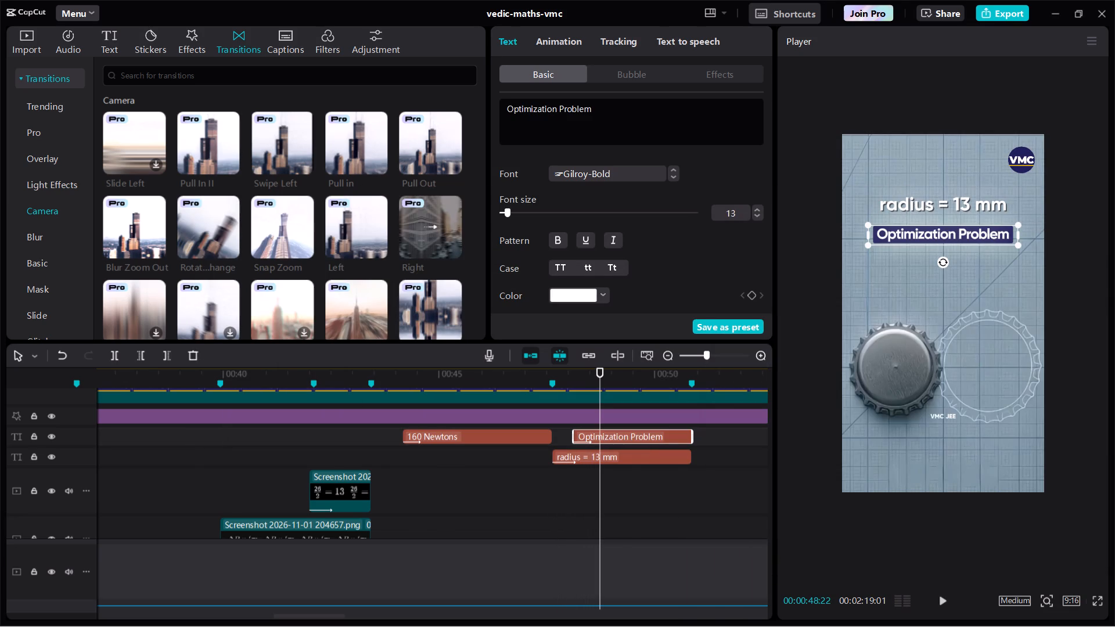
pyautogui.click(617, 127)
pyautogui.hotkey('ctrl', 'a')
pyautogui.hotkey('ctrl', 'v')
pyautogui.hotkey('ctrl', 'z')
# Replace the second "radius = 13 mm" title's text with the copied "classic engineering" and set it to title case.
pyautogui.click(605, 456)
pyautogui.click(566, 111)
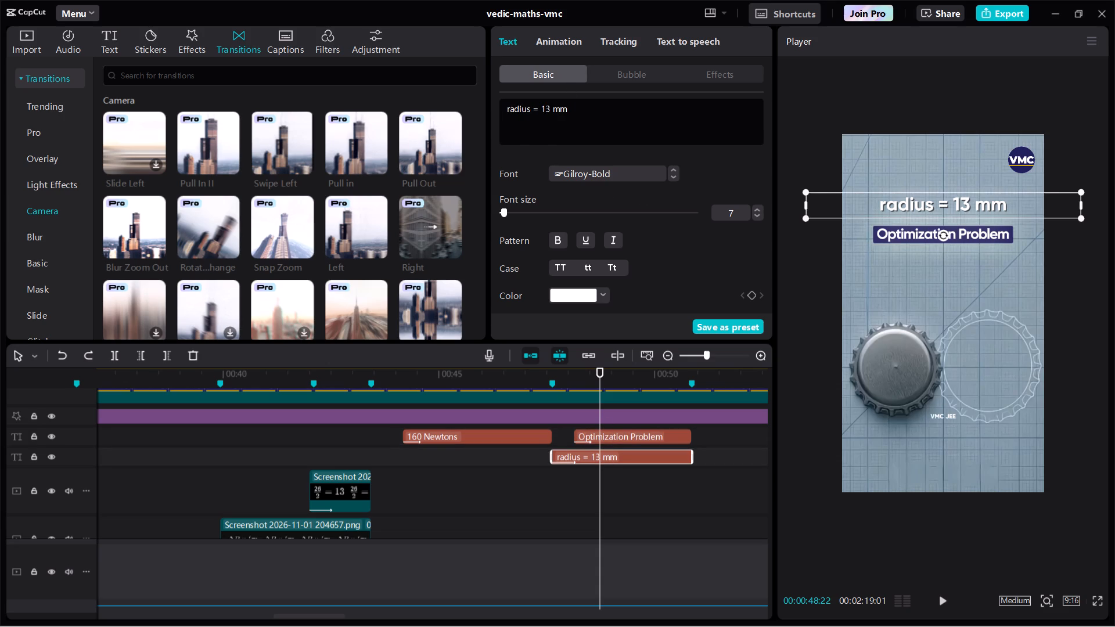
pyautogui.hotkey('ctrl', 'a')
pyautogui.hotkey('ctrl', 'v')
pyautogui.click(609, 266)
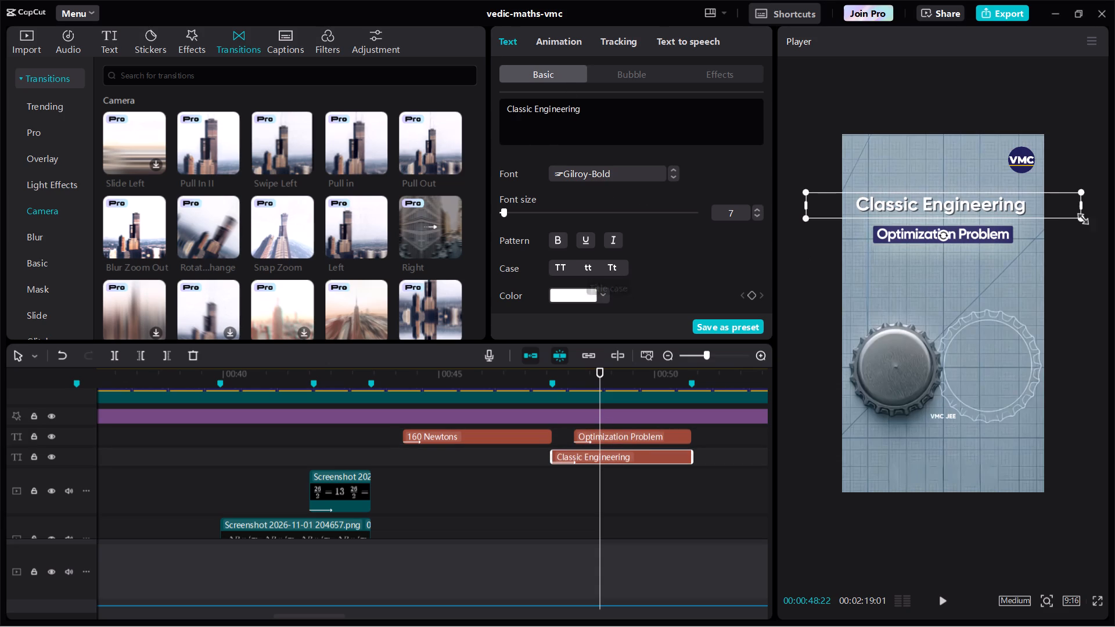
# Shrink the "Classic Engineering" title slightly and move it down to sit just above "Optimization Problem".
pyautogui.moveTo(1079, 221); pyautogui.dragTo(1056, 212)
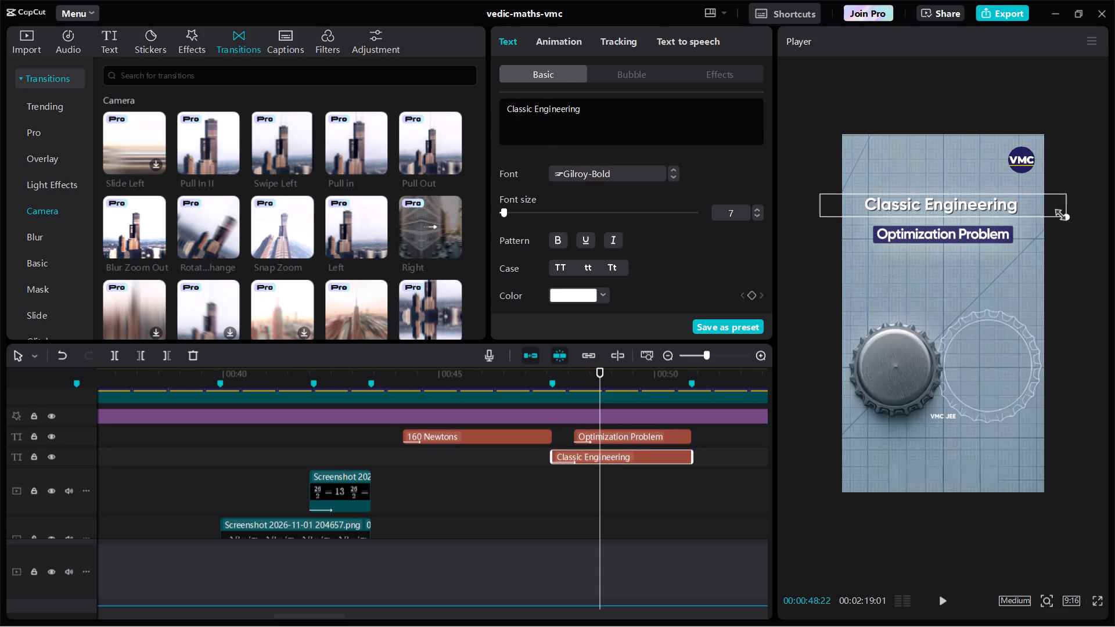
pyautogui.moveTo(1056, 212); pyautogui.dragTo(1052, 211)
pyautogui.moveTo(997, 207); pyautogui.dragTo(997, 217)
# Change the "Classic Engineering" title's text colour to the yellow FFC800 sampled from the VMC logo.
pyautogui.click(581, 293)
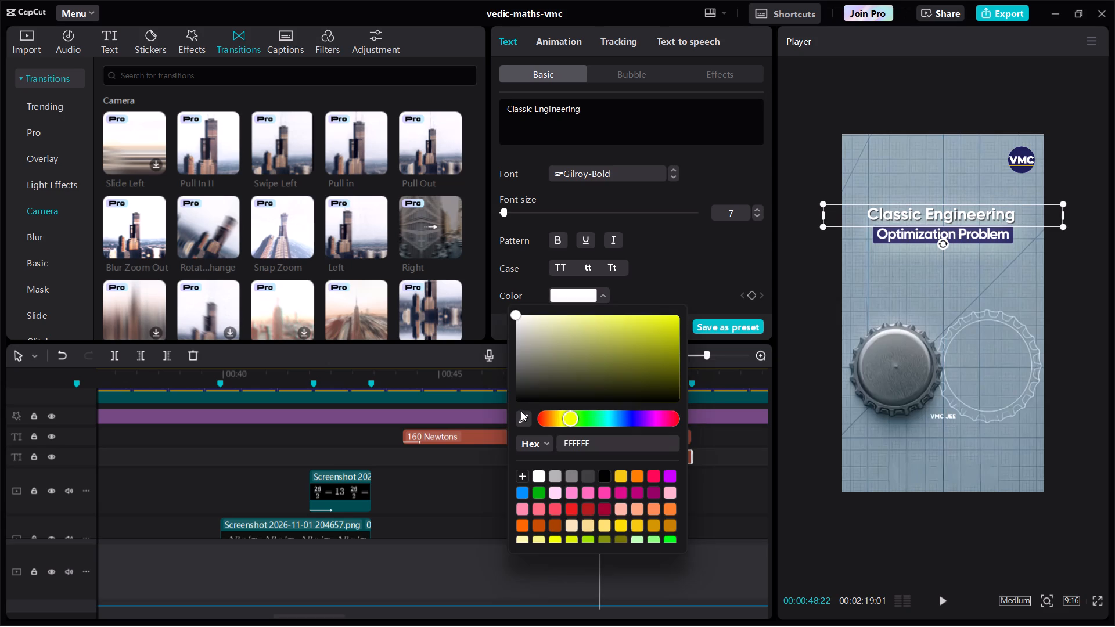
pyautogui.click(521, 411)
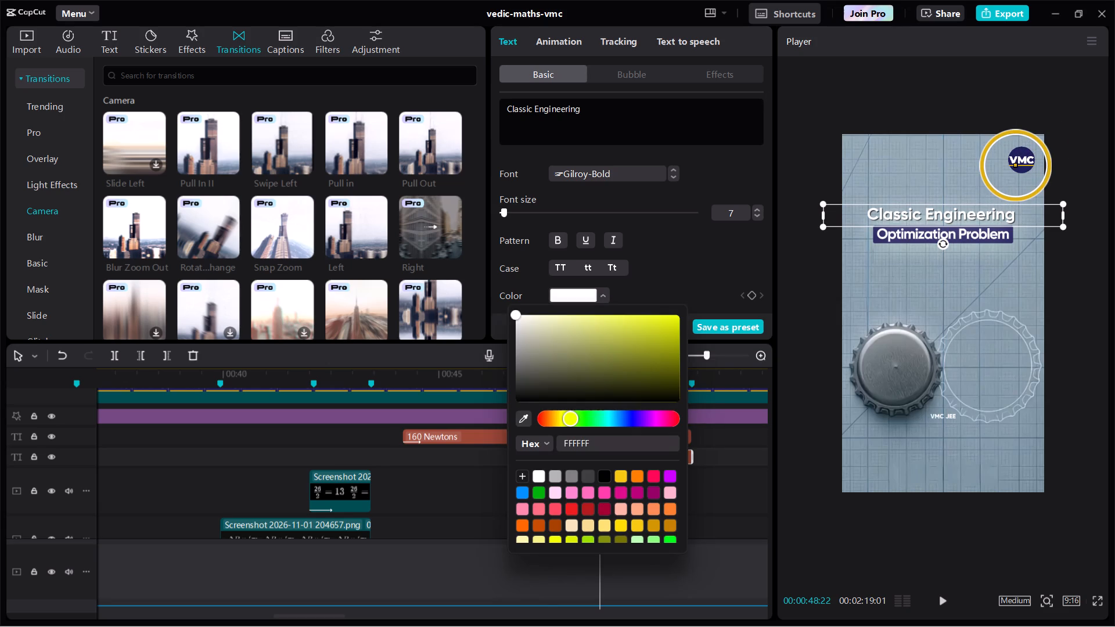
pyautogui.click(1016, 165)
# Play through the two stacked titles and enlarge "Optimization Problem" slightly to match the width of "Classic Engineering".
pyautogui.moveTo(635, 349); pyautogui.dragTo(791, 136)
pyautogui.keyDown('ctrl'); pyautogui.scroll(2, 1001, 228); pyautogui.keyUp('ctrl')
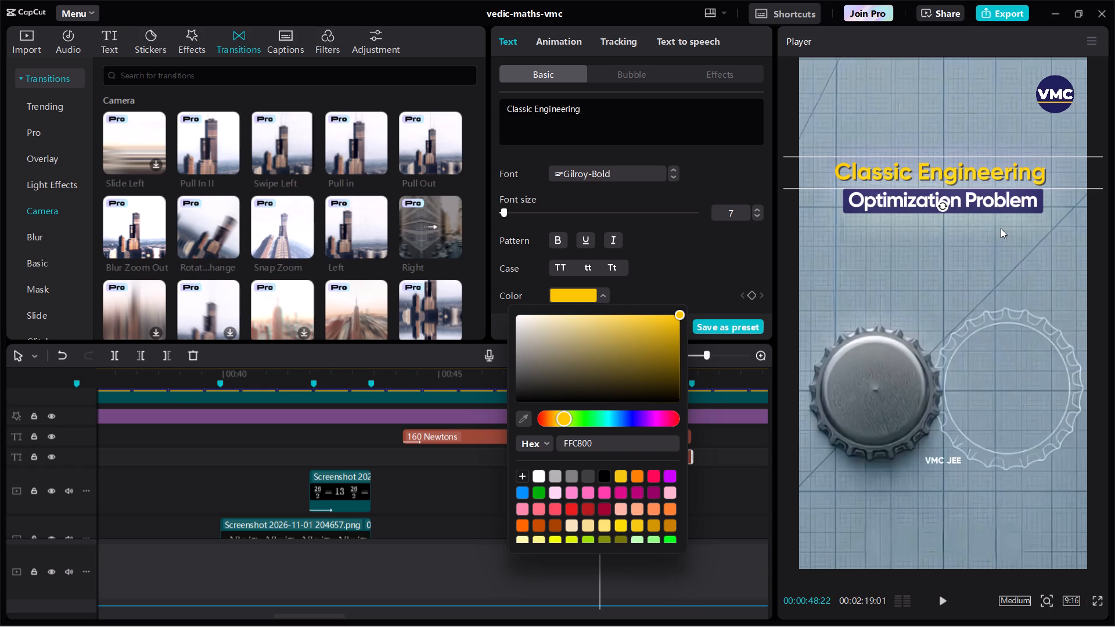
pyautogui.doubleClick(451, 491)
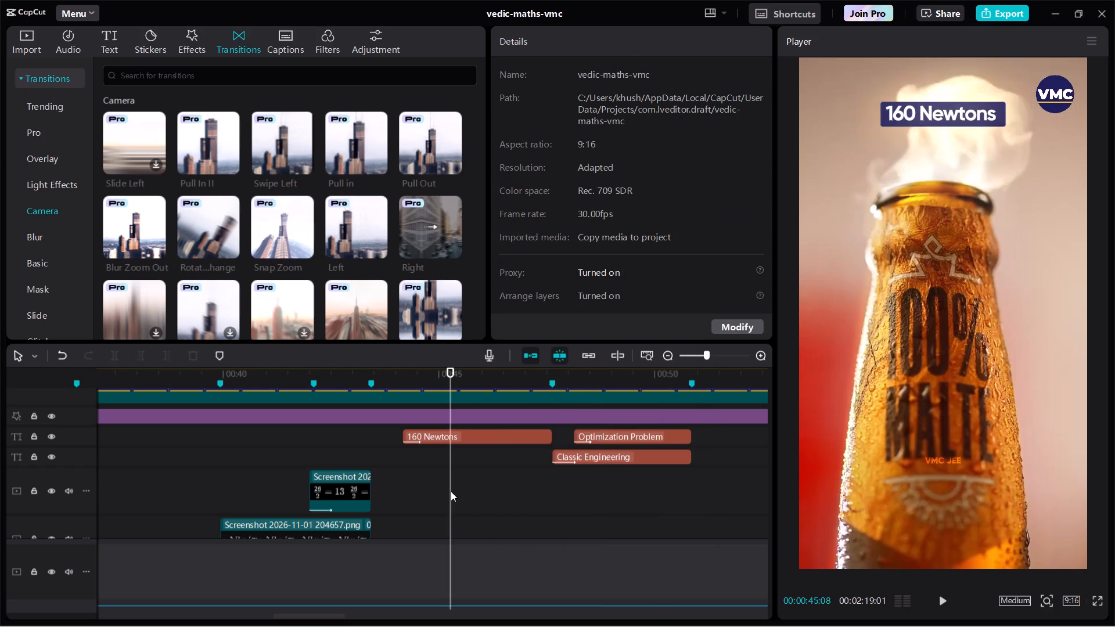
pyautogui.moveTo(451, 491); pyautogui.dragTo(552, 489)
pyautogui.press('space')
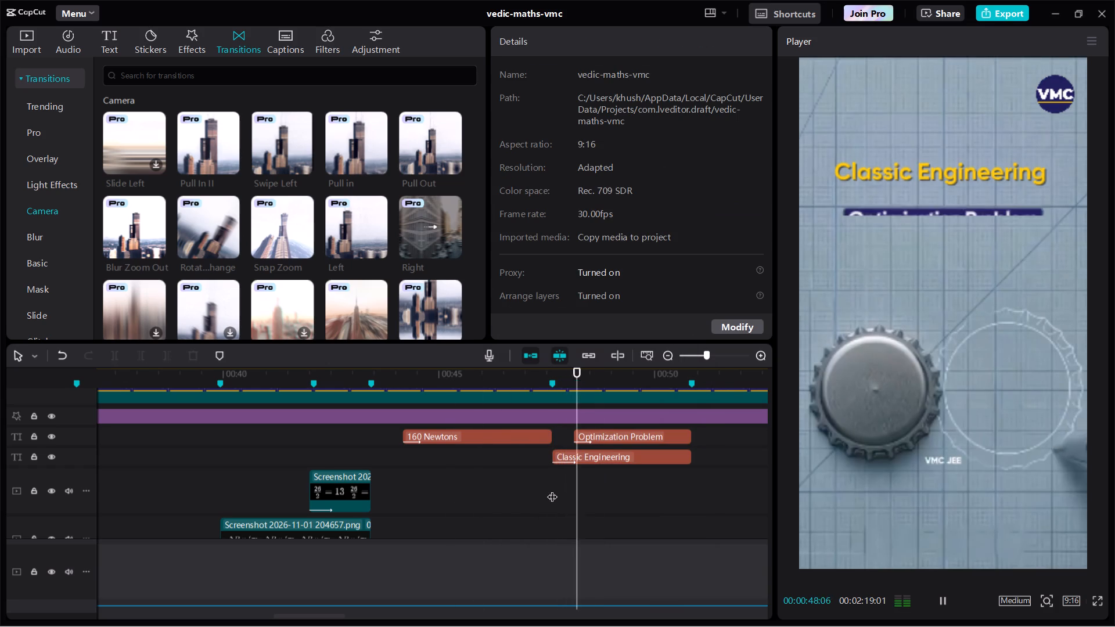
pyautogui.press('space')
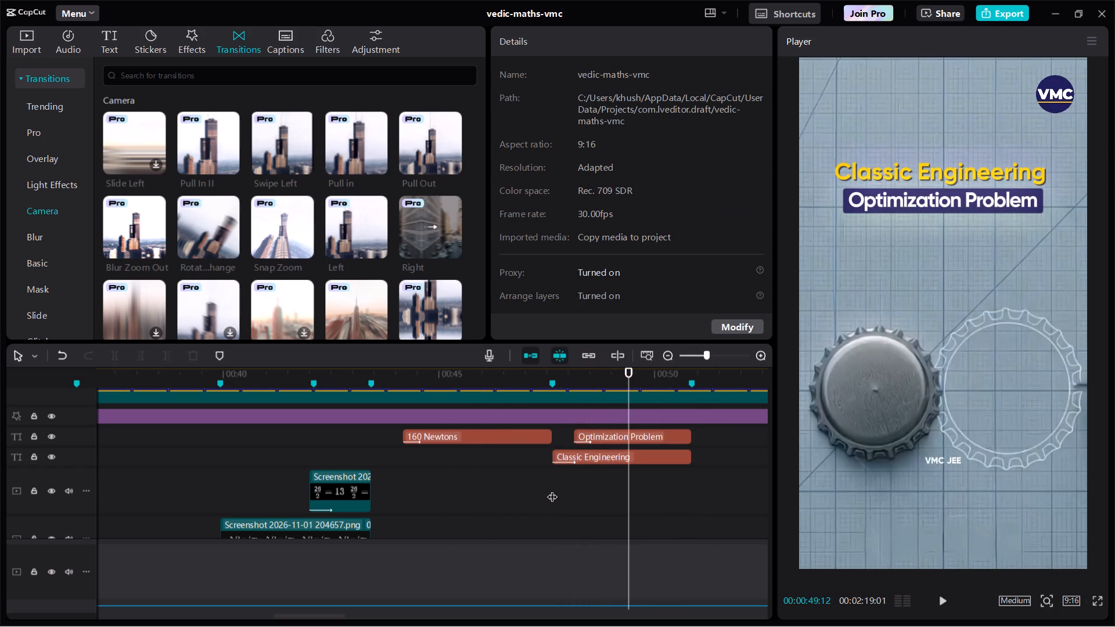
pyautogui.click(609, 434)
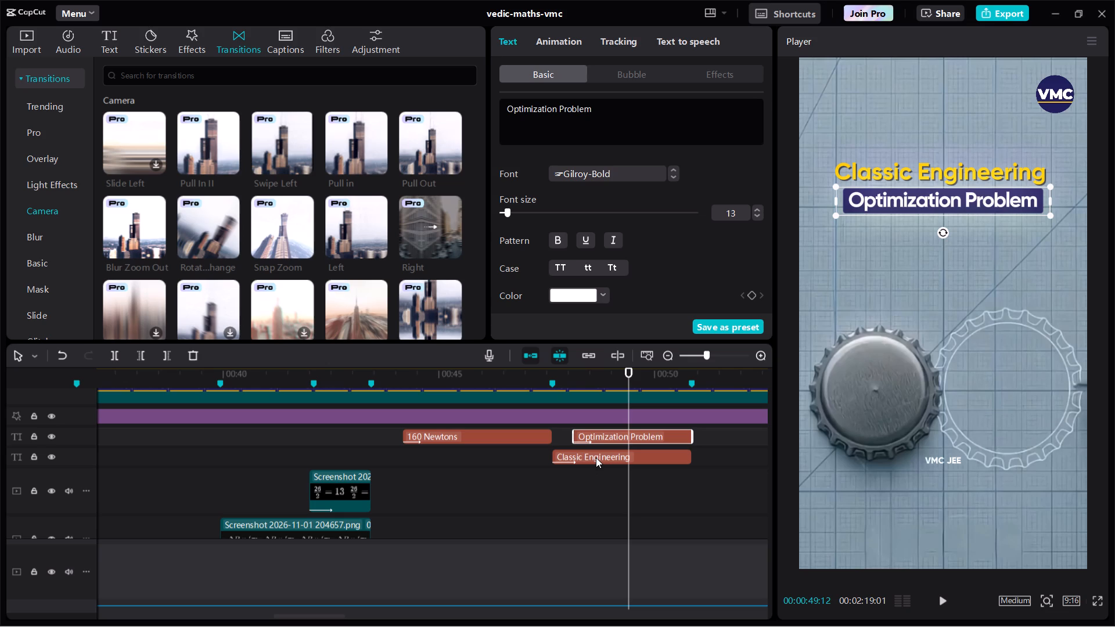
pyautogui.press('space')
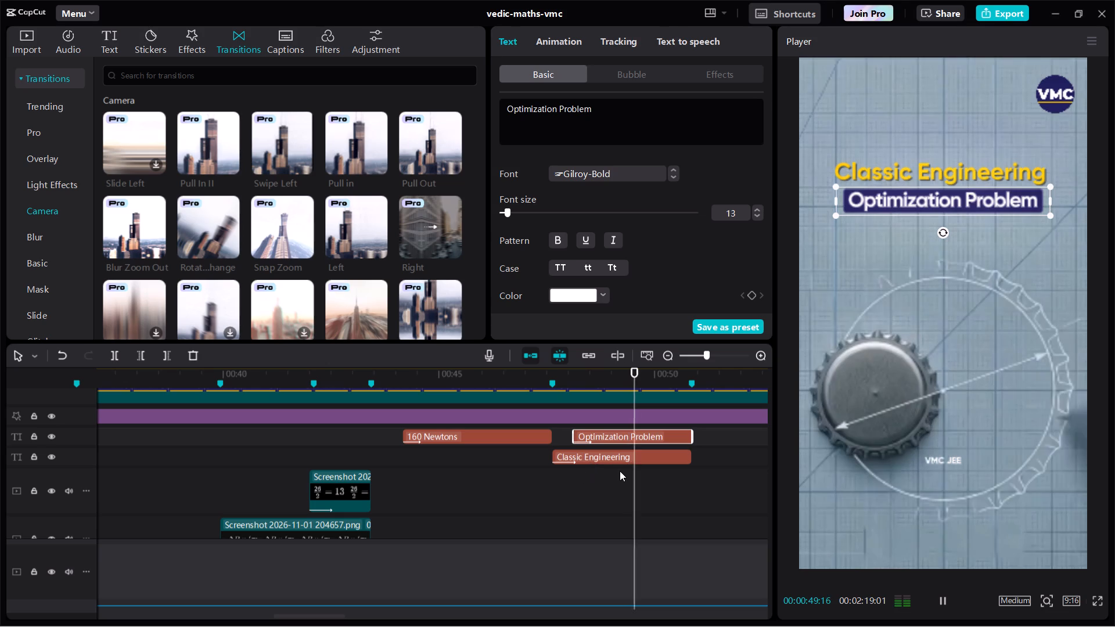
pyautogui.press('space')
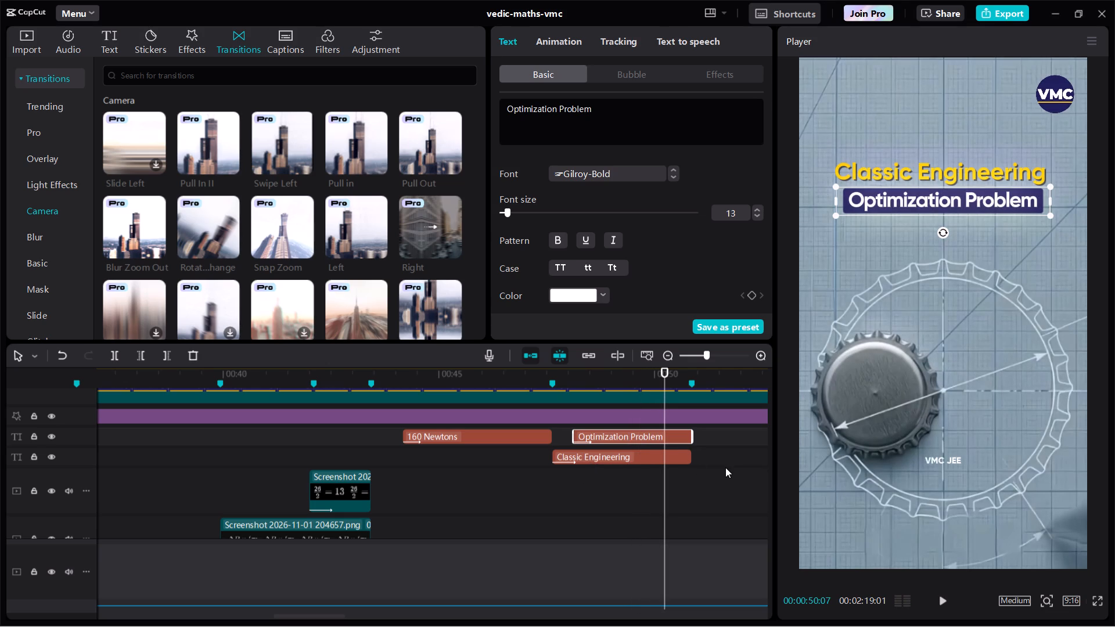
pyautogui.moveTo(1051, 218); pyautogui.dragTo(1063, 220)
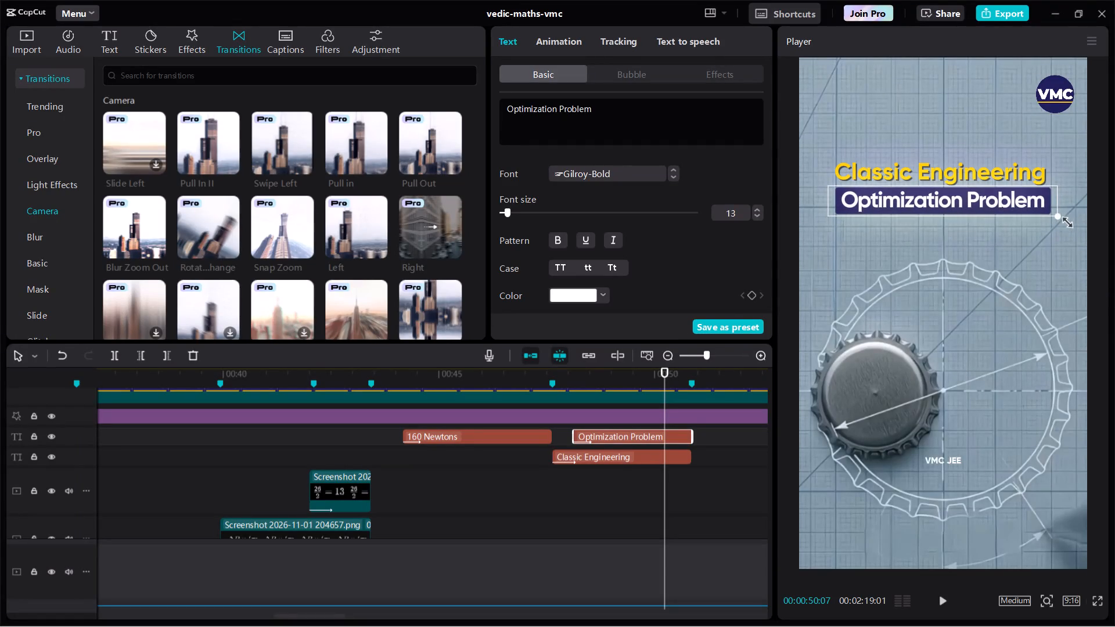
pyautogui.moveTo(1063, 220); pyautogui.dragTo(1064, 220)
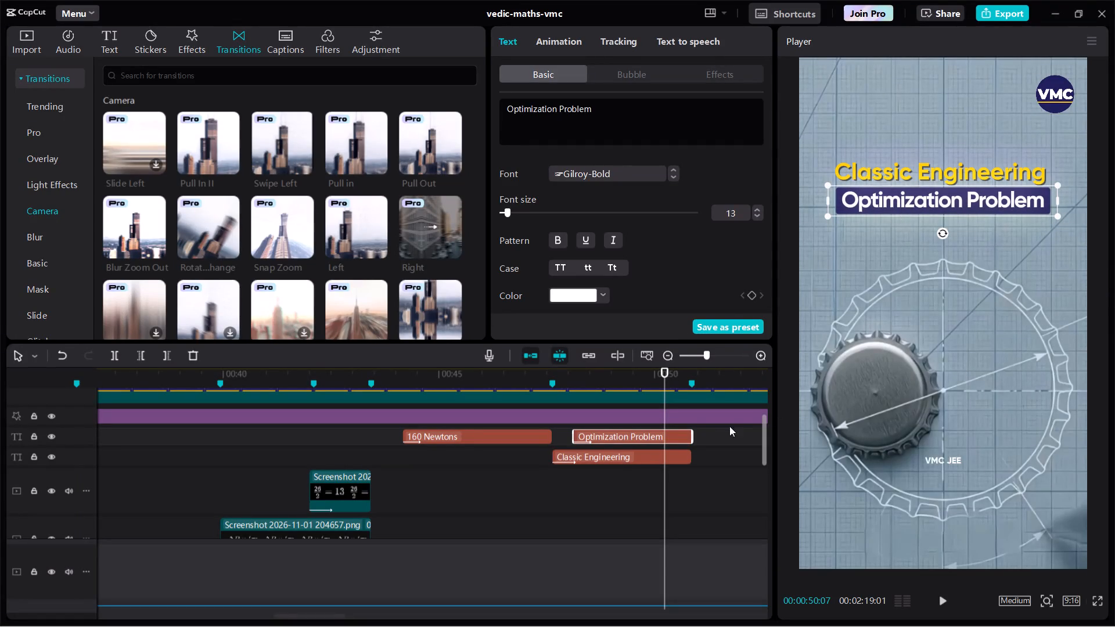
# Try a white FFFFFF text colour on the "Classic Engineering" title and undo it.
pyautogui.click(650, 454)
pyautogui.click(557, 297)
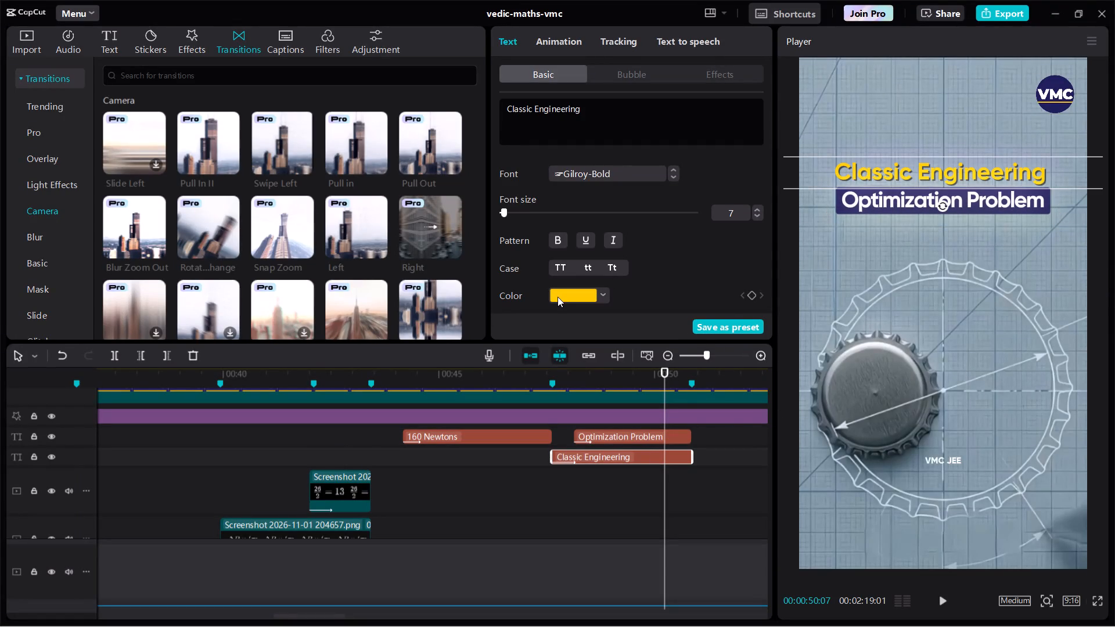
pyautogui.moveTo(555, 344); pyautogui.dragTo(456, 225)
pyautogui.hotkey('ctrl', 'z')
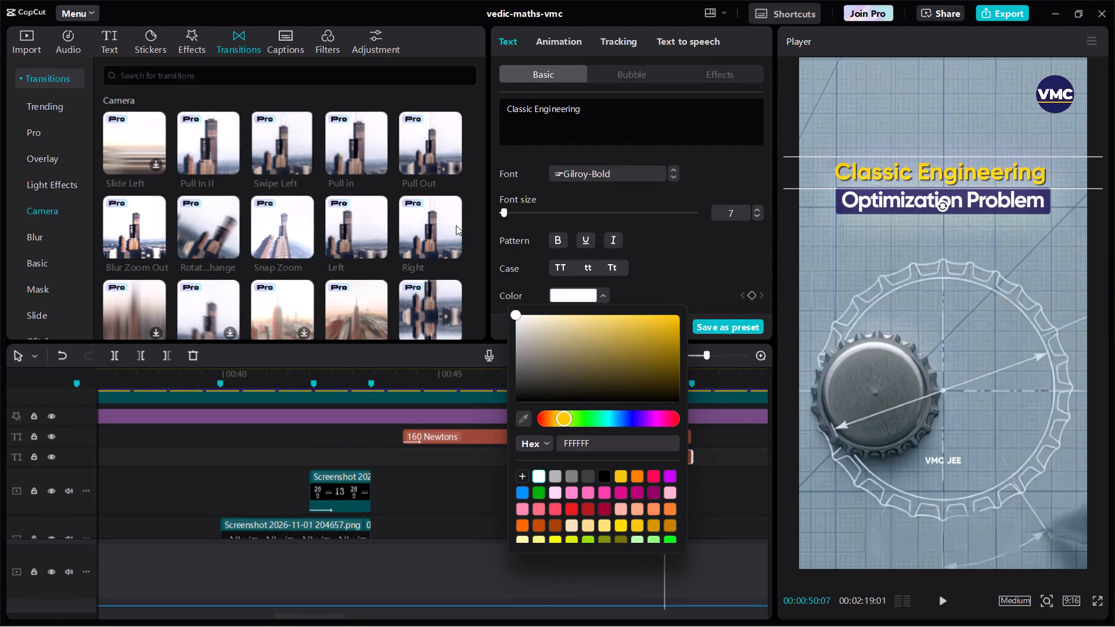
# Play the bottle footage following the two titles to examine where the next keyword titles should go.
pyautogui.doubleClick(476, 478)
pyautogui.moveTo(476, 478); pyautogui.dragTo(535, 491)
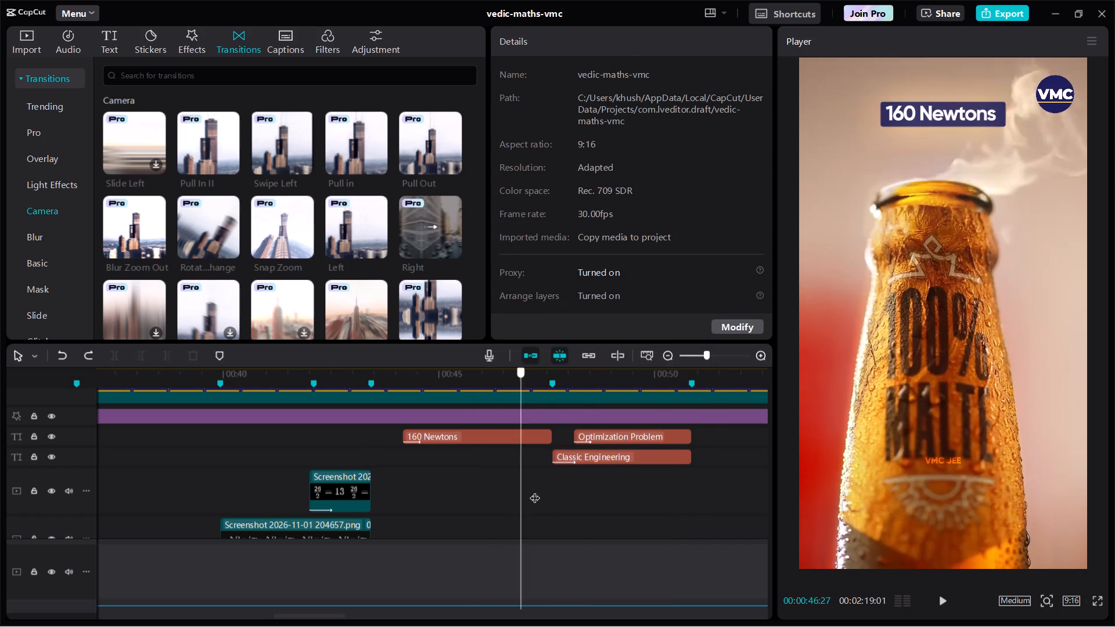
pyautogui.moveTo(535, 491); pyautogui.dragTo(692, 474)
pyautogui.hscroll(-1, 692, 474)
pyautogui.press('space')
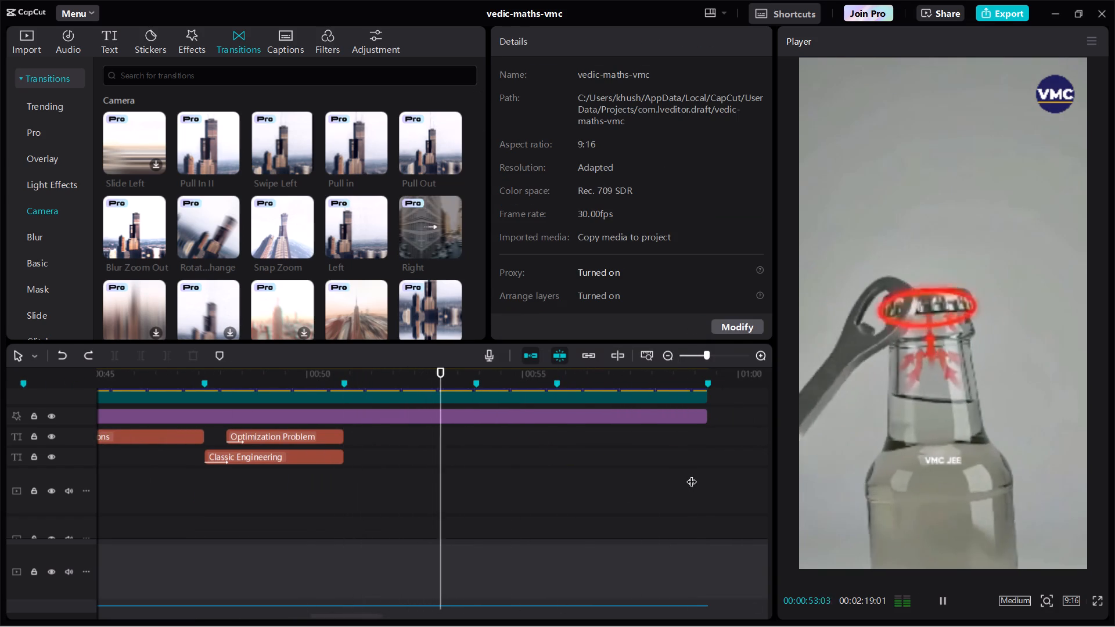
pyautogui.press('space')
pyautogui.press('space')
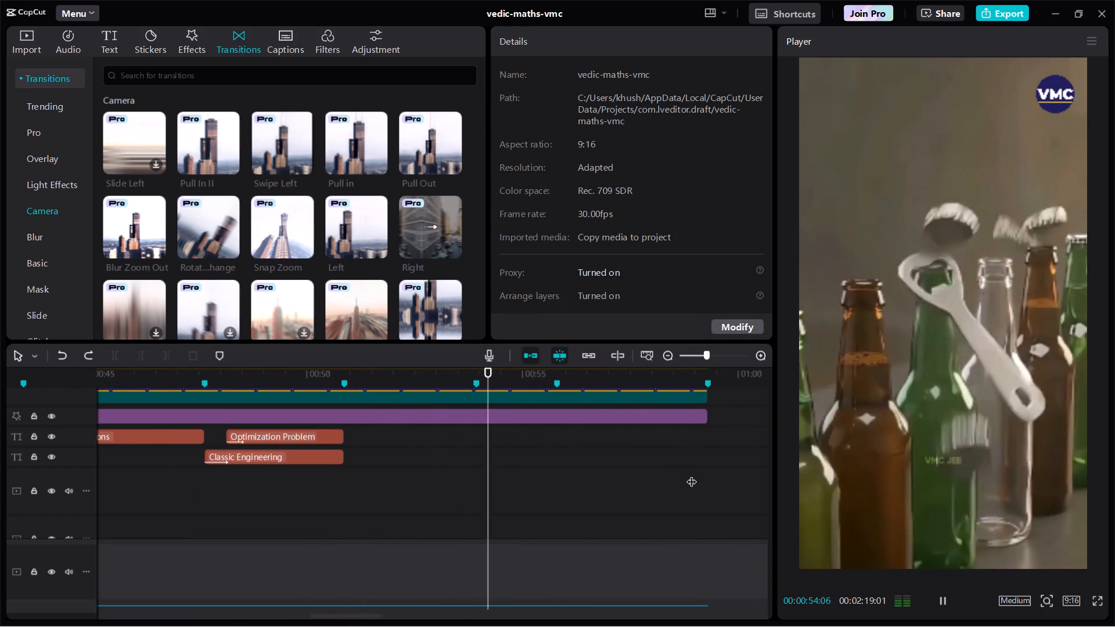
pyautogui.press('space')
pyautogui.click(459, 465)
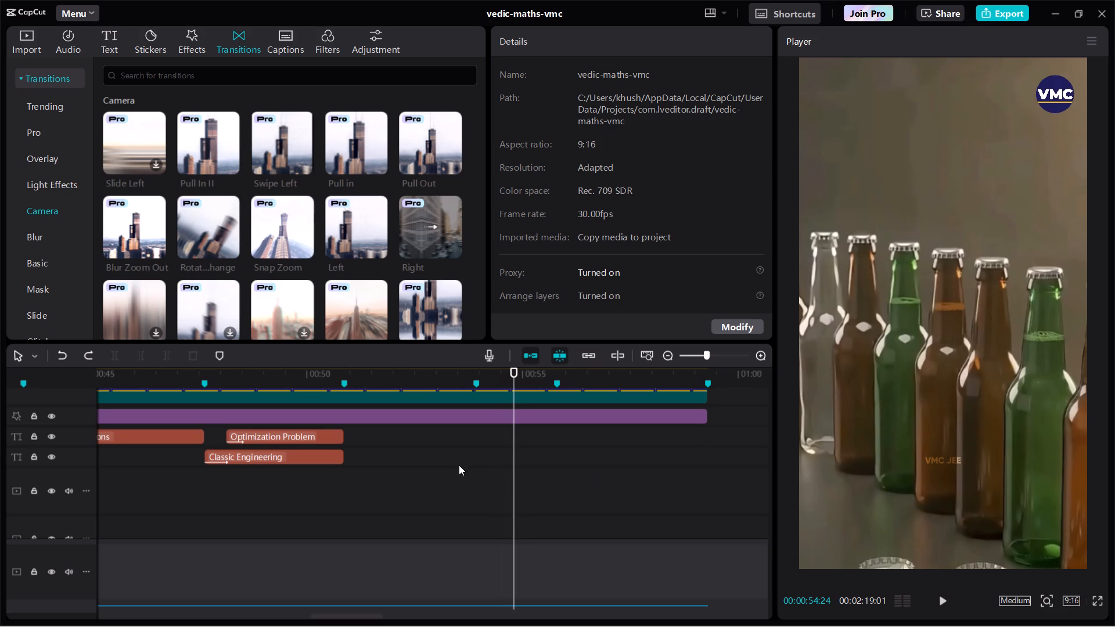
pyautogui.moveTo(459, 465); pyautogui.dragTo(468, 465)
pyautogui.moveTo(468, 465); pyautogui.dragTo(473, 470)
pyautogui.click(473, 470)
# Switch to the Notepad script and copy "18 teeth" from its last paragraph.
pyautogui.hotkey('alt', 'Tab')
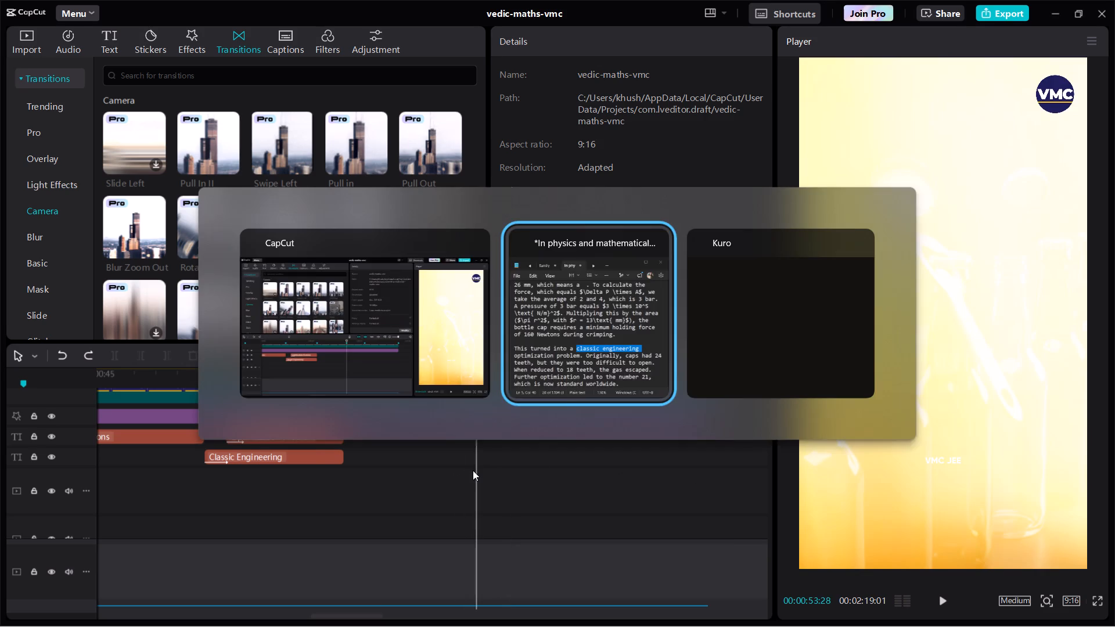
pyautogui.scroll(-1, 822, 472)
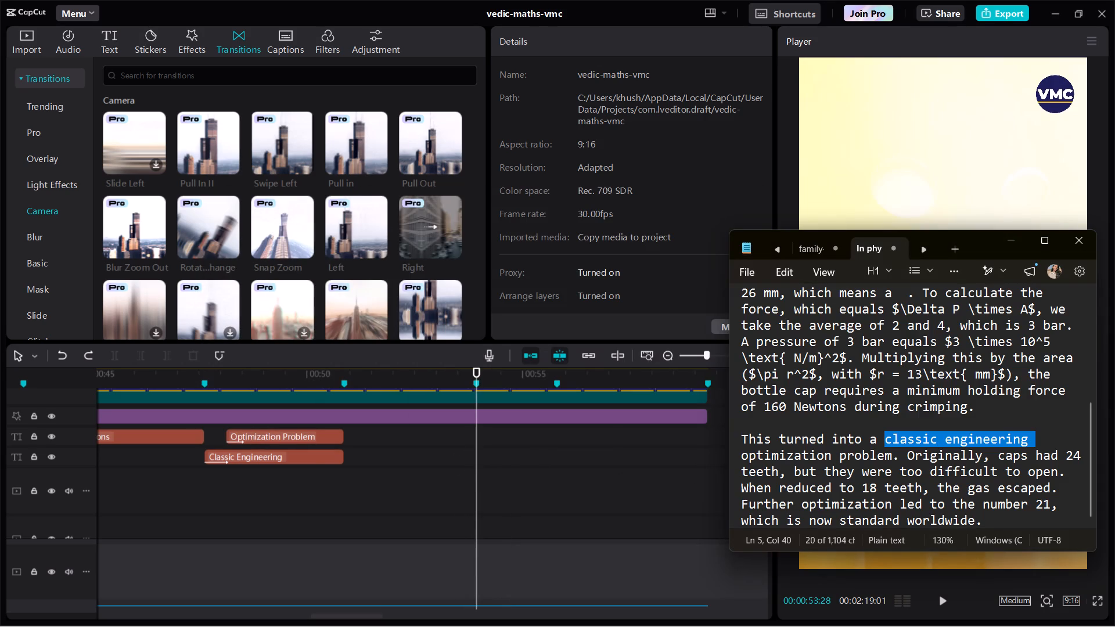
pyautogui.click(872, 487)
pyautogui.moveTo(872, 487); pyautogui.dragTo(889, 488)
pyautogui.hotkey('ctrl', 'c')
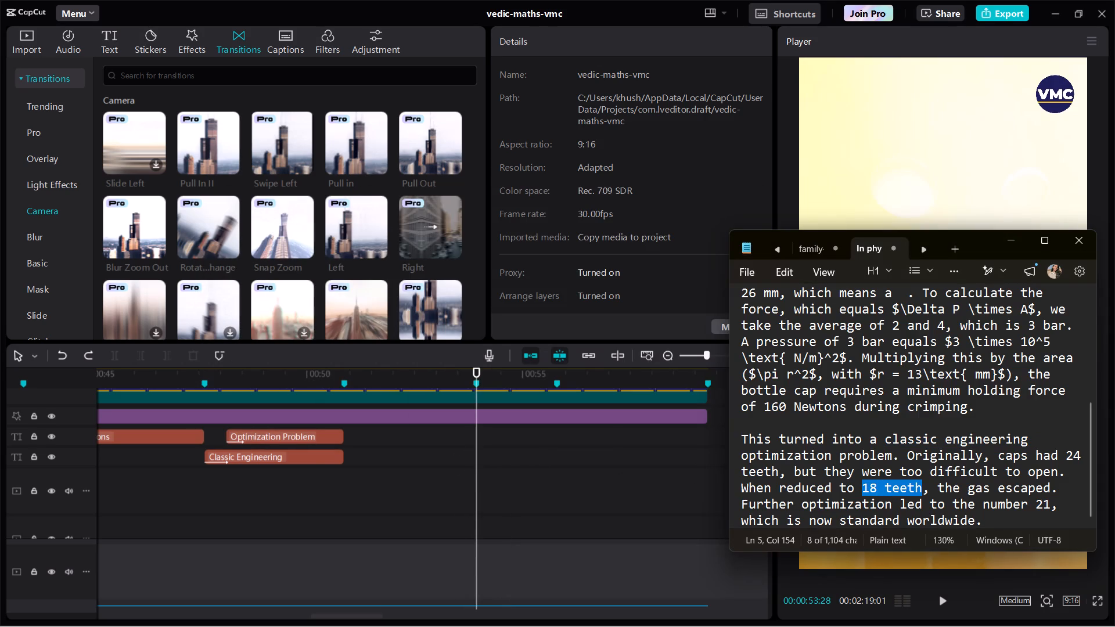
# In CapCut, duplicate the "160 Newtons" title at the 00:50:26 marker and replace its text with the copied "18 teeth".
pyautogui.doubleClick(339, 473)
pyautogui.click(339, 473)
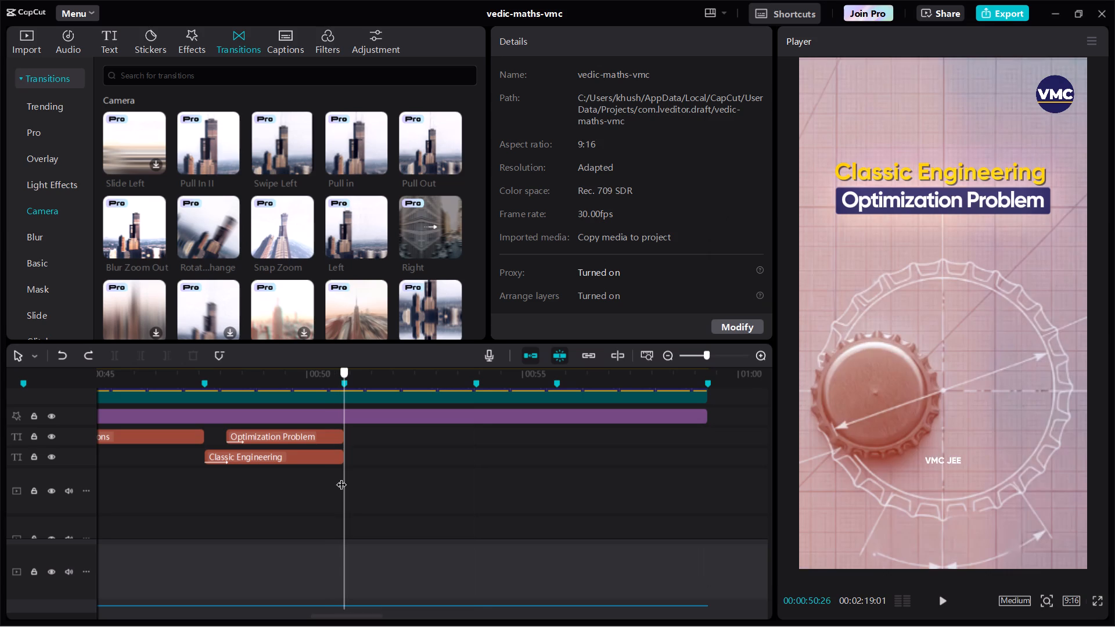
pyautogui.hscroll(1, 341, 477)
pyautogui.click(279, 434)
pyautogui.hotkey('ctrl', 'c')
pyautogui.hotkey('ctrl', 'v')
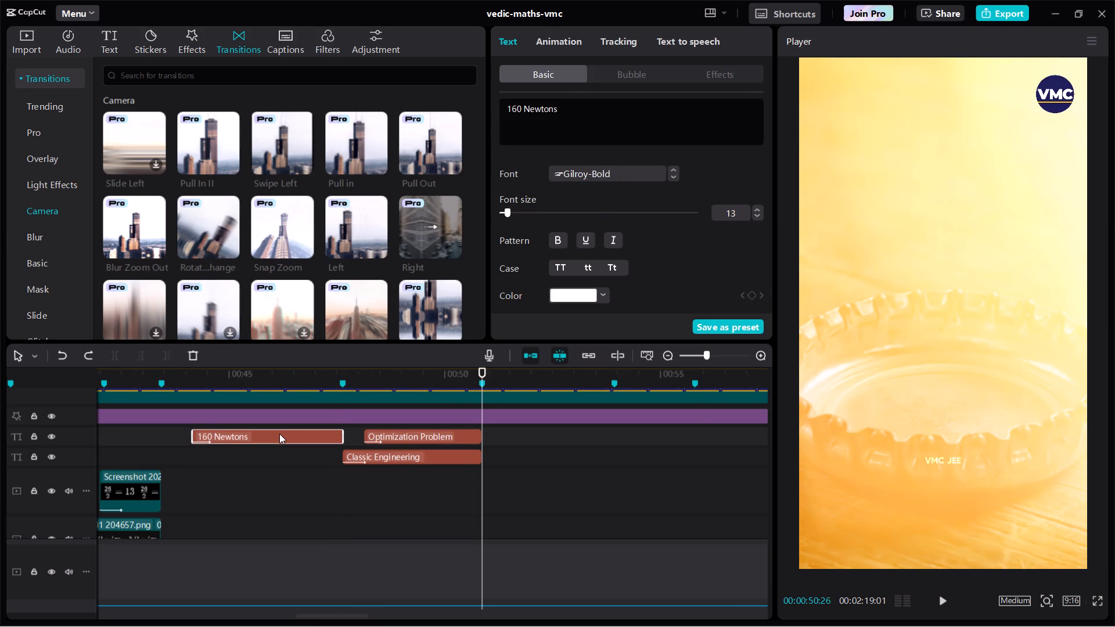
pyautogui.click(523, 124)
pyautogui.hotkey('ctrl', 'a')
pyautogui.hotkey('ctrl', 'v')
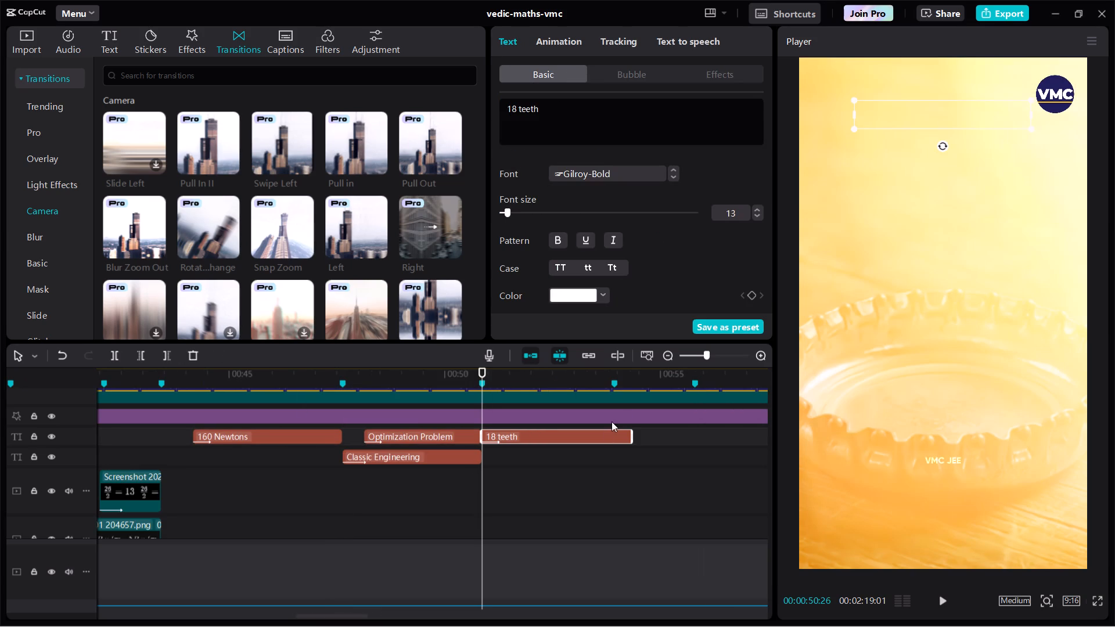
# Trim the end of the "18 teeth" title to the marker at 00:53:28.
pyautogui.click(612, 372)
pyautogui.press('w')
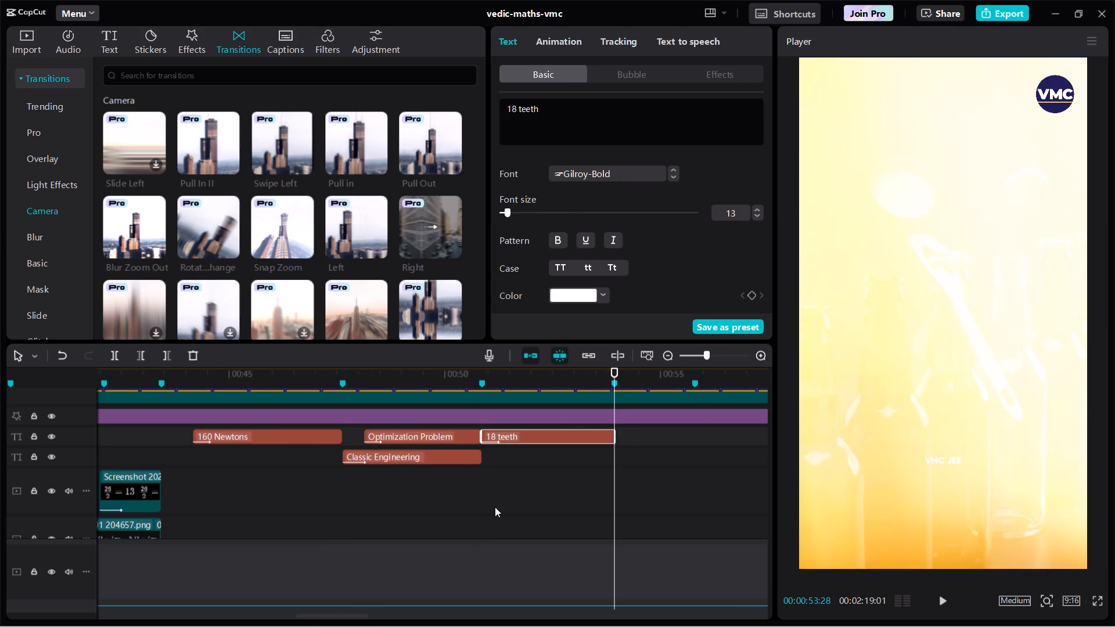
# Play the start of the "18 teeth" title and move it to start at the 00:53:28 marker, on the "Classic Engineering" title's track.
pyautogui.click(484, 513)
pyautogui.moveTo(484, 513); pyautogui.dragTo(474, 510)
pyautogui.press('space')
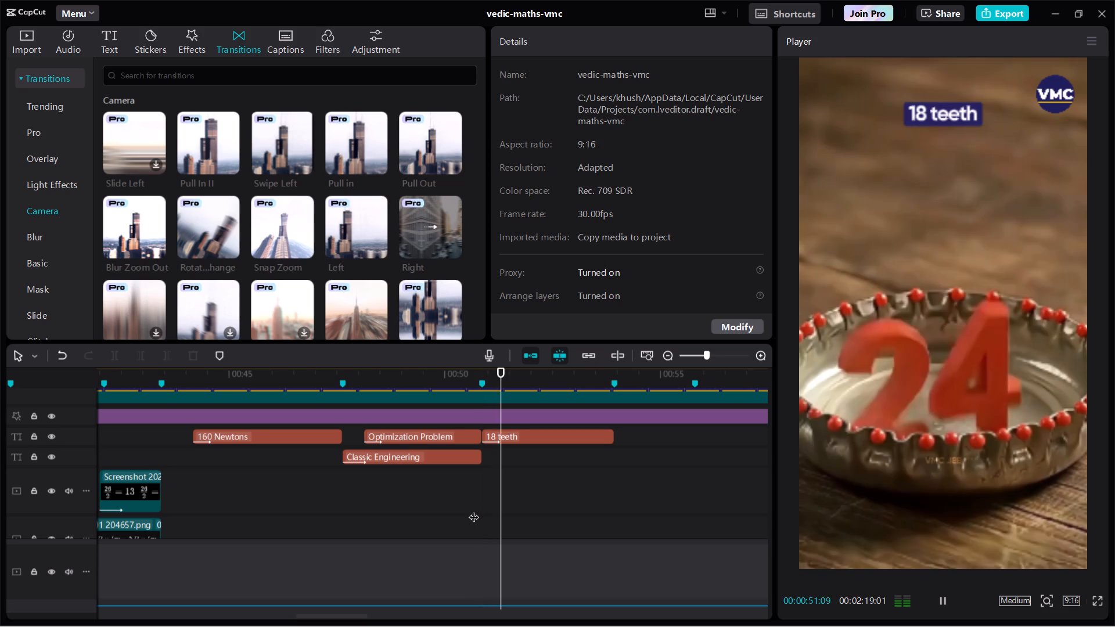
pyautogui.press('space')
pyautogui.moveTo(562, 439); pyautogui.dragTo(300, 479)
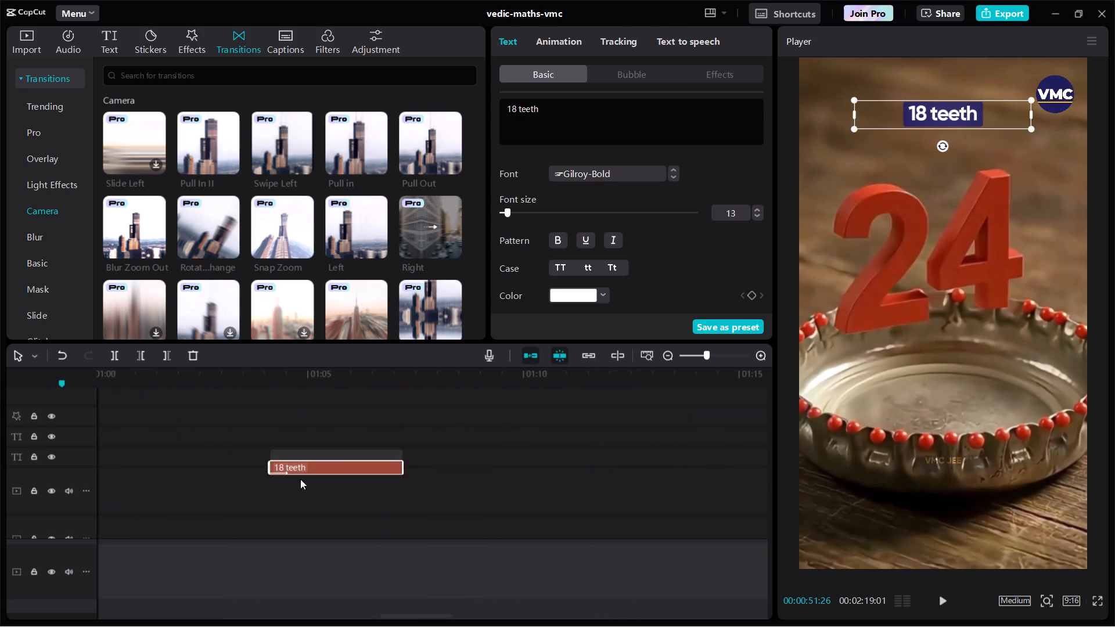
pyautogui.moveTo(300, 479); pyautogui.dragTo(282, 482)
pyautogui.hscroll(1, 282, 482)
pyautogui.hscroll(-1, 374, 491)
pyautogui.click(296, 452)
pyautogui.moveTo(296, 452); pyautogui.dragTo(339, 456)
pyautogui.moveTo(339, 456); pyautogui.dragTo(299, 449)
pyautogui.moveTo(702, 459); pyautogui.dragTo(438, 474)
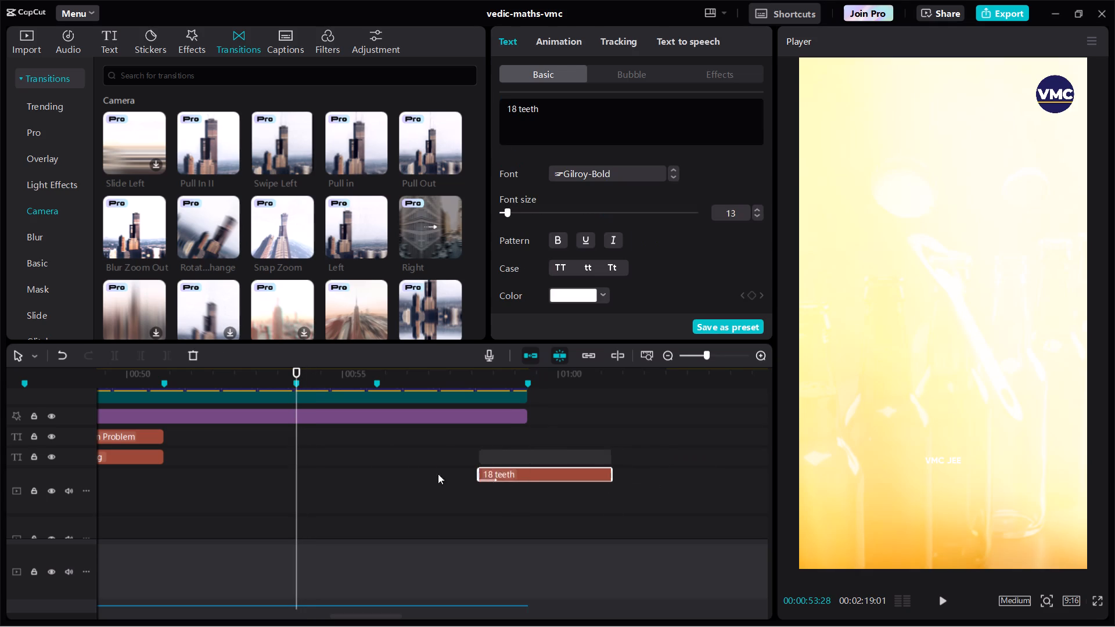
pyautogui.moveTo(438, 474); pyautogui.dragTo(329, 461)
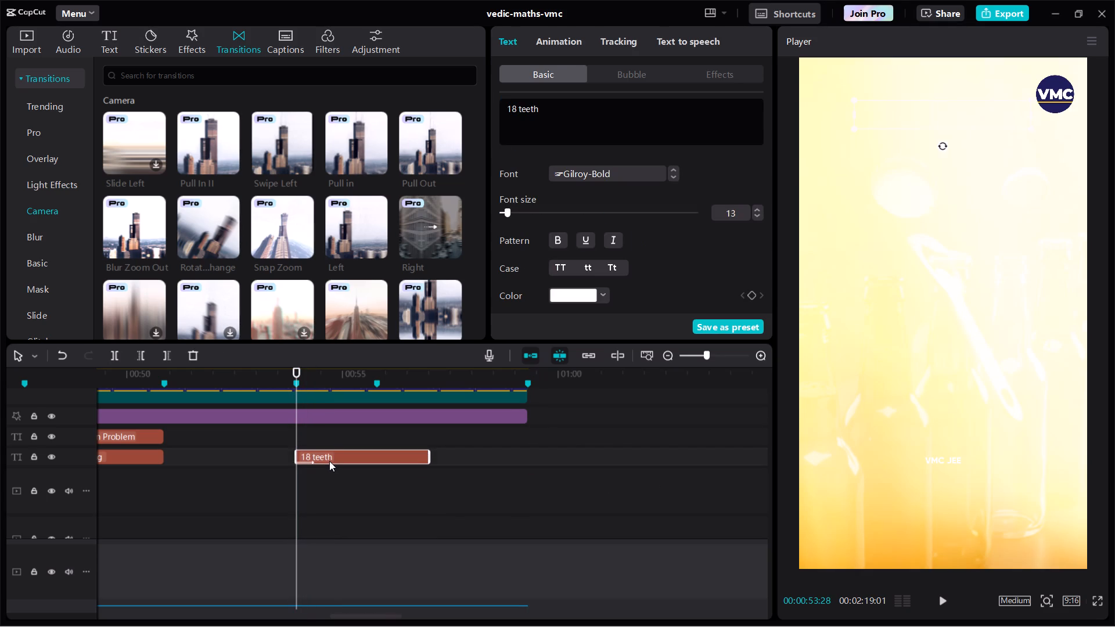
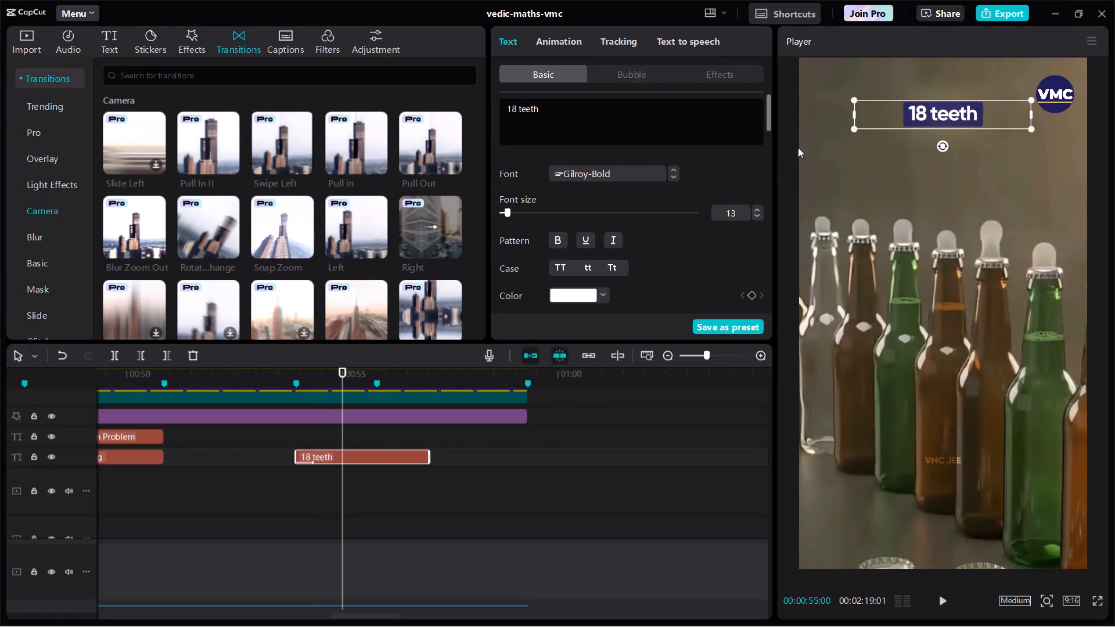
# Move the "18 teeth" title lower in the frame and trim its end to the marker at 00:55:24.
pyautogui.moveTo(923, 122); pyautogui.dragTo(924, 172)
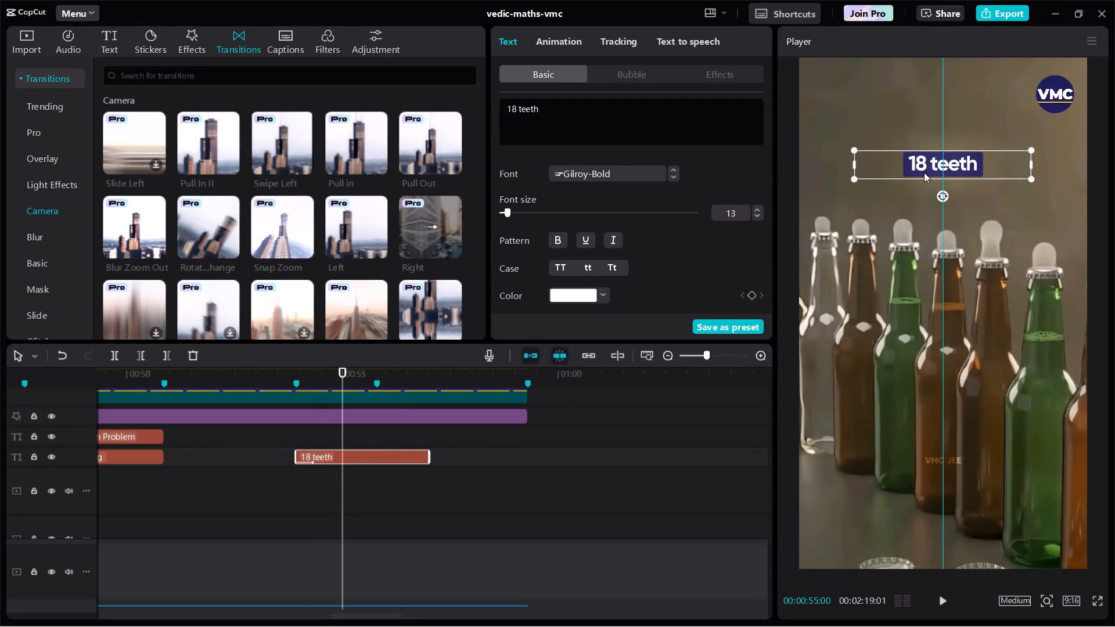
pyautogui.press('space')
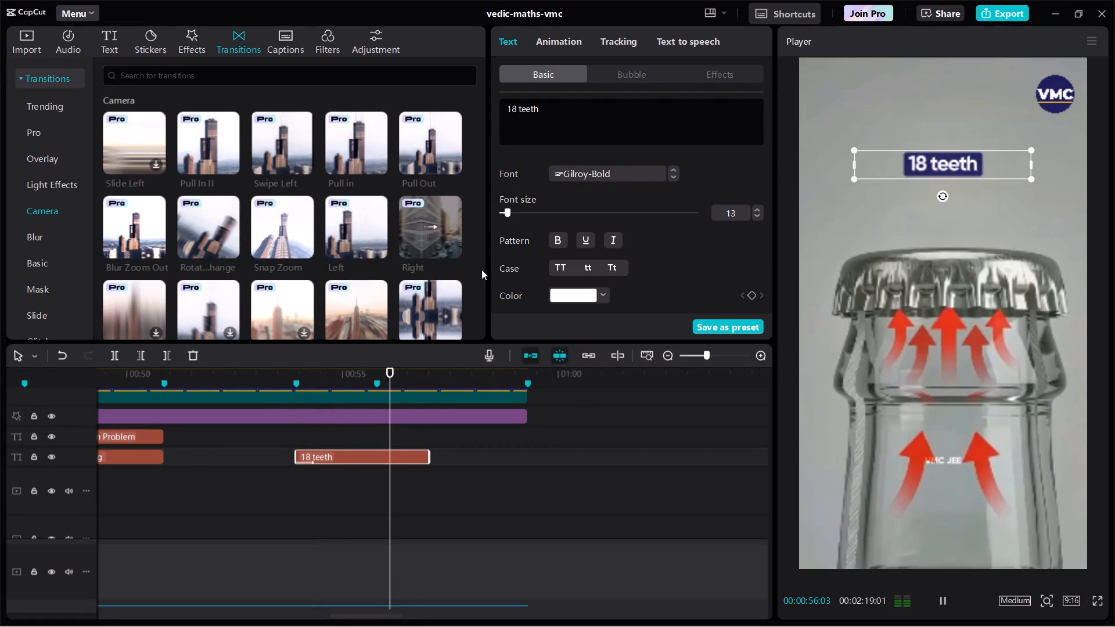
pyautogui.click(373, 371)
pyautogui.write('w')
pyautogui.press('space')
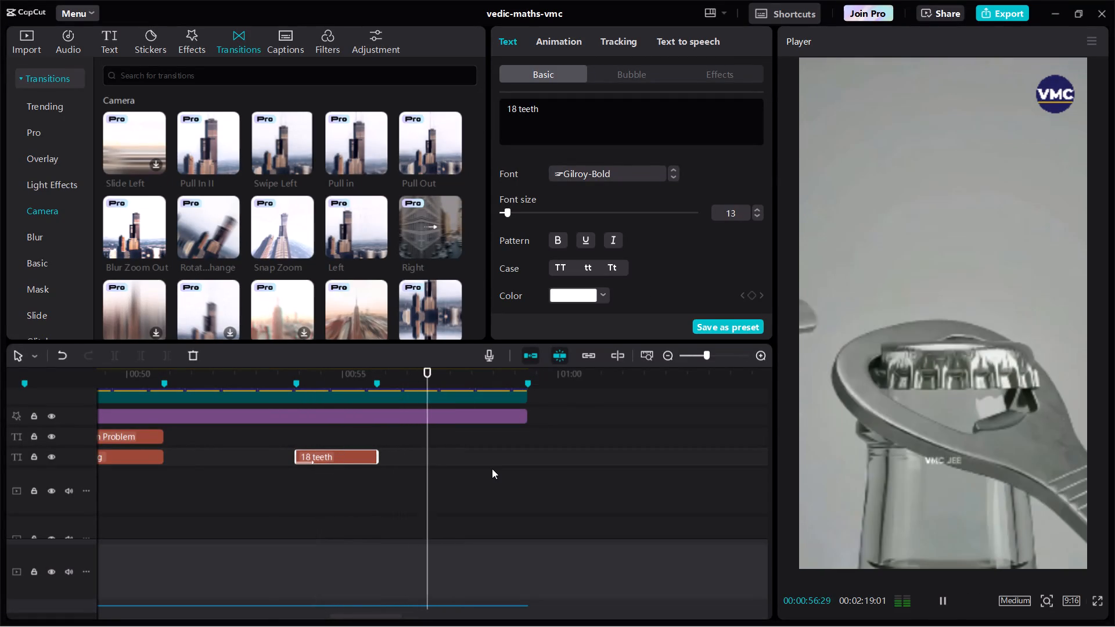
# Play the section following the "18 teeth" title and stop at 00:56:17, where the next title starts.
pyautogui.click(391, 477)
pyautogui.moveTo(391, 477); pyautogui.dragTo(373, 474)
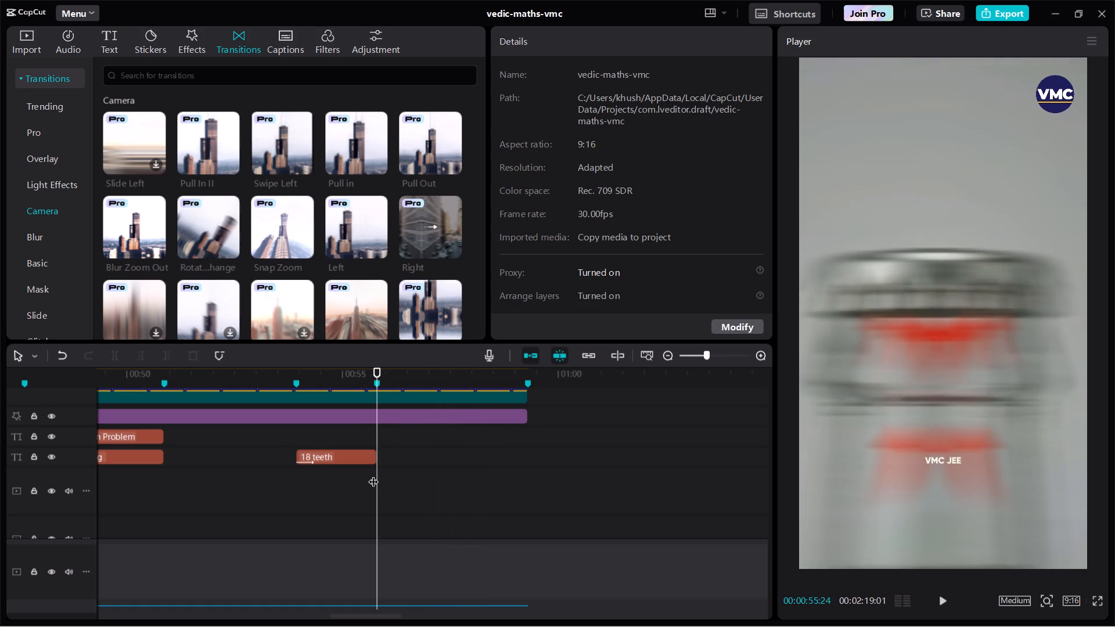
pyautogui.press('space')
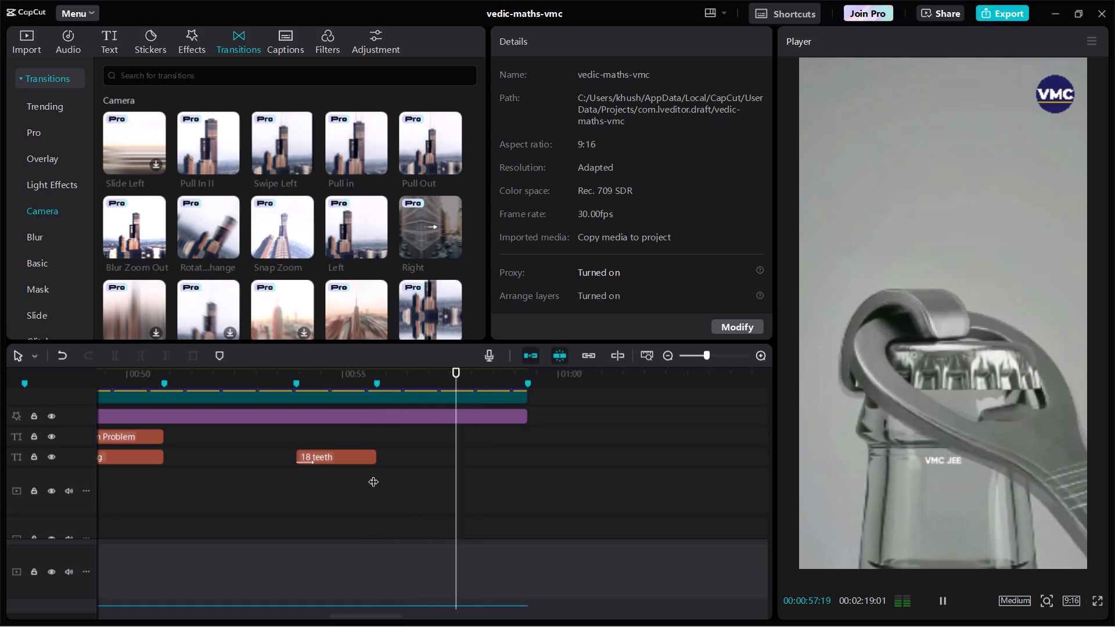
pyautogui.press('space')
pyautogui.doubleClick(384, 471)
pyautogui.moveTo(384, 471); pyautogui.dragTo(375, 468)
pyautogui.press('space')
pyautogui.press('space')
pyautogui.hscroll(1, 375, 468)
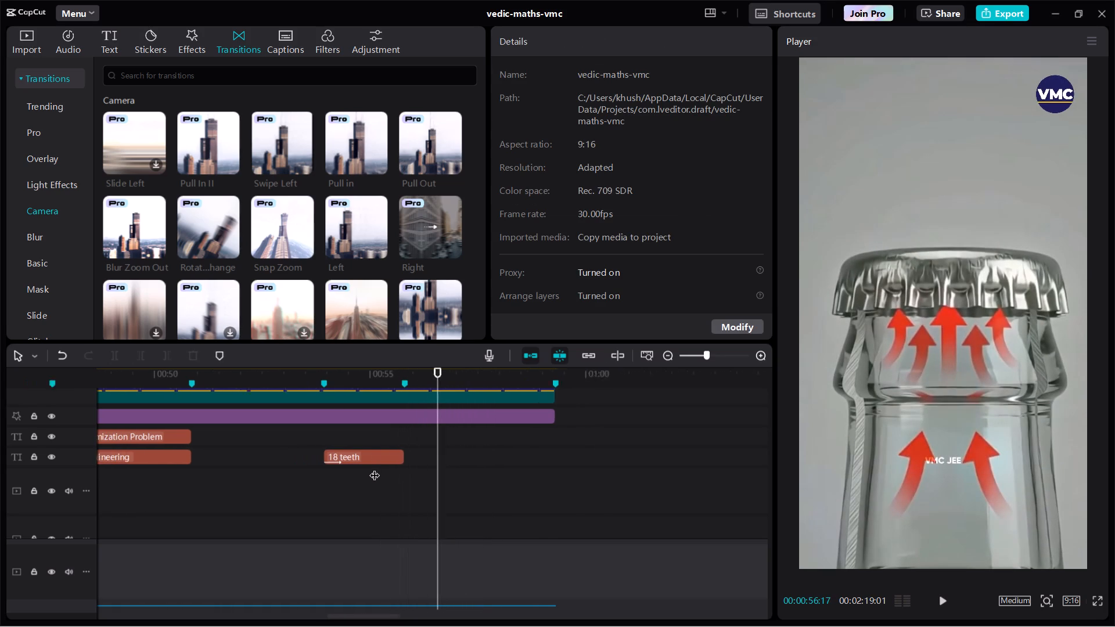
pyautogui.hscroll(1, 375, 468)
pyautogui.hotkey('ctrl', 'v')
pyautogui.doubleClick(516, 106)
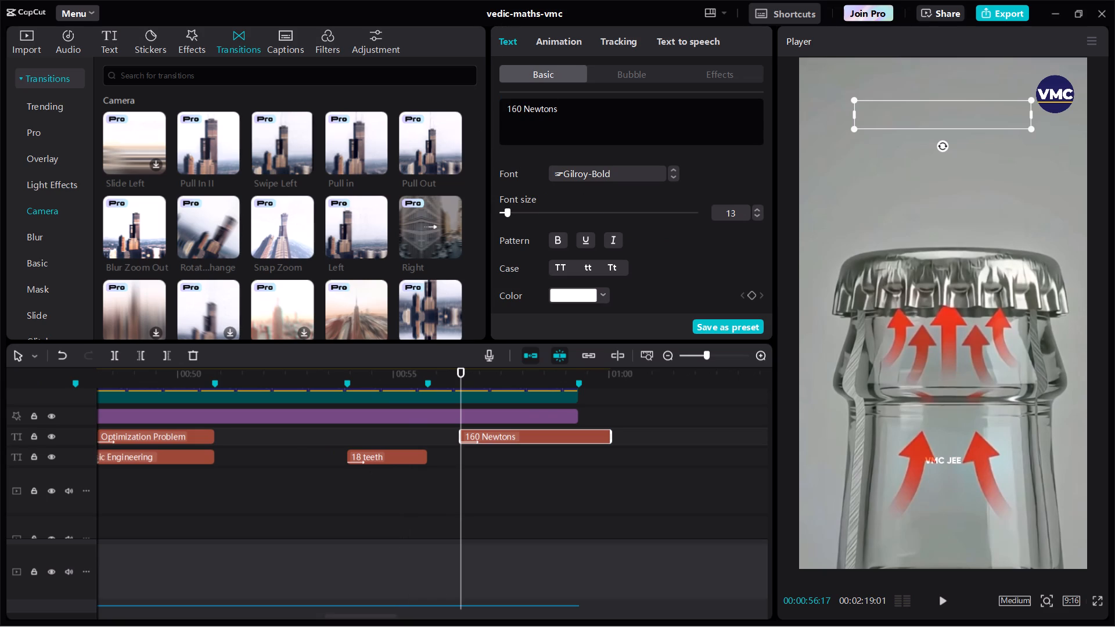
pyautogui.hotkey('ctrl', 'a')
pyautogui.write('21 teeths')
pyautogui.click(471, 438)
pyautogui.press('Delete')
# Duplicate the earlier "21 Corrugations" title at 00:56:17 and trim the copy's end to the last marker at 00:59:09.
pyautogui.hscroll(5, 471, 438)
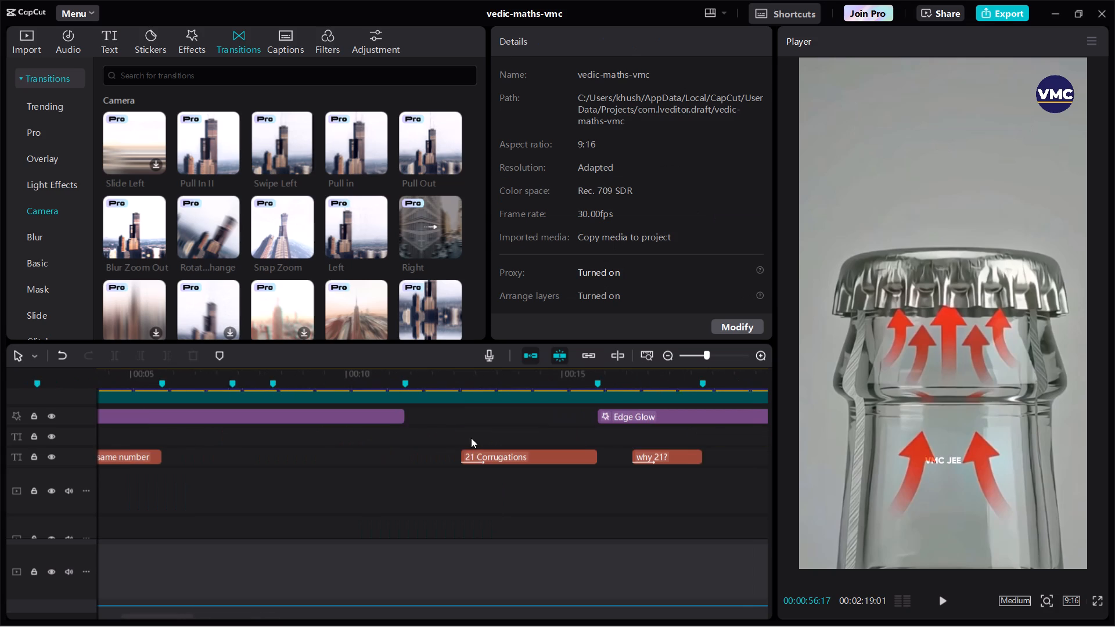
pyautogui.click(495, 455)
pyautogui.hotkey('ctrl', 'c')
pyautogui.hotkey('ctrl', 'v')
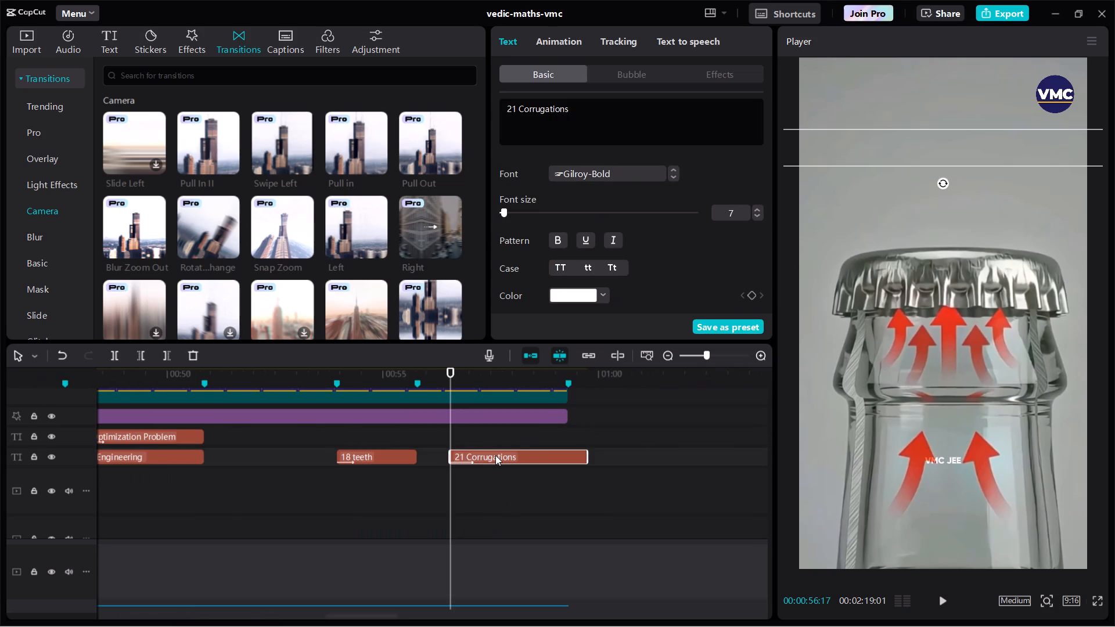
pyautogui.press('space')
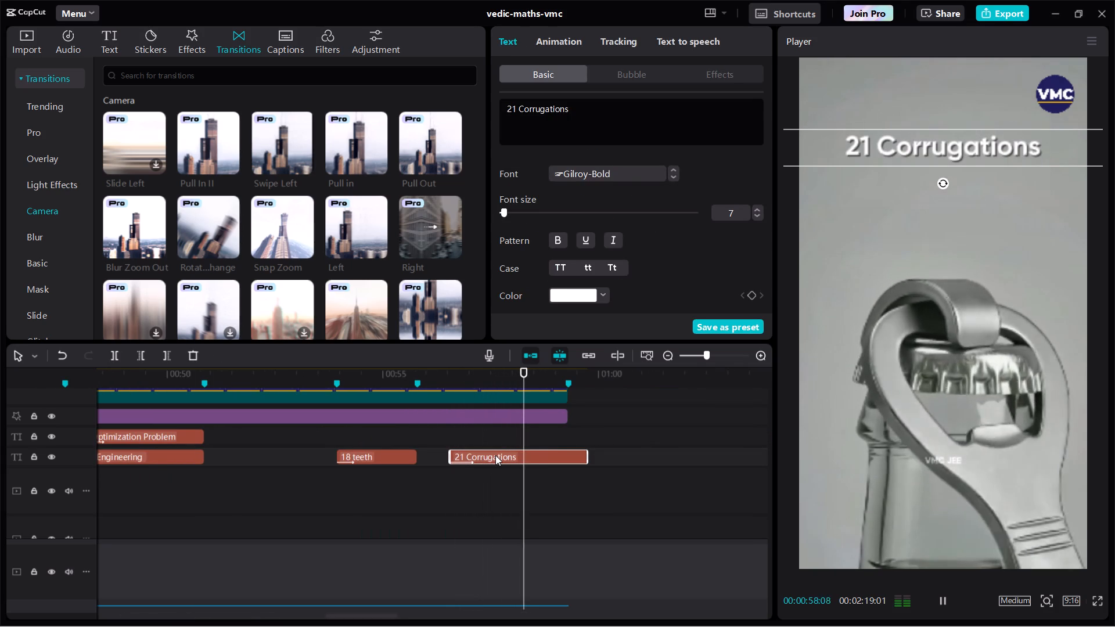
pyautogui.click(567, 371)
pyautogui.press('w')
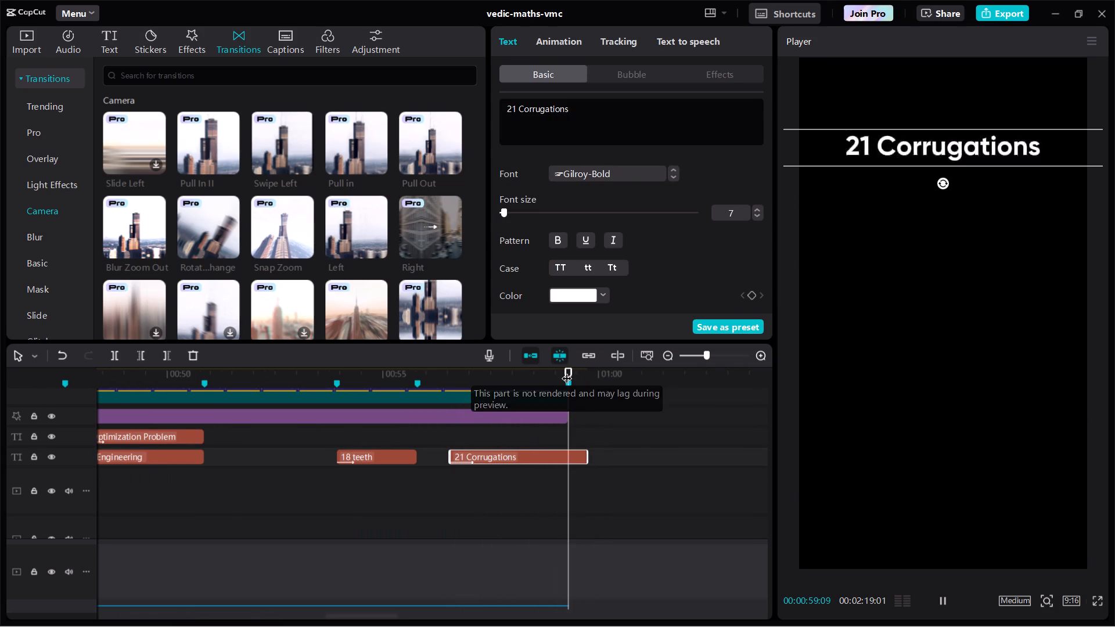
# Play back the duplicated "21 Corrugations" title, shorten its text to "21" and set its font size to 33.
pyautogui.click(405, 497)
pyautogui.moveTo(405, 497); pyautogui.dragTo(422, 507)
pyautogui.press('space')
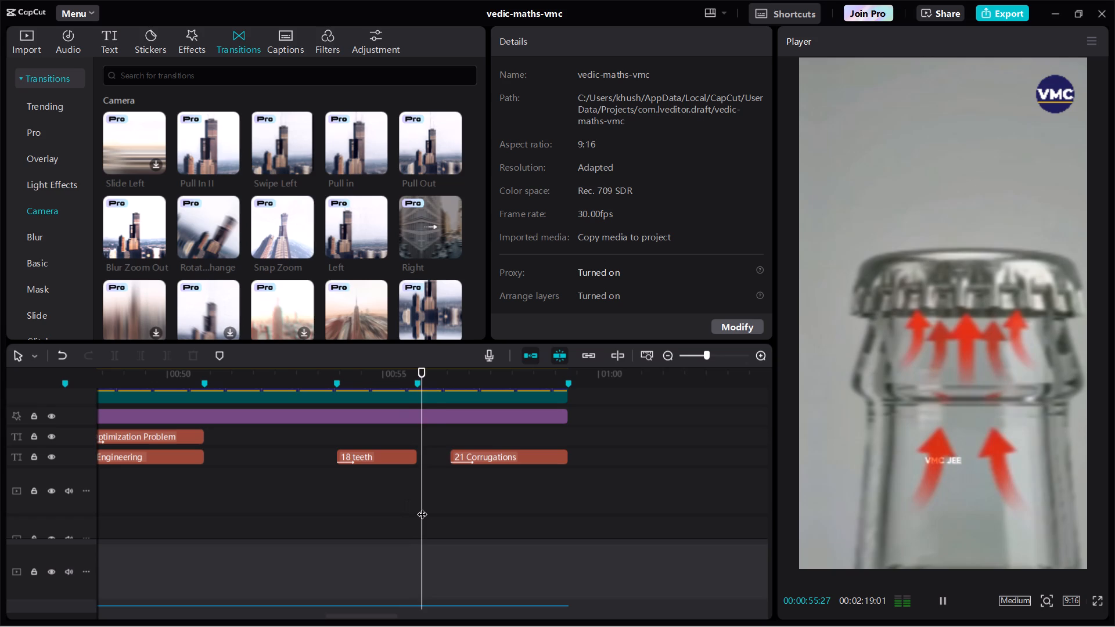
pyautogui.press('space')
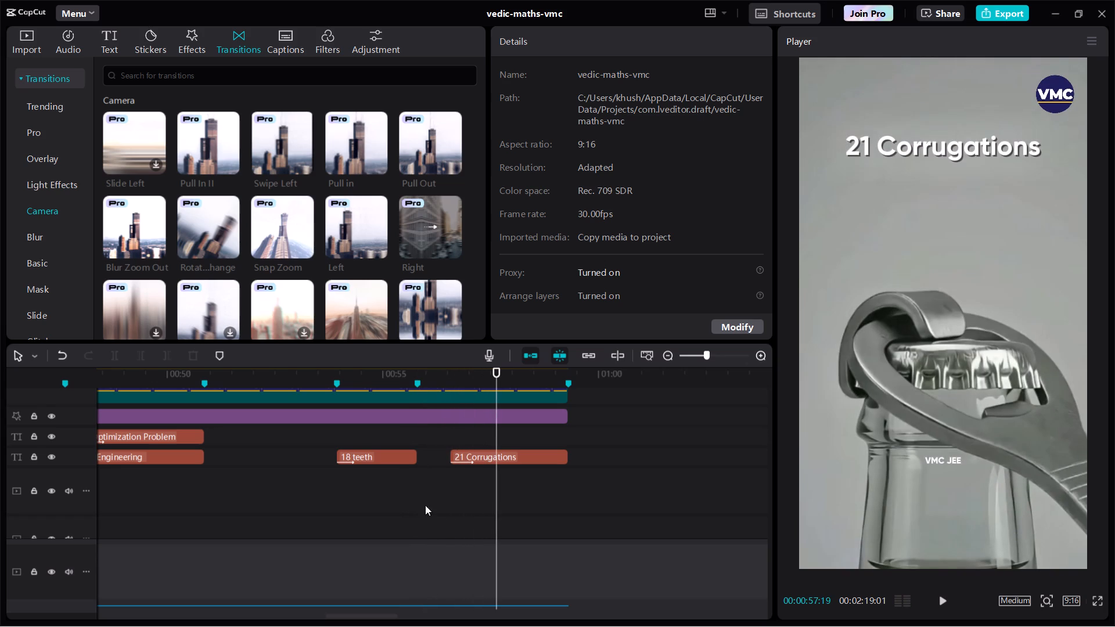
pyautogui.click(456, 460)
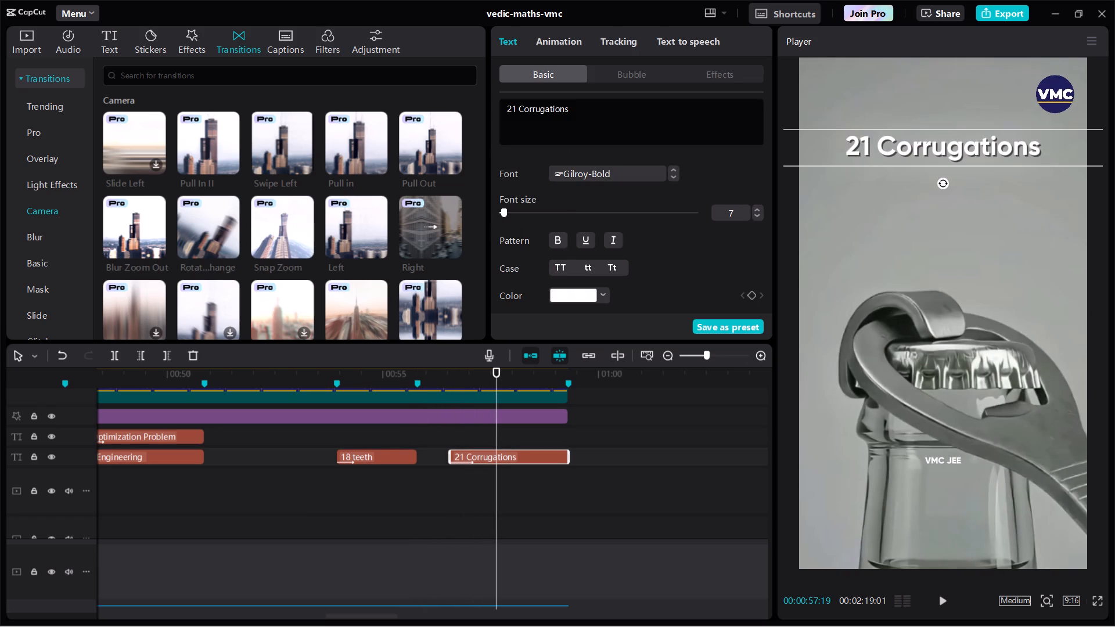
pyautogui.doubleClick(556, 134)
pyautogui.press('BackSpace')
pyautogui.press('BackSpace')
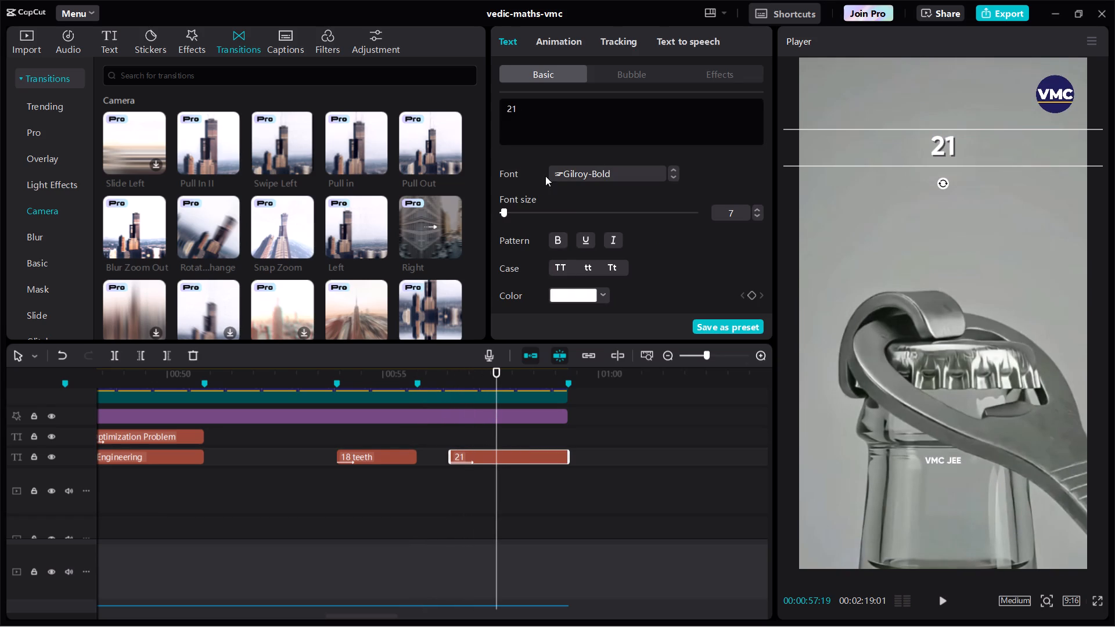
pyautogui.click(516, 210)
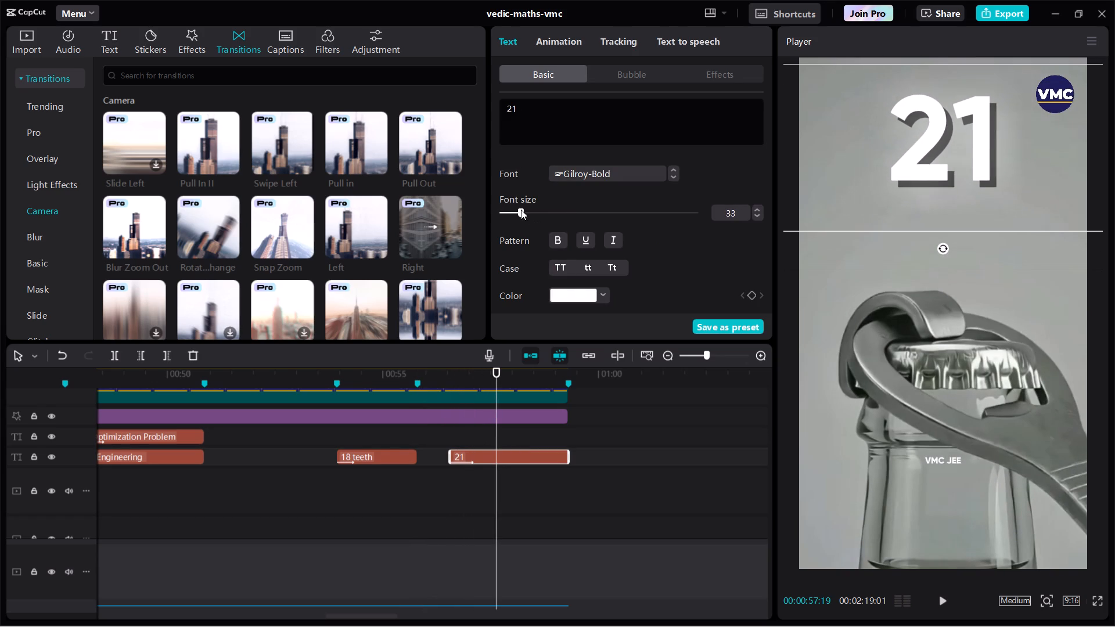
pyautogui.scroll(-1, 623, 157)
pyautogui.scroll(-1, 582, 270)
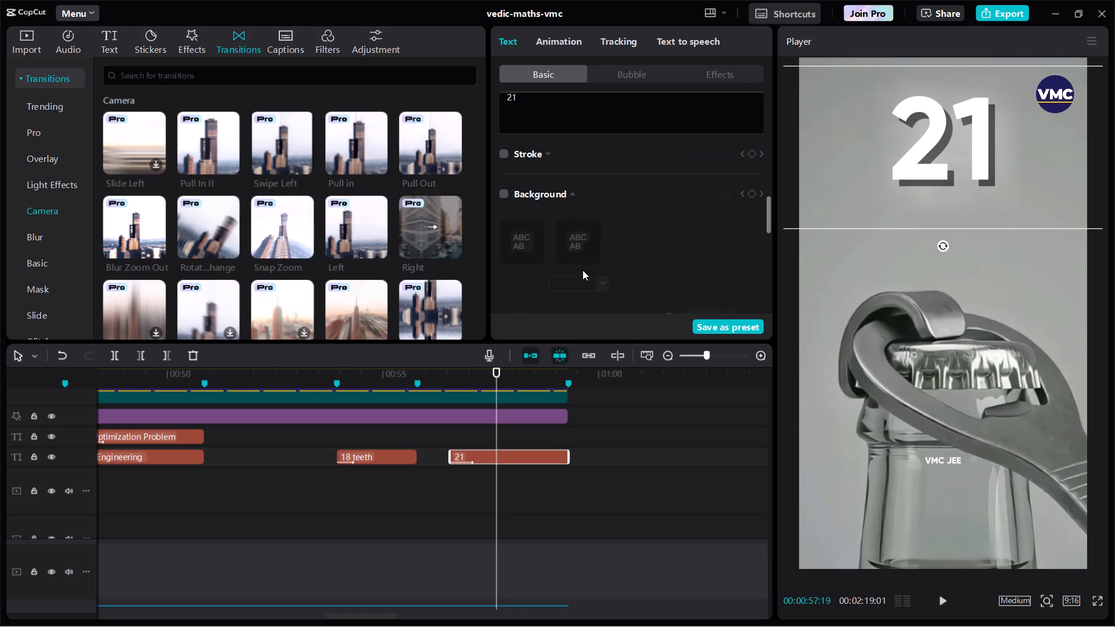
# Move the enlarged "21" title lower in the frame, centred above the bottle opener, and play the section back.
pyautogui.click(437, 513)
pyautogui.press('space')
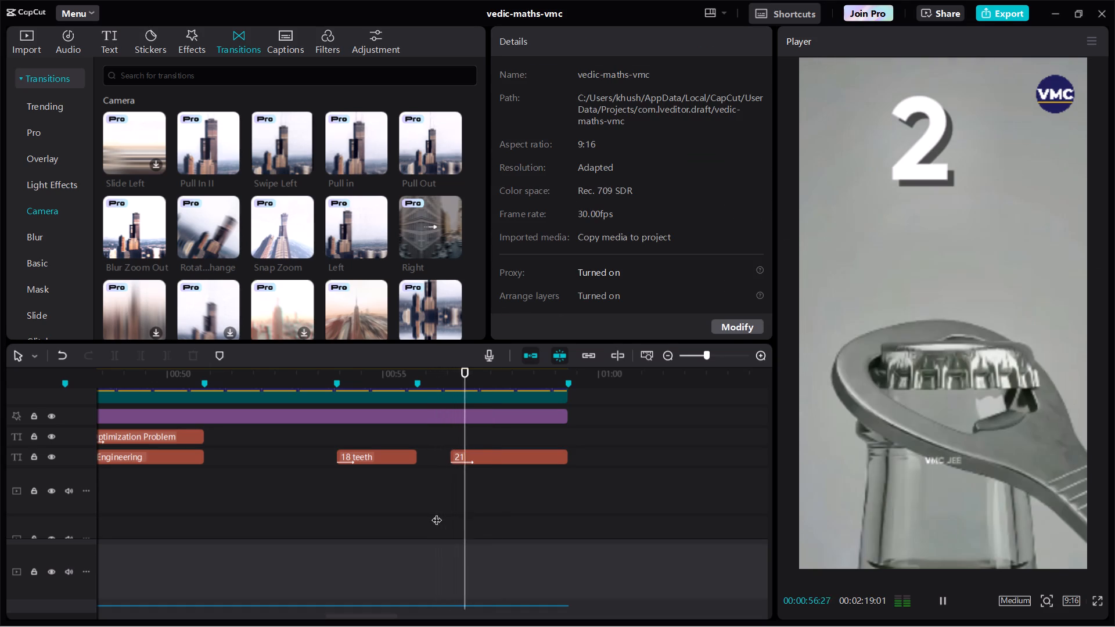
pyautogui.press('space')
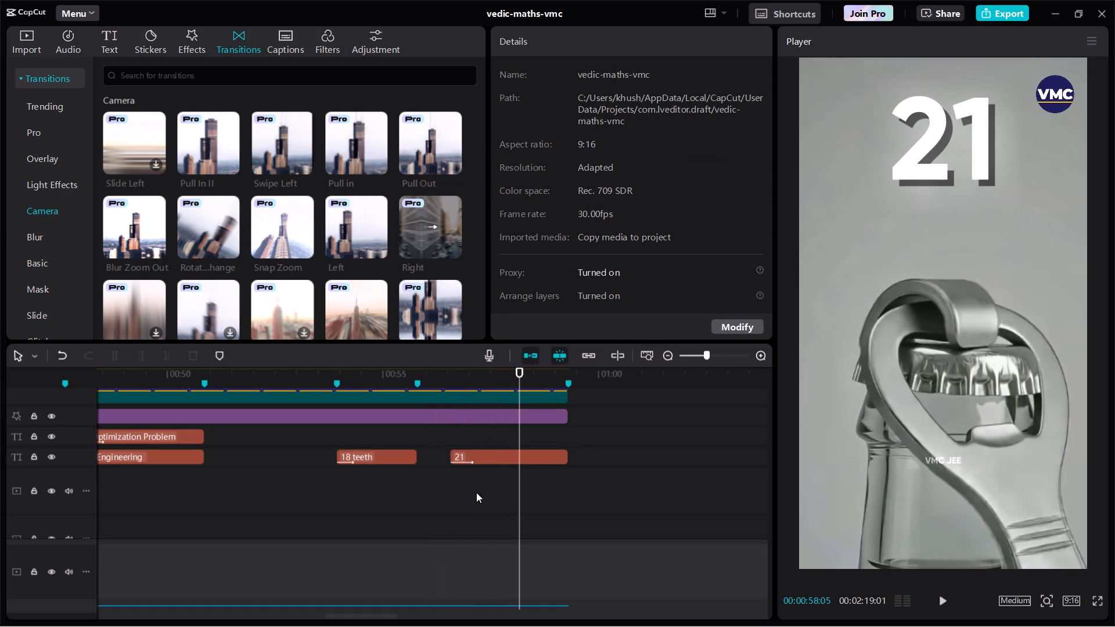
pyautogui.click(469, 464)
pyautogui.moveTo(935, 152); pyautogui.dragTo(944, 171)
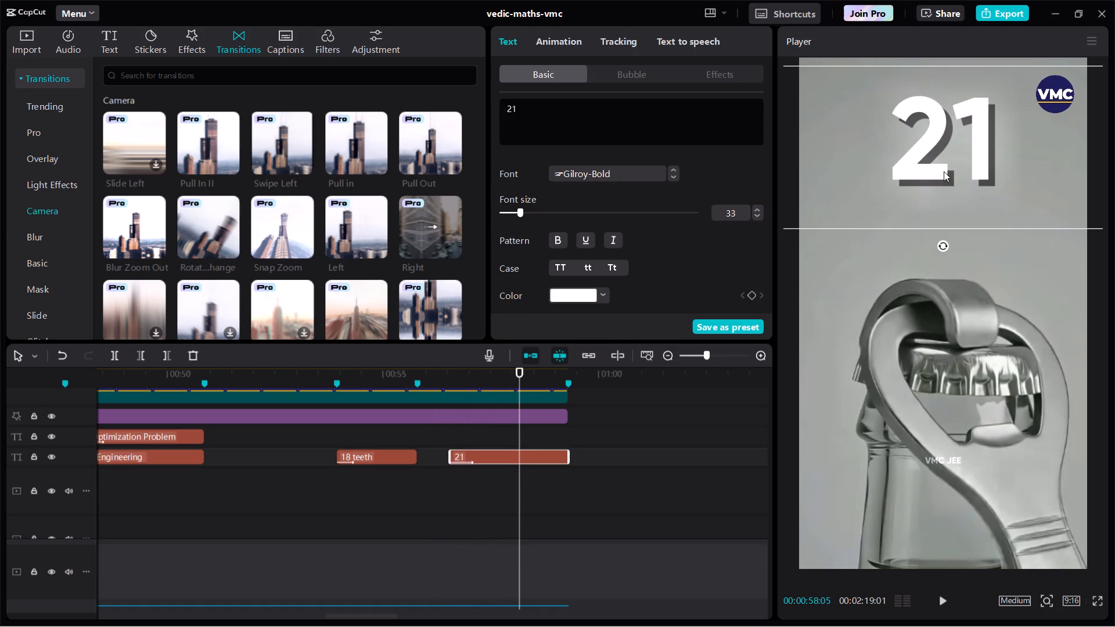
pyautogui.moveTo(944, 171); pyautogui.dragTo(936, 188)
pyautogui.click(415, 474)
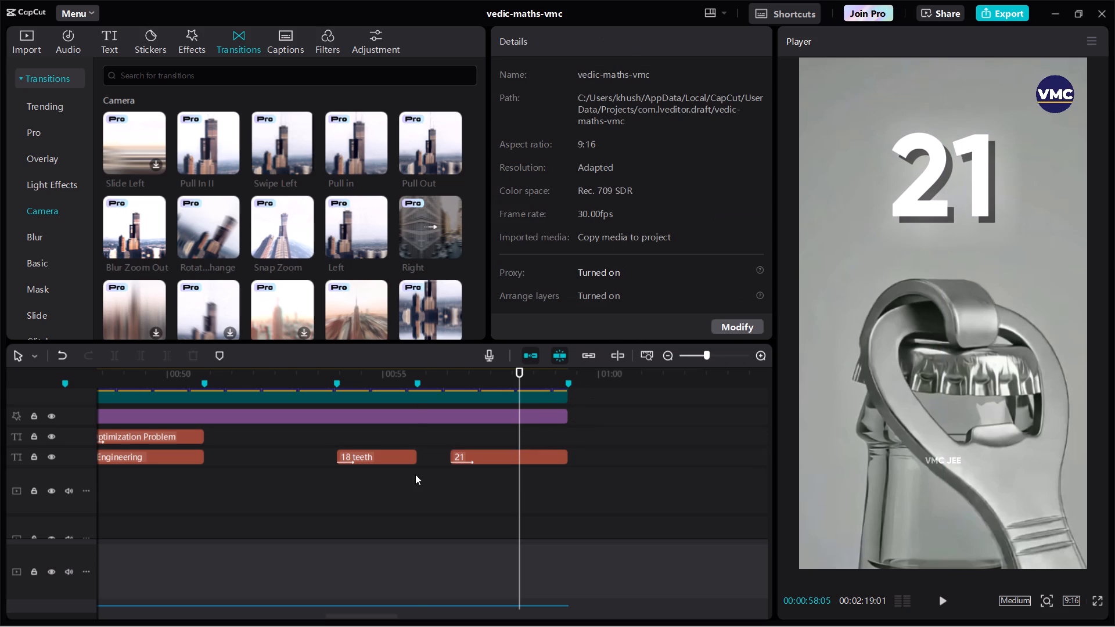
pyautogui.moveTo(415, 474); pyautogui.dragTo(447, 487)
pyautogui.press('space')
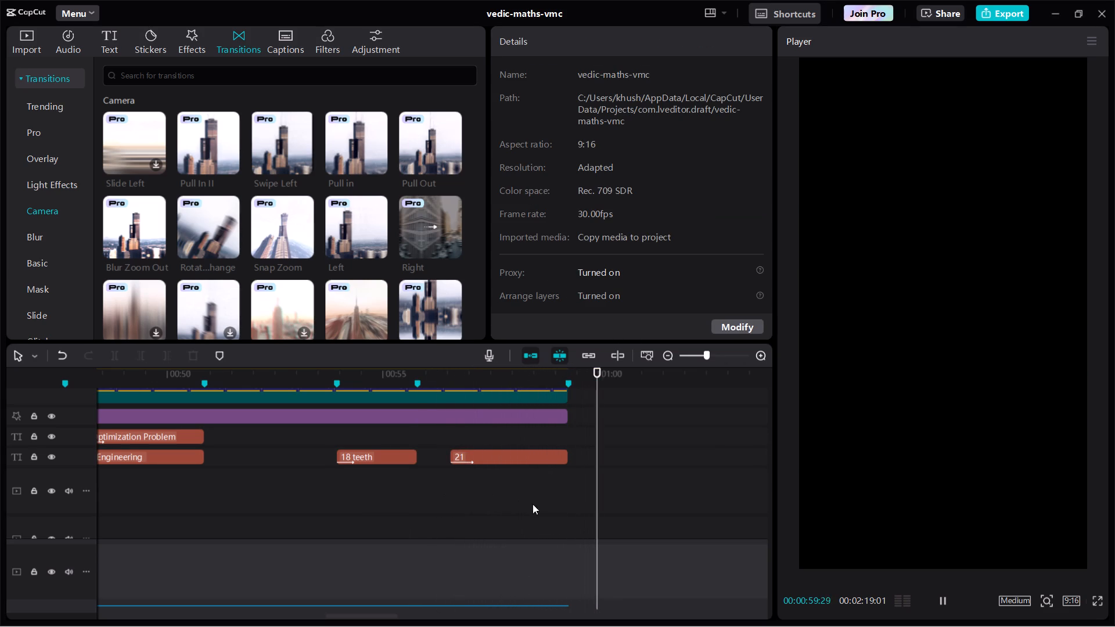
# Copy the Fuwa sound effect from the start of the second voice-over section and paste it at 00:00:00.
pyautogui.click(553, 503)
pyautogui.moveTo(553, 503); pyautogui.dragTo(567, 507)
pyautogui.scroll(-4, 567, 507)
pyautogui.keyDown('ctrl'); pyautogui.scroll(-3, 567, 507); pyautogui.keyUp('ctrl')
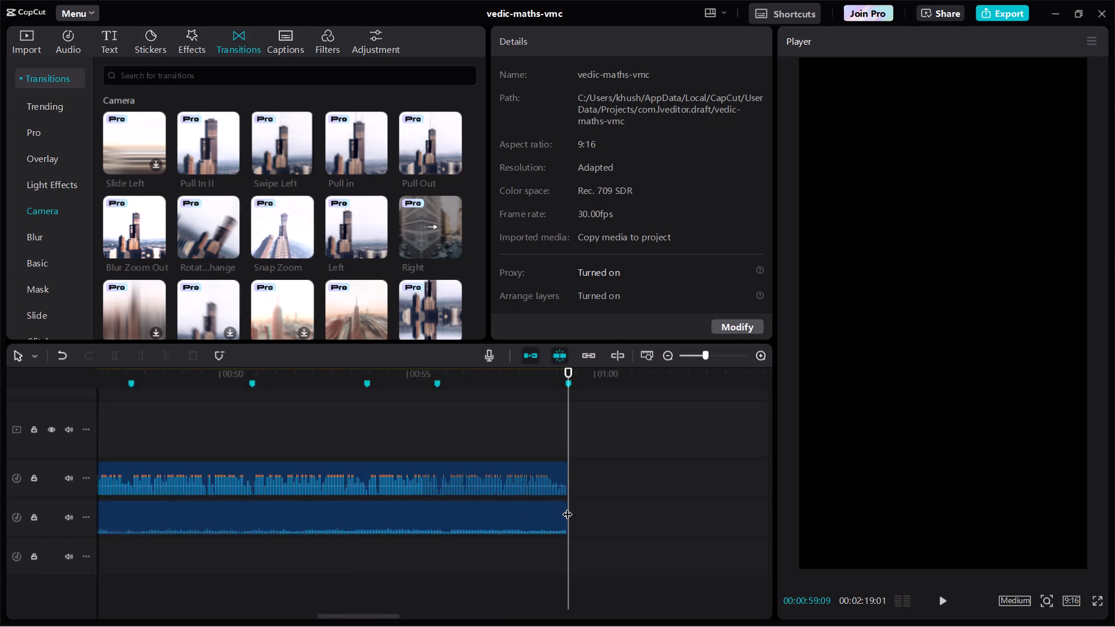
pyautogui.keyDown('ctrl'); pyautogui.scroll(-9, 567, 507); pyautogui.keyUp('ctrl')
pyautogui.hscroll(-1, 567, 507)
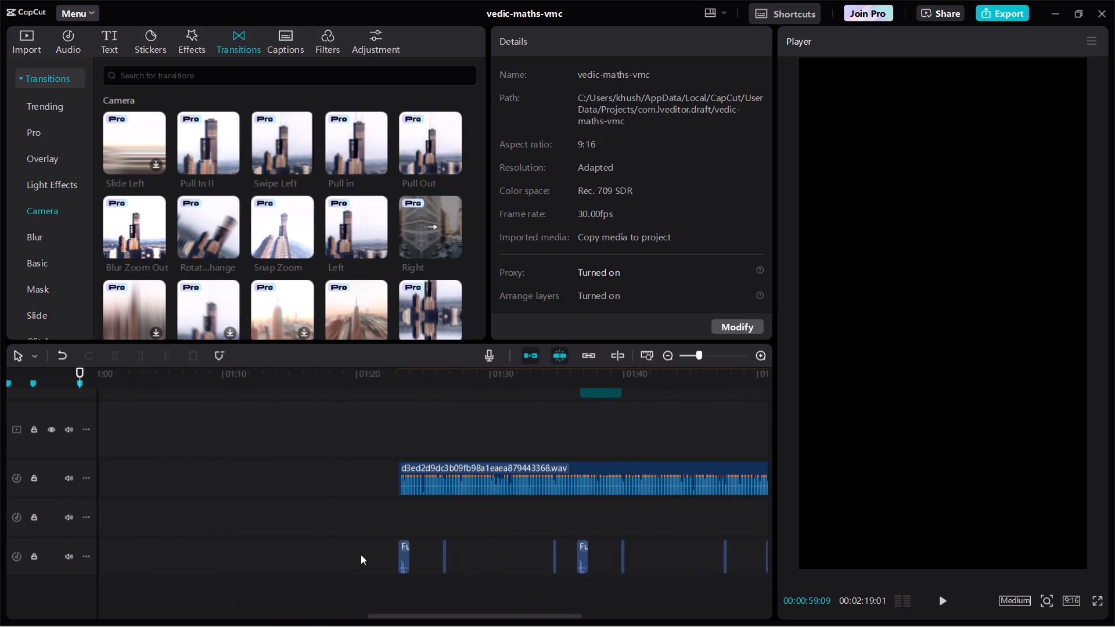
pyautogui.moveTo(358, 554); pyautogui.dragTo(414, 561)
pyautogui.hotkey('ctrl', 'c')
pyautogui.hscroll(6, 414, 561)
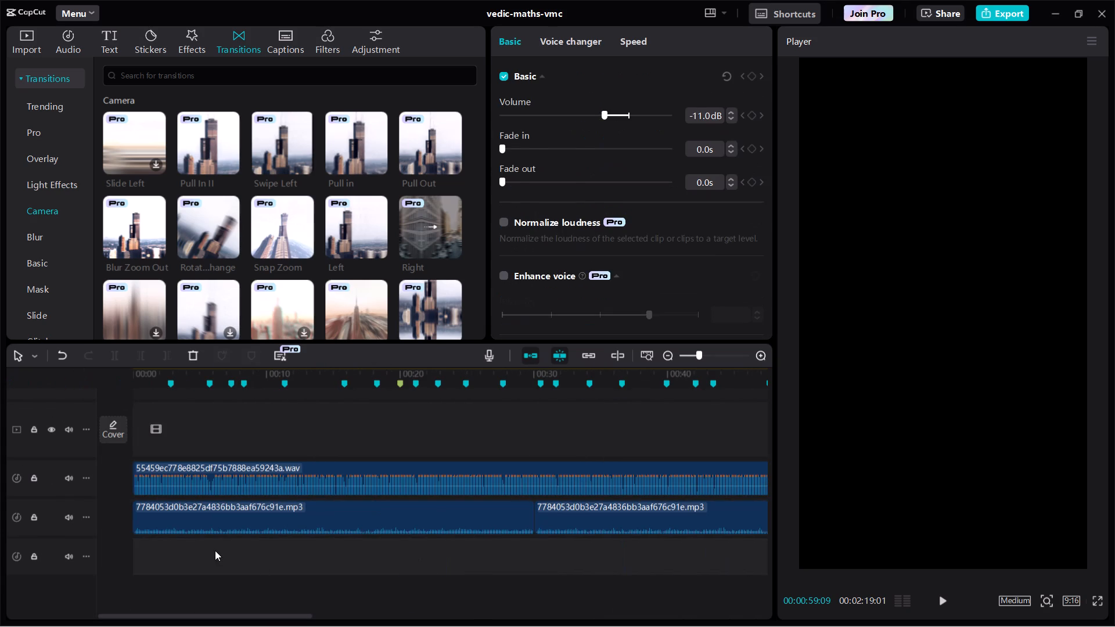
pyautogui.click(215, 550)
pyautogui.moveTo(215, 550); pyautogui.dragTo(80, 547)
pyautogui.hotkey('ctrl', 'v')
# Copy the short sound effect that follows the Fuwa one in the second voice-over section.
pyautogui.hscroll(-2, 342, 513)
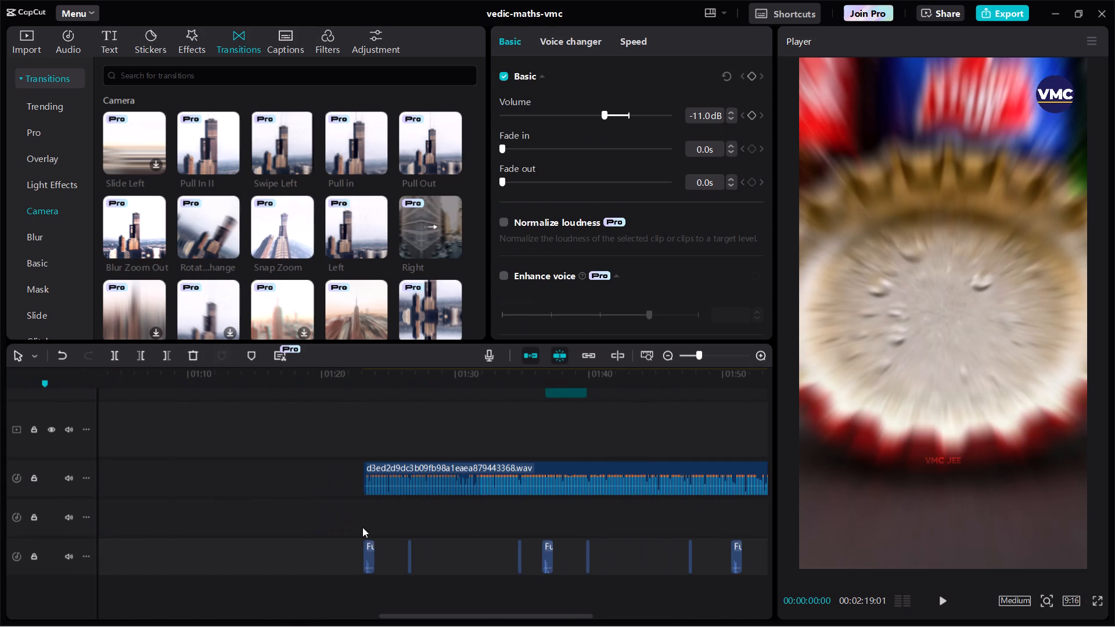
pyautogui.moveTo(394, 544); pyautogui.dragTo(449, 561)
pyautogui.hotkey('ctrl', 'c')
pyautogui.doubleClick(92, 540)
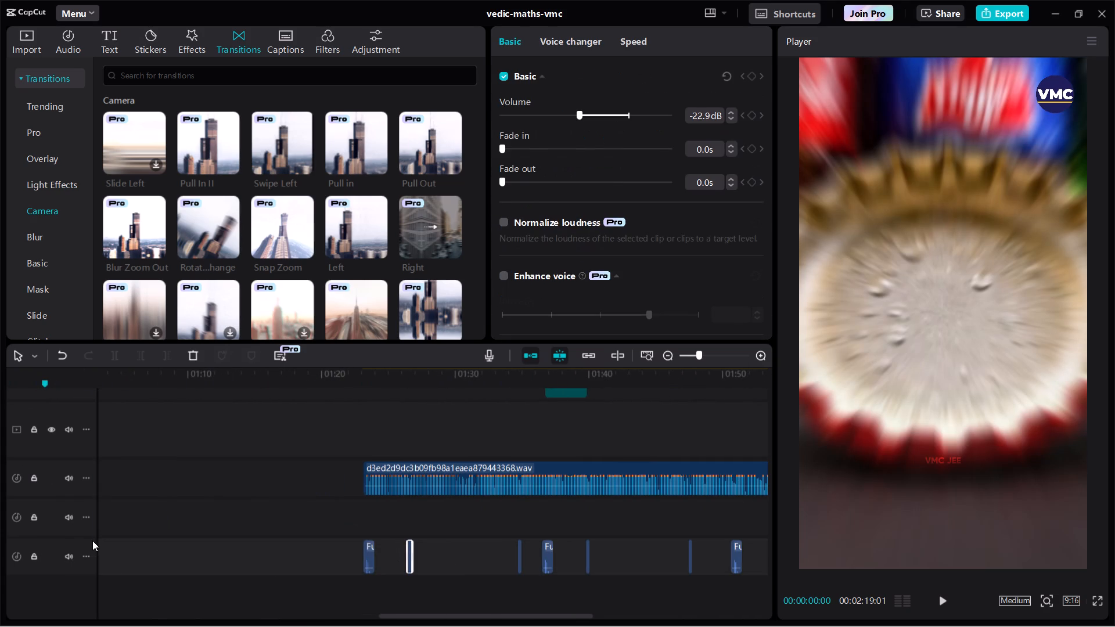
# Paste the copied click sound effect at 00:00:11:08, at the transition from the drink bottles to the bottle-cap clip.
pyautogui.click(131, 552)
pyautogui.moveTo(131, 552); pyautogui.dragTo(133, 536)
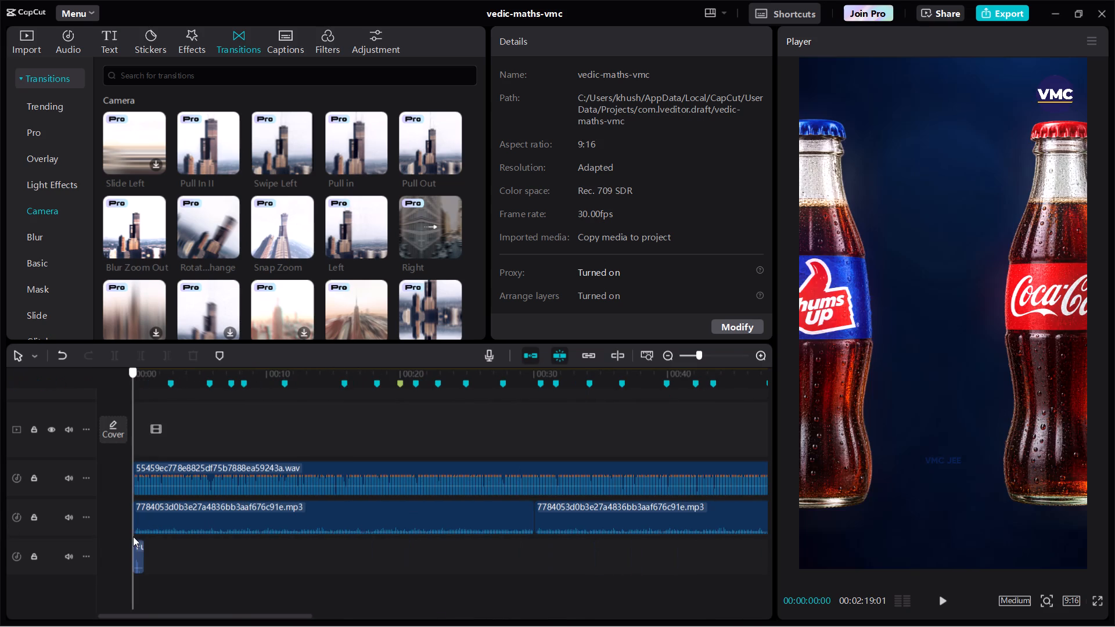
pyautogui.moveTo(133, 536); pyautogui.dragTo(148, 538)
pyautogui.keyDown('ctrl'); pyautogui.scroll(13, 148, 538); pyautogui.keyUp('ctrl')
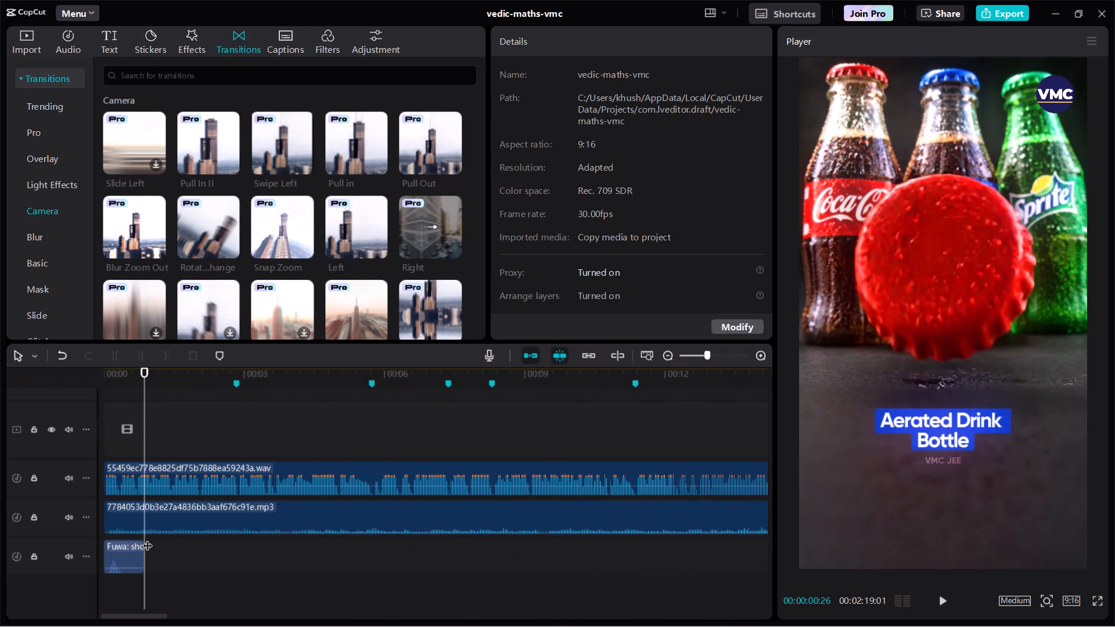
pyautogui.keyDown('ctrl'); pyautogui.scroll(5, 148, 538); pyautogui.keyUp('ctrl')
pyautogui.scroll(1, 271, 529)
pyautogui.click(272, 528)
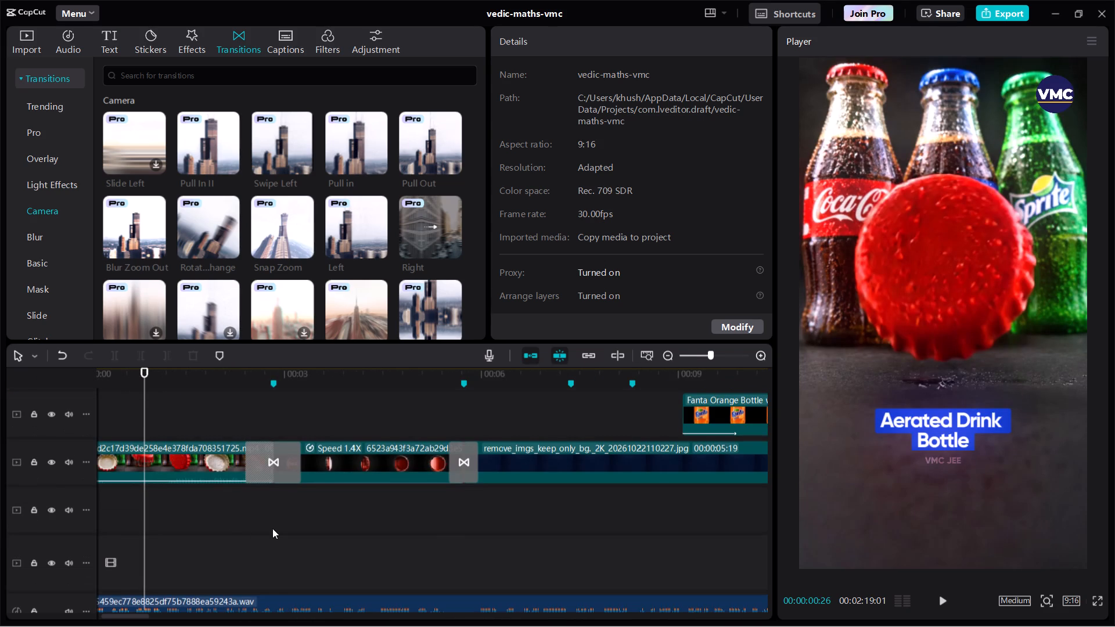
pyautogui.moveTo(272, 528); pyautogui.dragTo(461, 532)
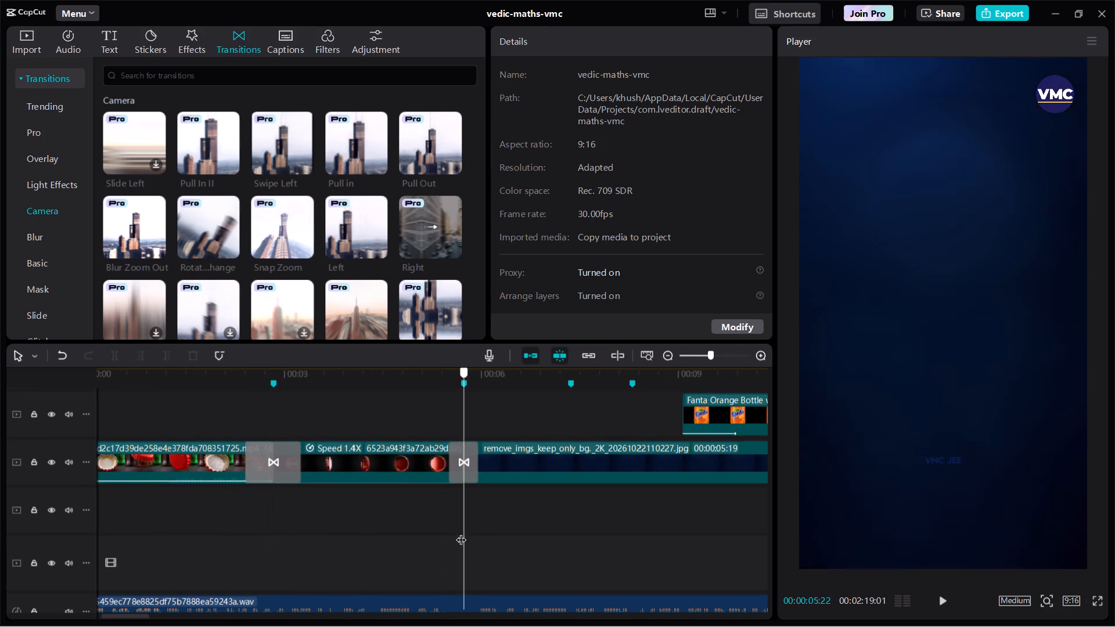
pyautogui.moveTo(461, 532); pyautogui.dragTo(475, 528)
pyautogui.hscroll(-1, 475, 528)
pyautogui.scroll(3, 475, 528)
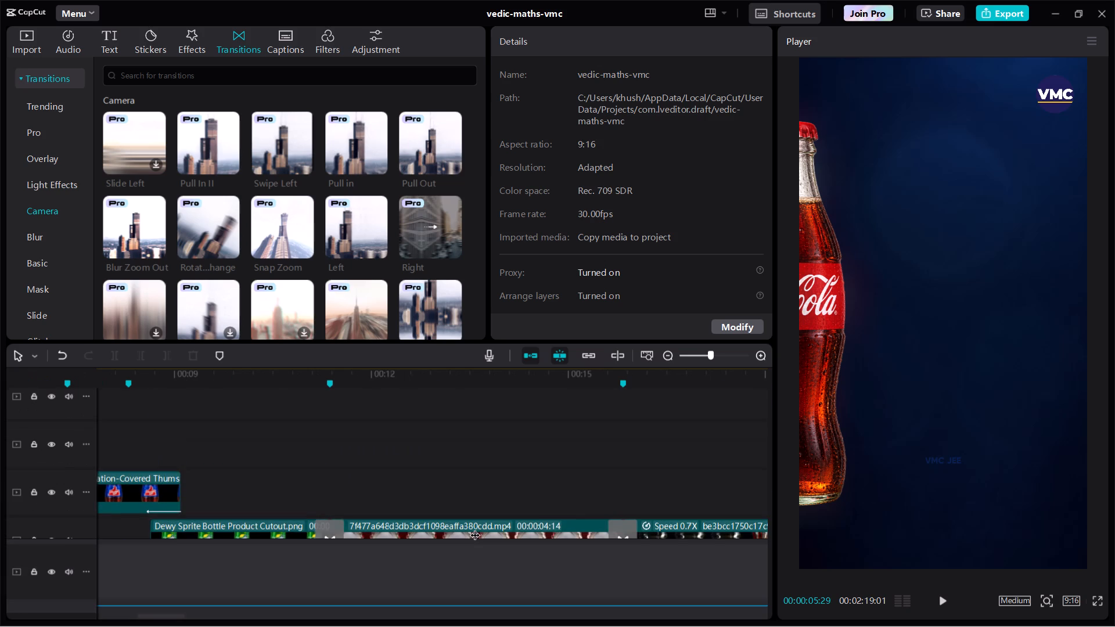
pyautogui.click(316, 493)
pyautogui.moveTo(316, 493); pyautogui.dragTo(326, 492)
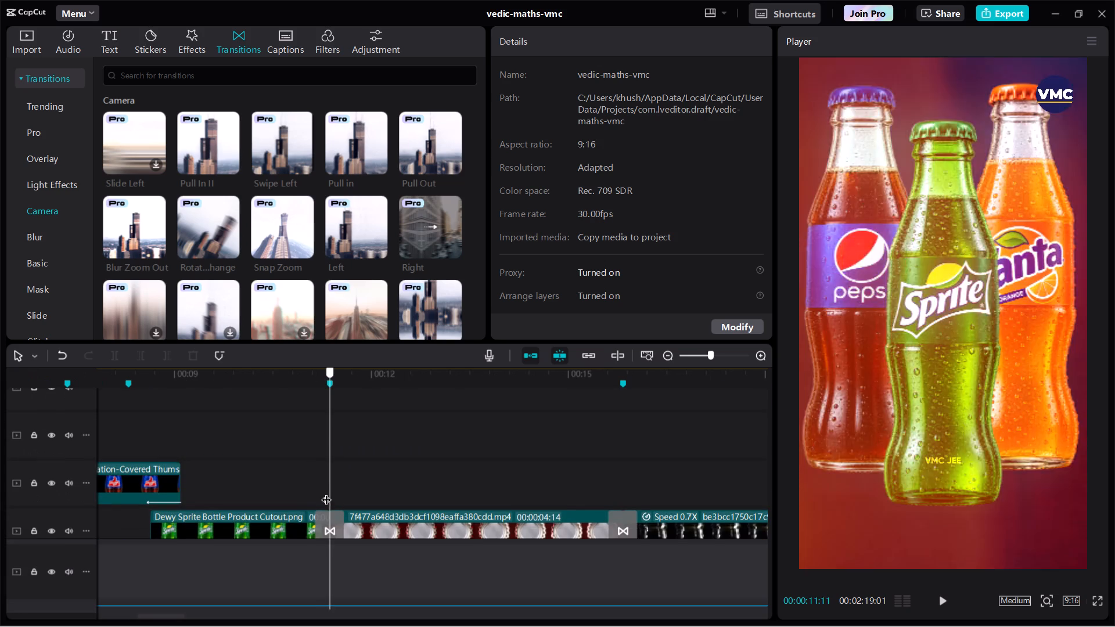
pyautogui.moveTo(326, 492); pyautogui.dragTo(323, 489)
pyautogui.hotkey('ctrl', 'v')
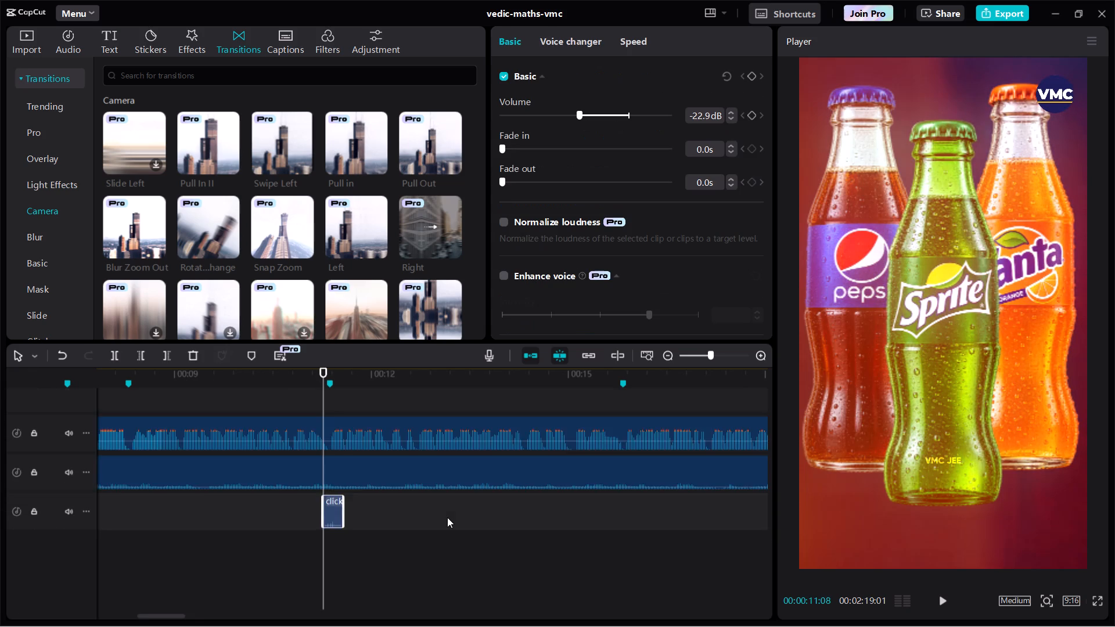
# Paste the click sound effect at 00:00:18:05 and again at 00:00:22:22, on the transitions around the VMC building clip and the "why 21?" shot.
pyautogui.scroll(3, 447, 517)
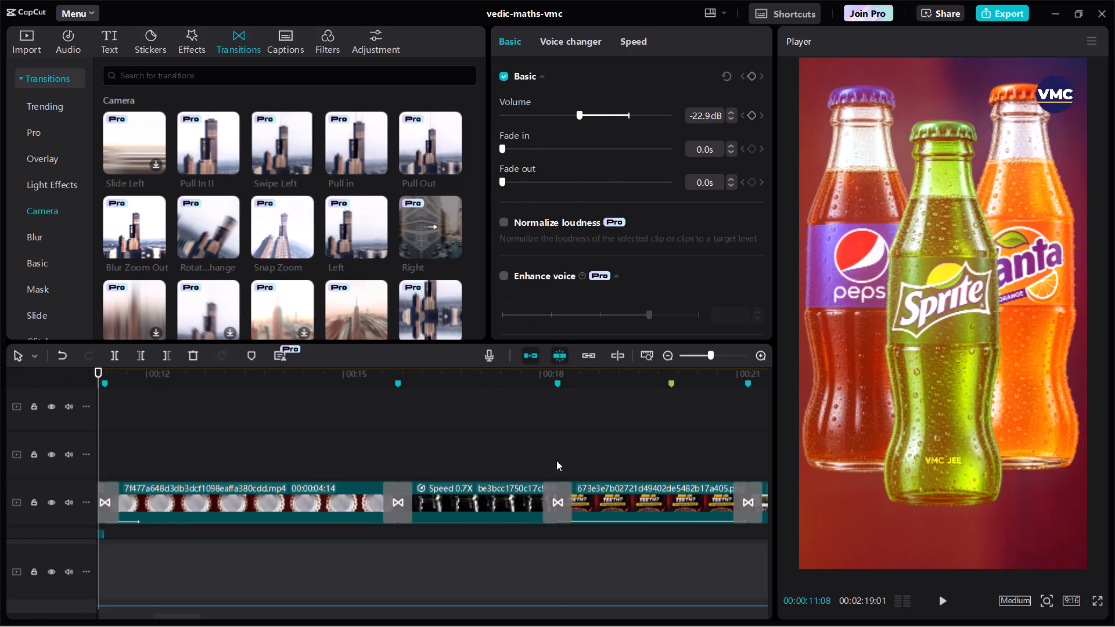
pyautogui.doubleClick(556, 460)
pyautogui.hotkey('ctrl', 'v')
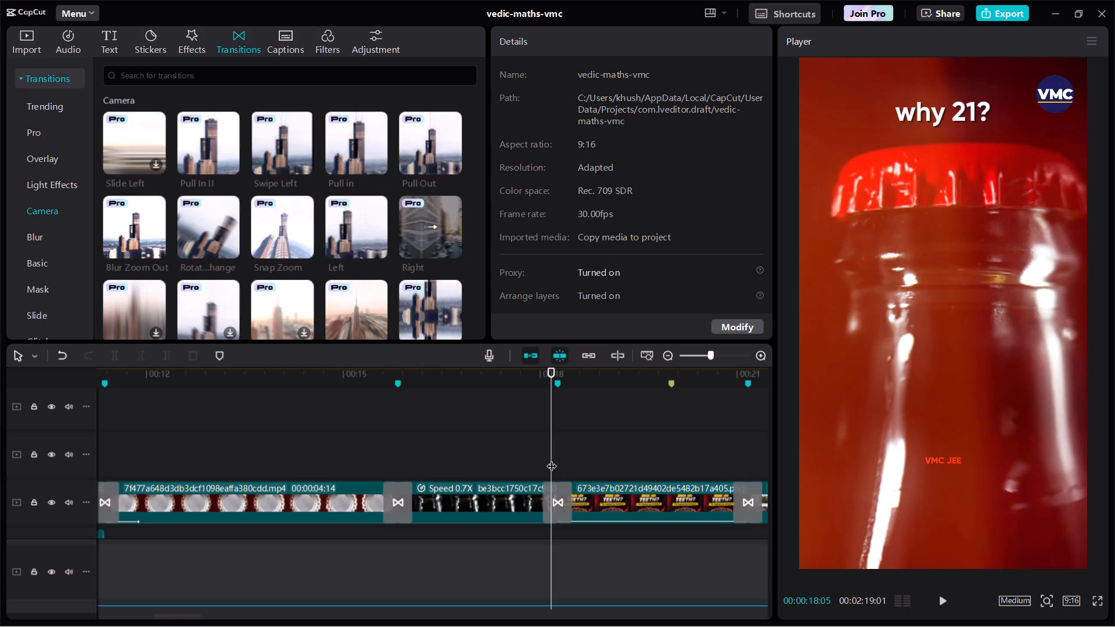
pyautogui.scroll(5, 552, 459)
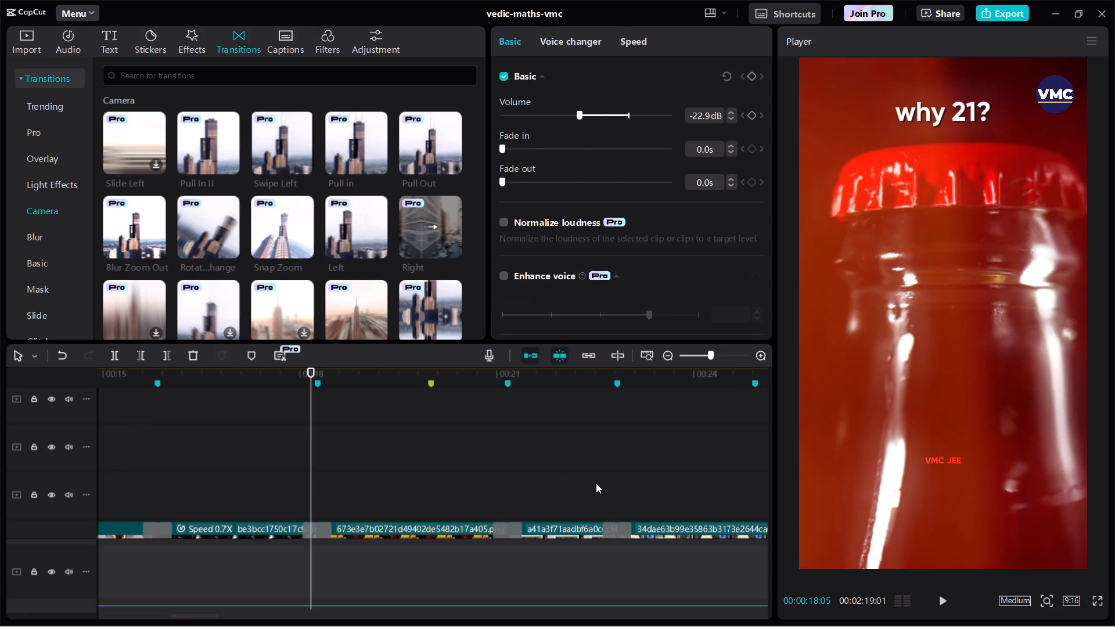
pyautogui.click(596, 483)
pyautogui.moveTo(596, 483); pyautogui.dragTo(611, 492)
pyautogui.hotkey('ctrl', 'v')
# Paste the click sound effect at 00:00:30:12, where the "Diameter is 26 mm" bottle shot ends.
pyautogui.scroll(1, 611, 492)
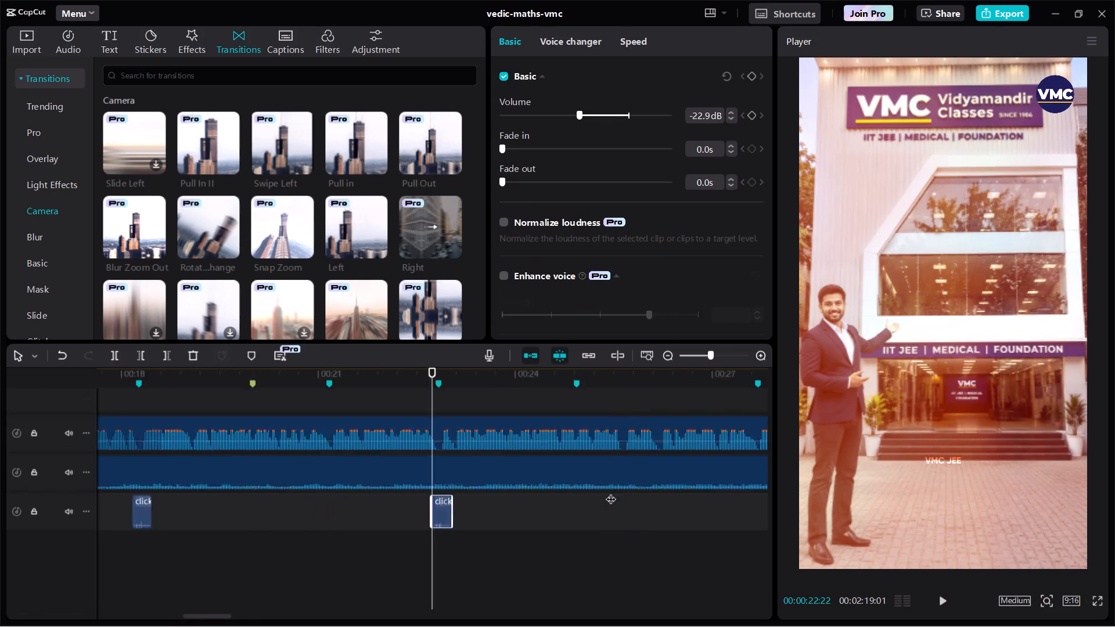
pyautogui.scroll(2, 611, 492)
pyautogui.scroll(-2, 500, 518)
pyautogui.click(578, 498)
pyautogui.moveTo(578, 498); pyautogui.dragTo(663, 487)
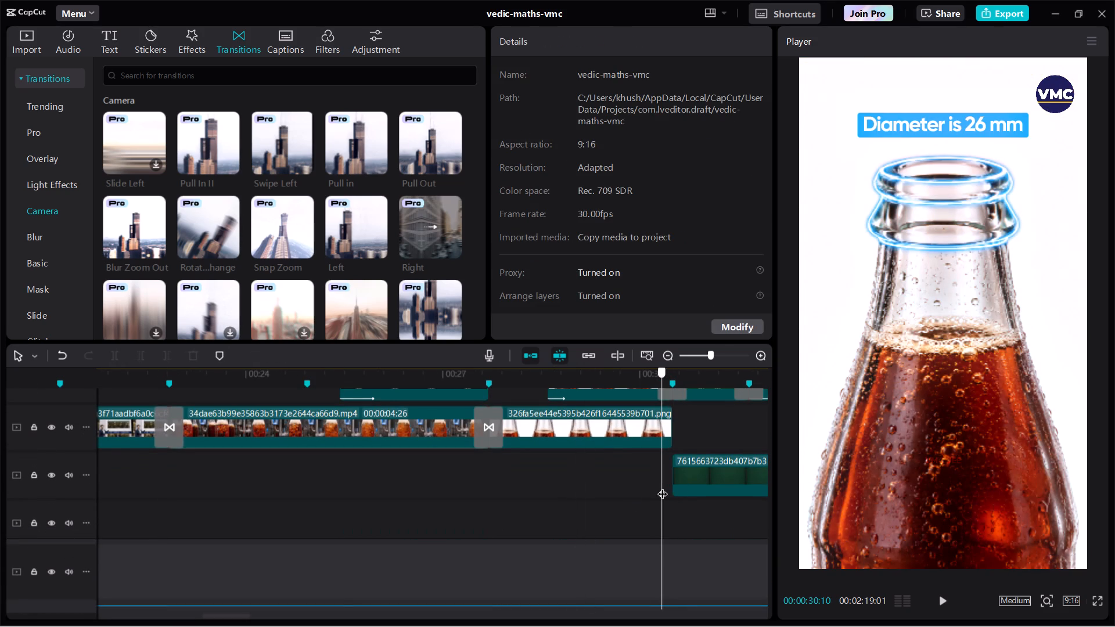
pyautogui.moveTo(663, 487); pyautogui.dragTo(666, 491)
pyautogui.hotkey('ctrl', 'v')
# Paste the click sound effect at 00:00:43:10, at the transition from the formula board to the bottle-opening clip, and play it back.
pyautogui.scroll(1, 666, 491)
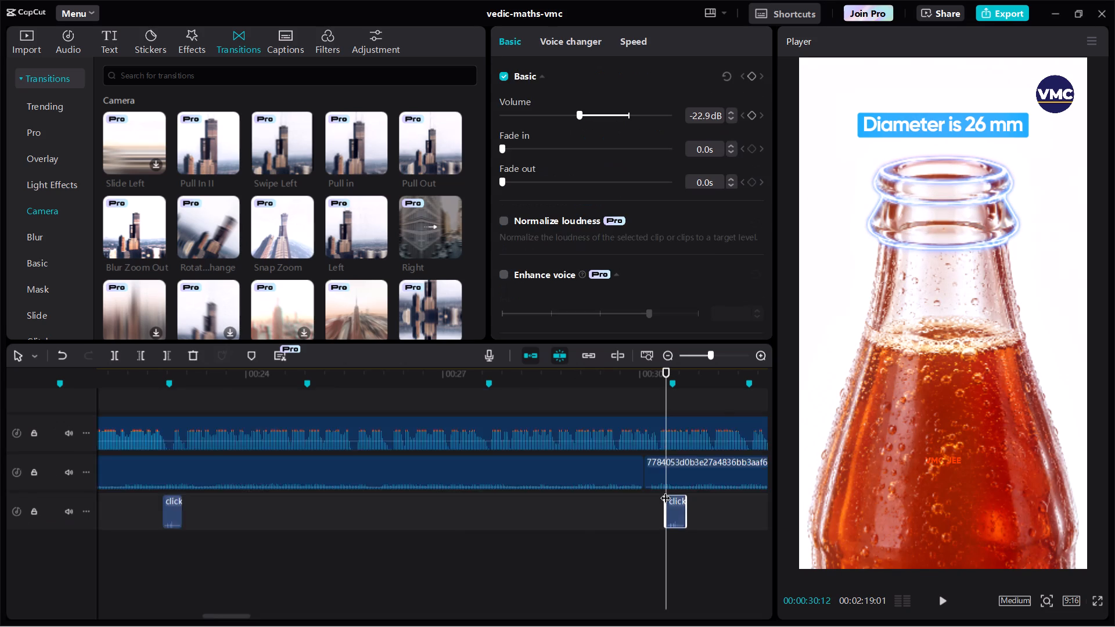
pyautogui.scroll(3, 666, 491)
pyautogui.scroll(-1, 666, 491)
pyautogui.hscroll(-1, 666, 488)
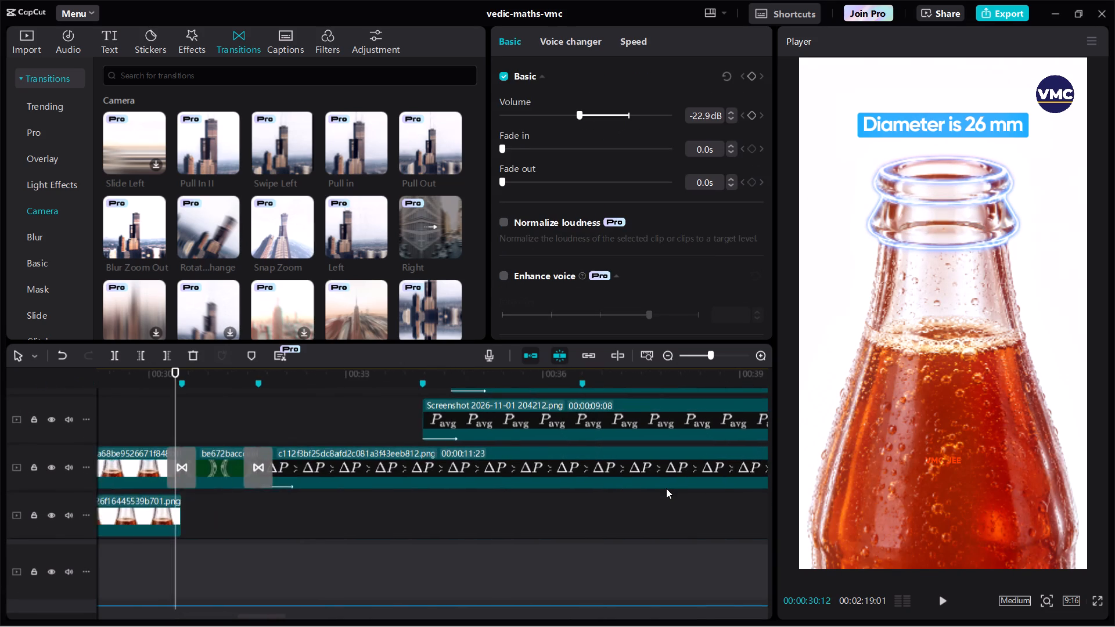
pyautogui.hscroll(-1, 666, 488)
pyautogui.click(664, 494)
pyautogui.moveTo(664, 494); pyautogui.dragTo(653, 498)
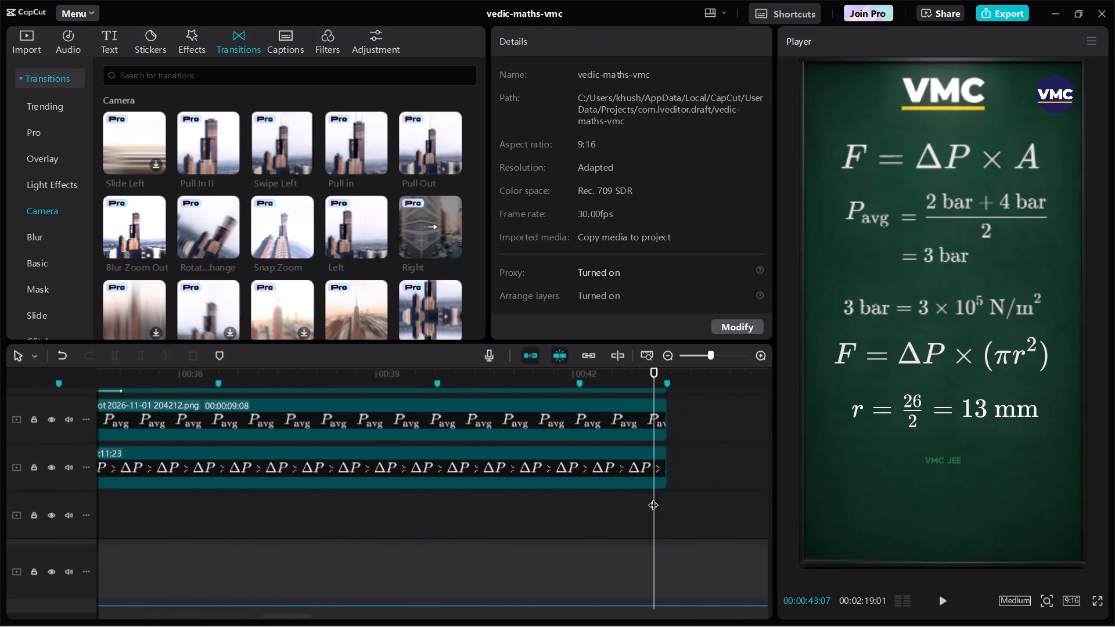
pyautogui.scroll(3, 653, 498)
pyautogui.click(675, 482)
pyautogui.moveTo(675, 482); pyautogui.dragTo(661, 482)
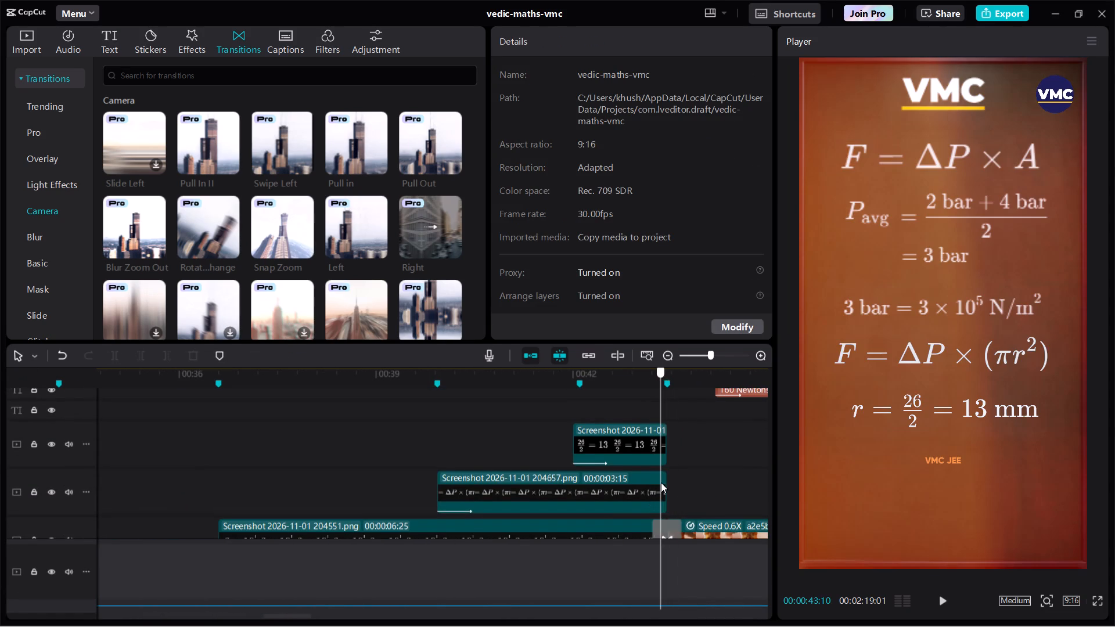
pyautogui.moveTo(661, 482); pyautogui.dragTo(661, 483)
pyautogui.hotkey('ctrl', 'v')
pyautogui.hscroll(-1, 661, 483)
pyautogui.press('space')
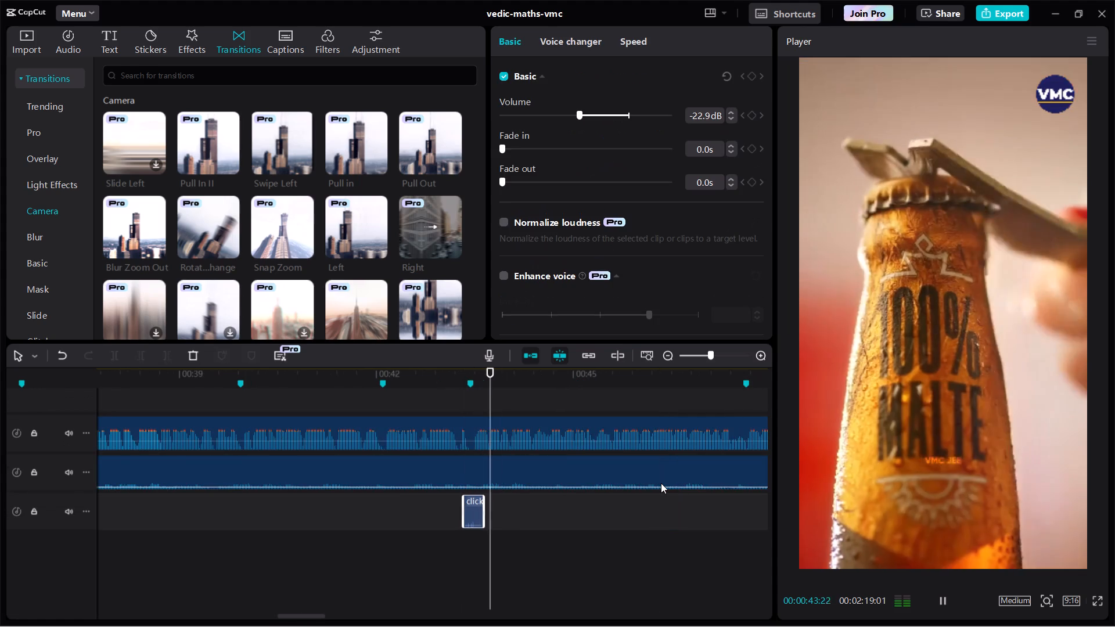
# Paste the click sound effect at 00:00:50:23, at the transition ending the "Classic Engineering Optimization Problem" clip, and play it back.
pyautogui.scroll(4, 661, 483)
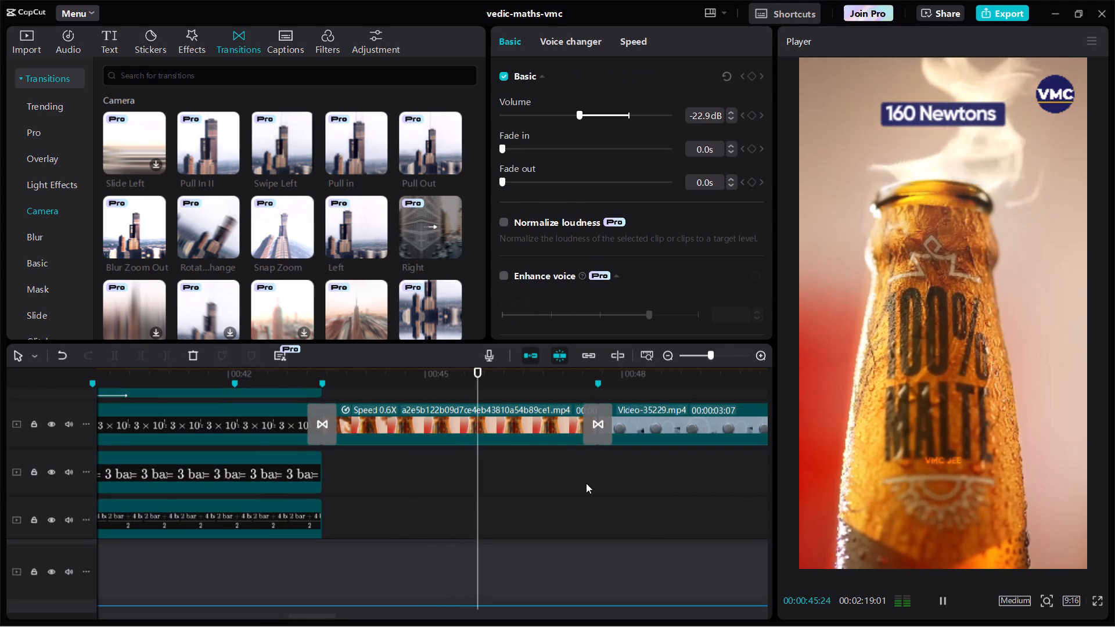
pyautogui.hscroll(-2, 586, 483)
pyautogui.click(602, 474)
pyautogui.moveTo(602, 474); pyautogui.dragTo(605, 477)
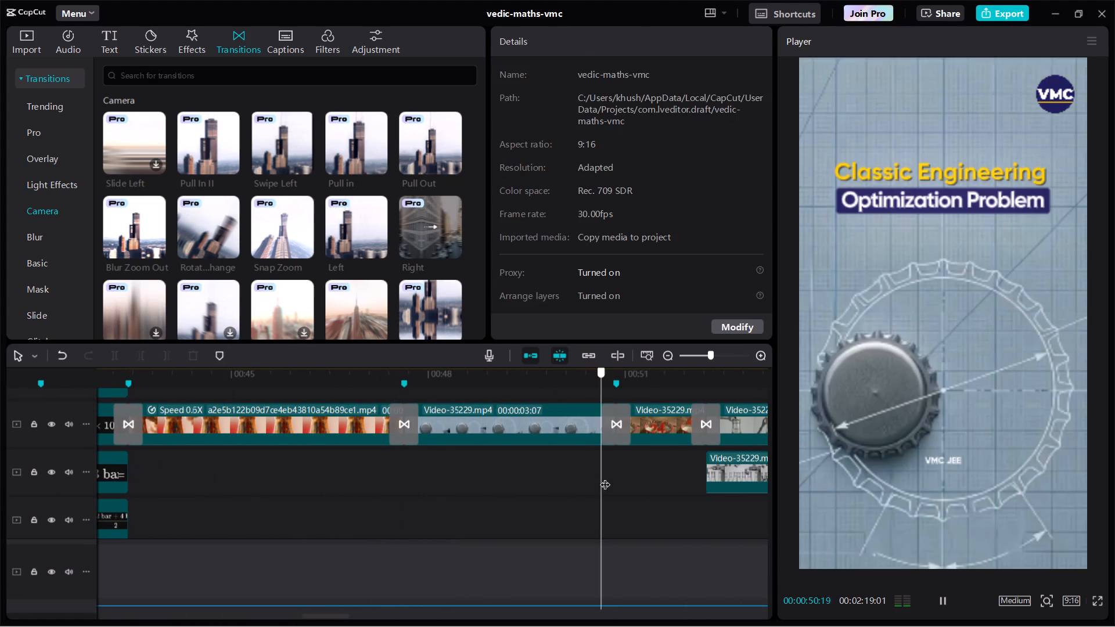
pyautogui.moveTo(605, 477); pyautogui.dragTo(610, 477)
pyautogui.hotkey('ctrl', 'v')
pyautogui.press('space')
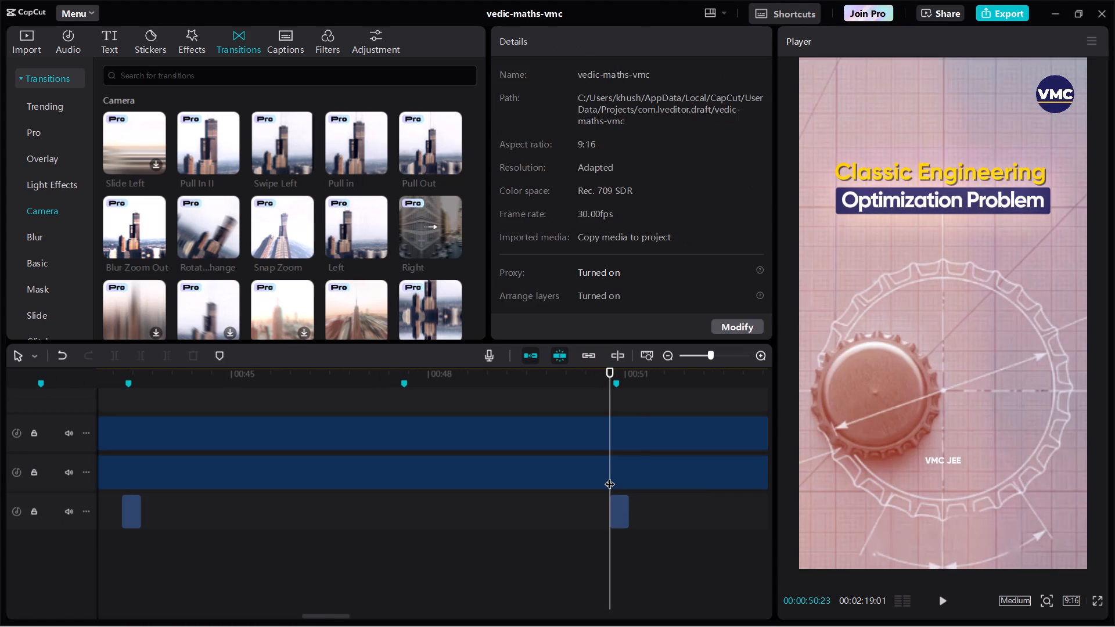
# Paste the click sound effect just before the transition into the "18 teeth" bottles clip and play it back.
pyautogui.scroll(3, 610, 477)
pyautogui.scroll(2, 523, 472)
pyautogui.scroll(1, 574, 467)
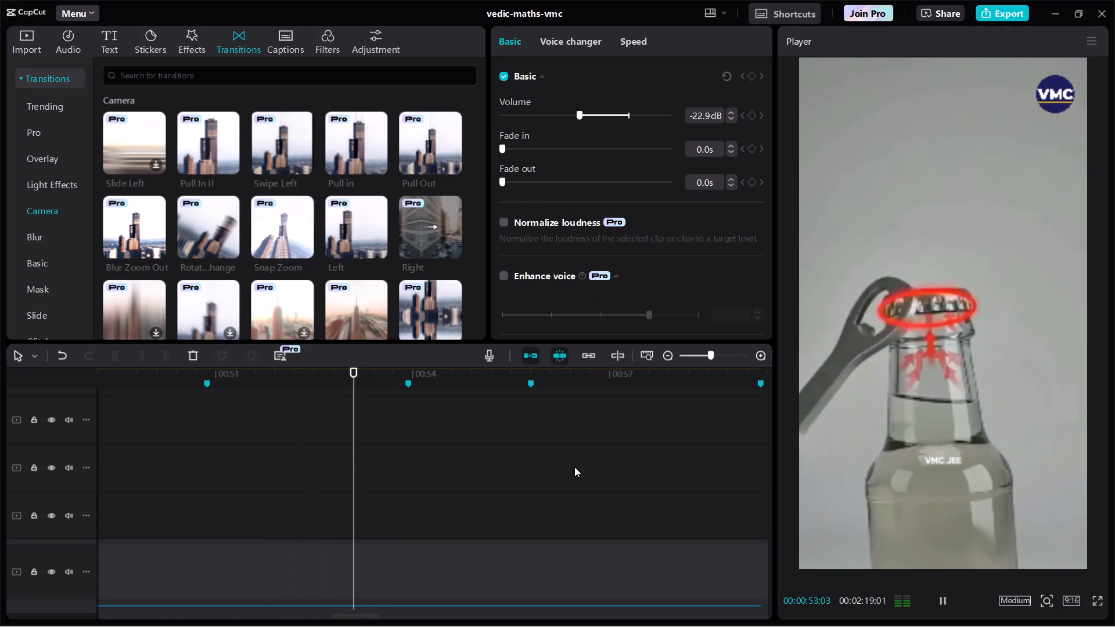
pyautogui.scroll(1, 574, 467)
pyautogui.scroll(-2, 527, 496)
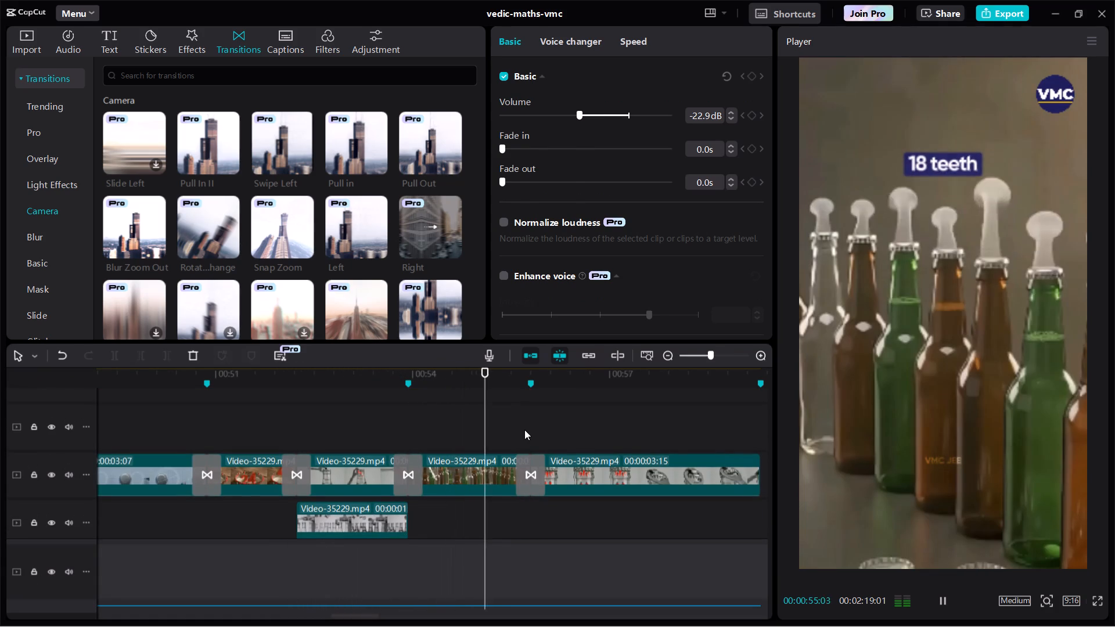
pyautogui.click(524, 430)
pyautogui.moveTo(524, 430); pyautogui.dragTo(401, 437)
pyautogui.hotkey('ctrl', 'v')
pyautogui.press('space')
# Play back to the "21" title and review how sound effects are placed across both voice-over sections.
pyautogui.scroll(1, 553, 461)
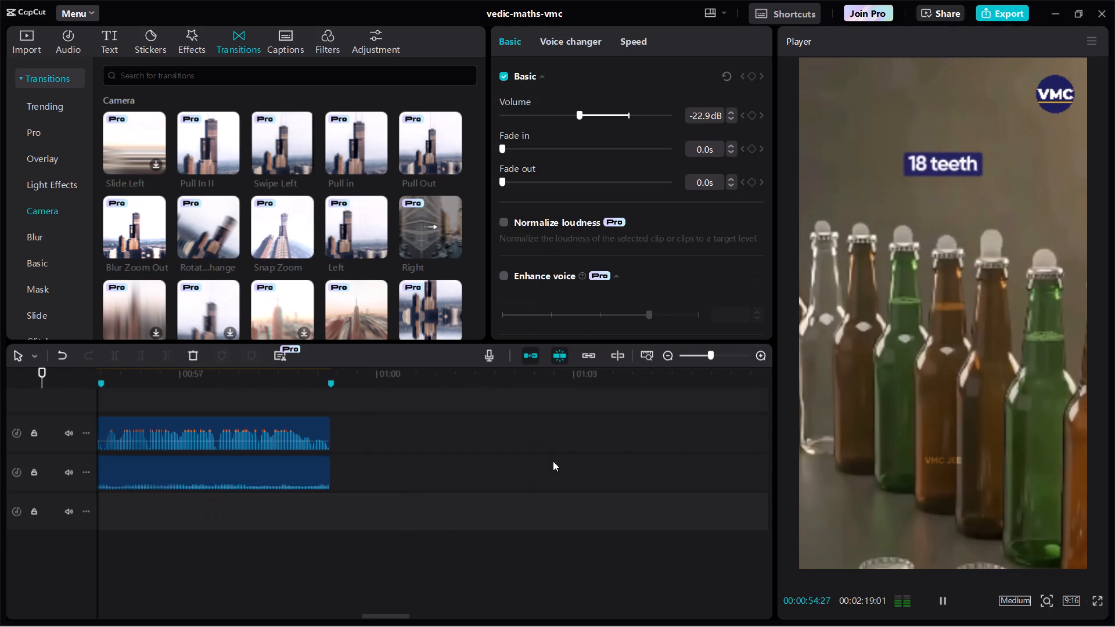
pyautogui.scroll(1, 553, 461)
pyautogui.scroll(-4, 452, 473)
pyautogui.keyDown('ctrl'); pyautogui.scroll(-3, 452, 473); pyautogui.keyUp('ctrl')
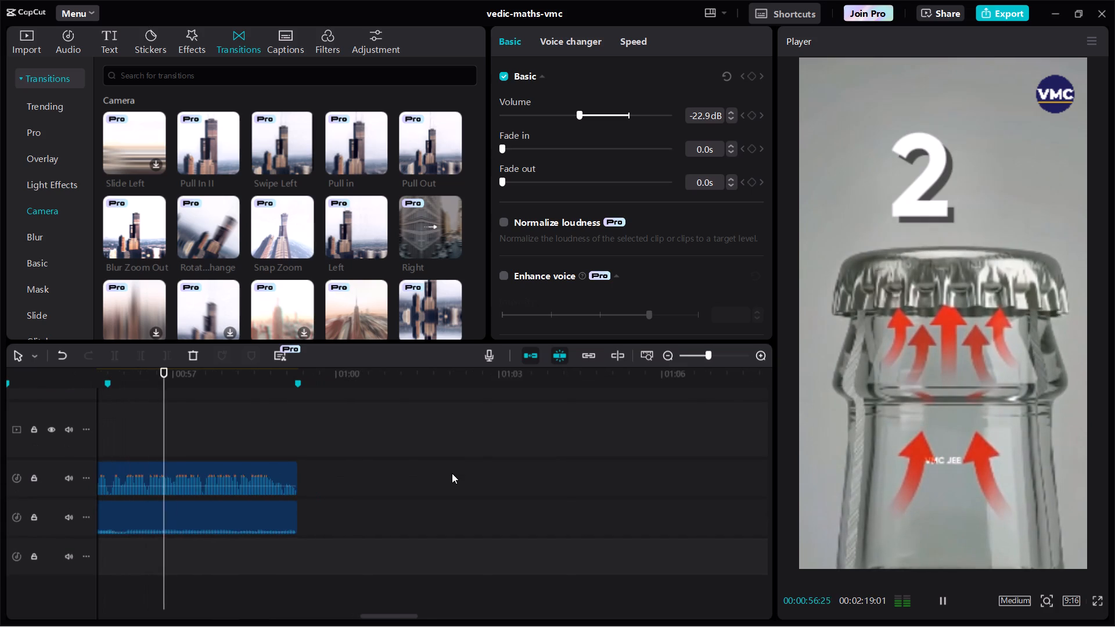
pyautogui.keyDown('ctrl'); pyautogui.scroll(-3, 452, 473); pyautogui.keyUp('ctrl')
pyautogui.press('space')
pyautogui.hscroll(-3, 452, 473)
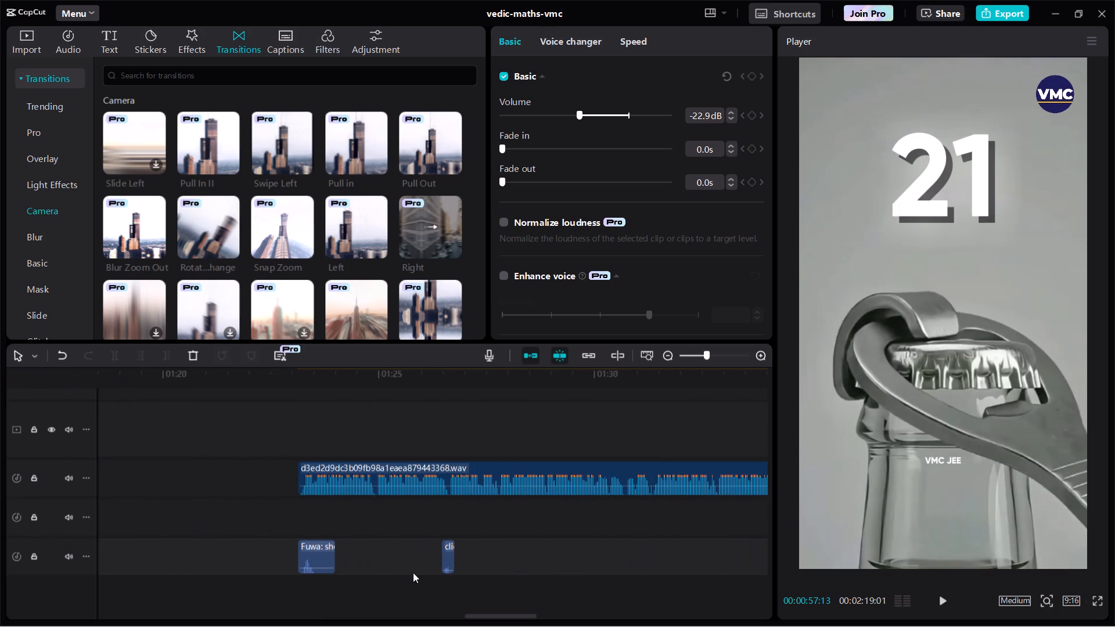
pyautogui.scroll(2, 413, 572)
pyautogui.scroll(-2, 437, 535)
pyautogui.hscroll(4, 437, 535)
pyautogui.keyDown('ctrl'); pyautogui.scroll(-14, 437, 535); pyautogui.keyUp('ctrl')
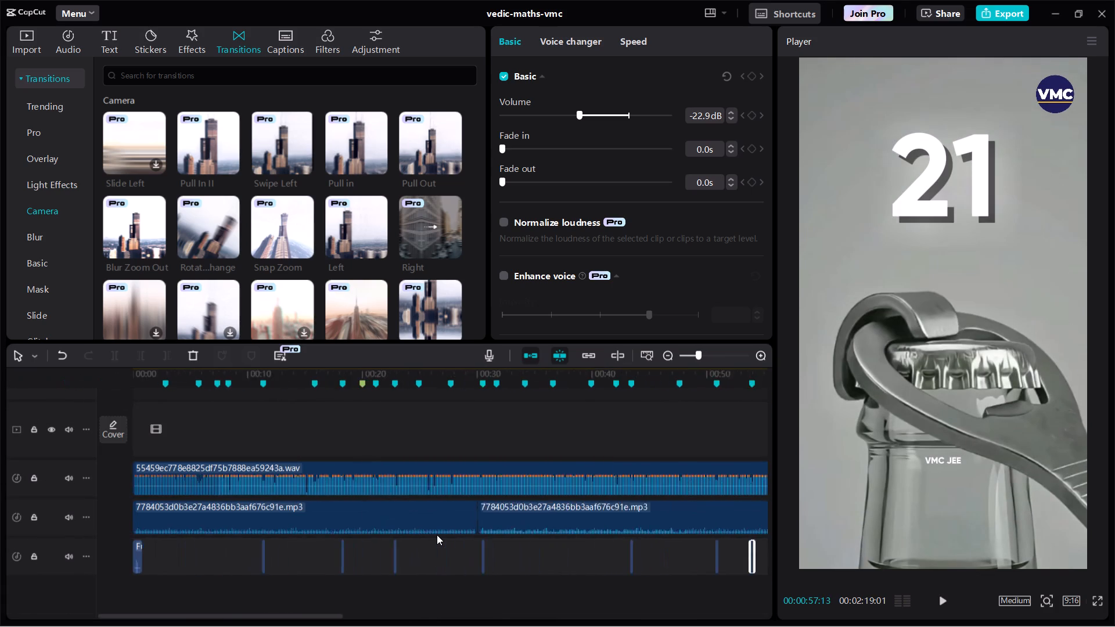
pyautogui.keyDown('ctrl'); pyautogui.scroll(-5, 437, 535); pyautogui.keyUp('ctrl')
# Copy the Fuwa sound effect from 00:00:00 at the start of the timeline.
pyautogui.click(464, 545)
pyautogui.moveTo(464, 545); pyautogui.dragTo(455, 545)
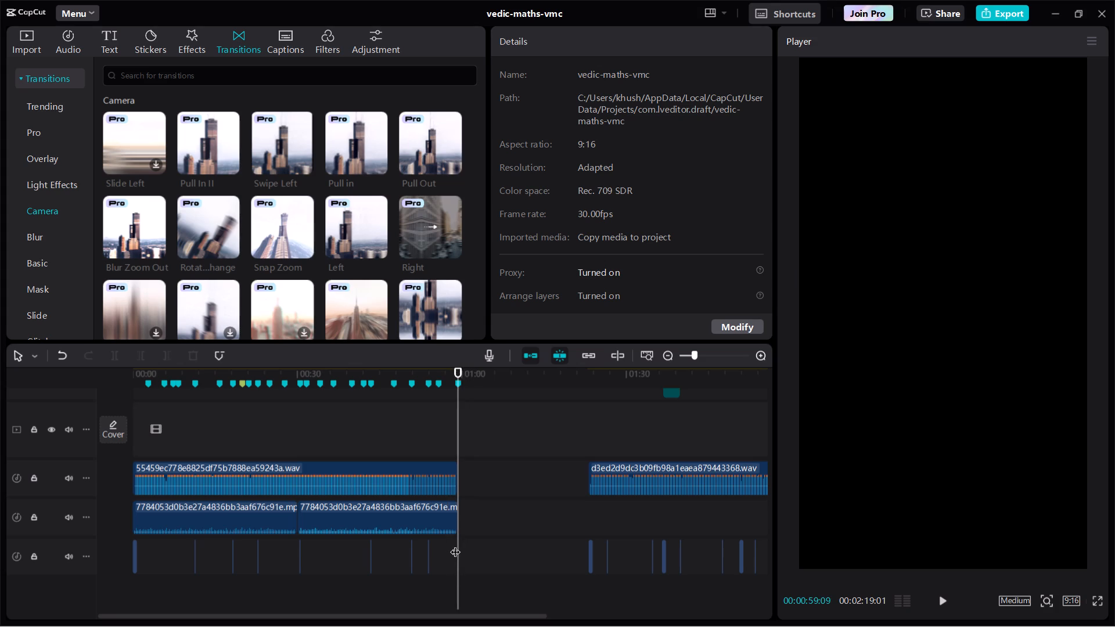
pyautogui.moveTo(455, 545); pyautogui.dragTo(0, 545)
pyautogui.moveTo(157, 565); pyautogui.dragTo(95, 561)
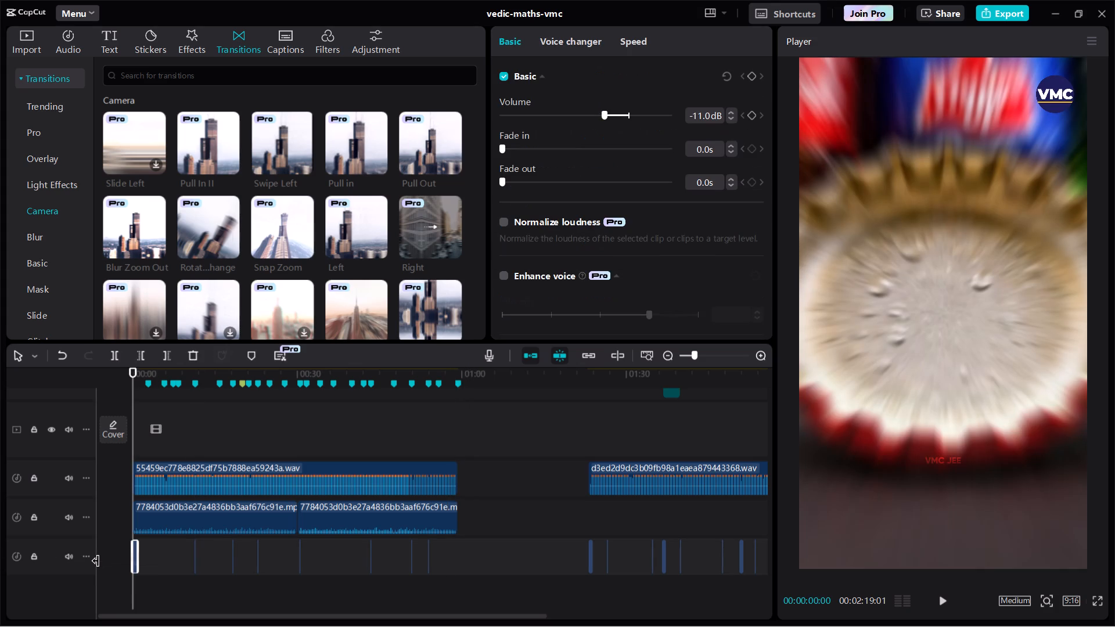
pyautogui.hotkey('ctrl', 'c')
# Paste the Fuwa sound effect at 00:00:05:15, just before the transition out of the red bottle-cap clip.
pyautogui.hotkey('ctrl', '+')
pyautogui.hotkey('ctrl', '+')
pyautogui.hotkey('ctrl', '+')
pyautogui.scroll(1, 523, 540)
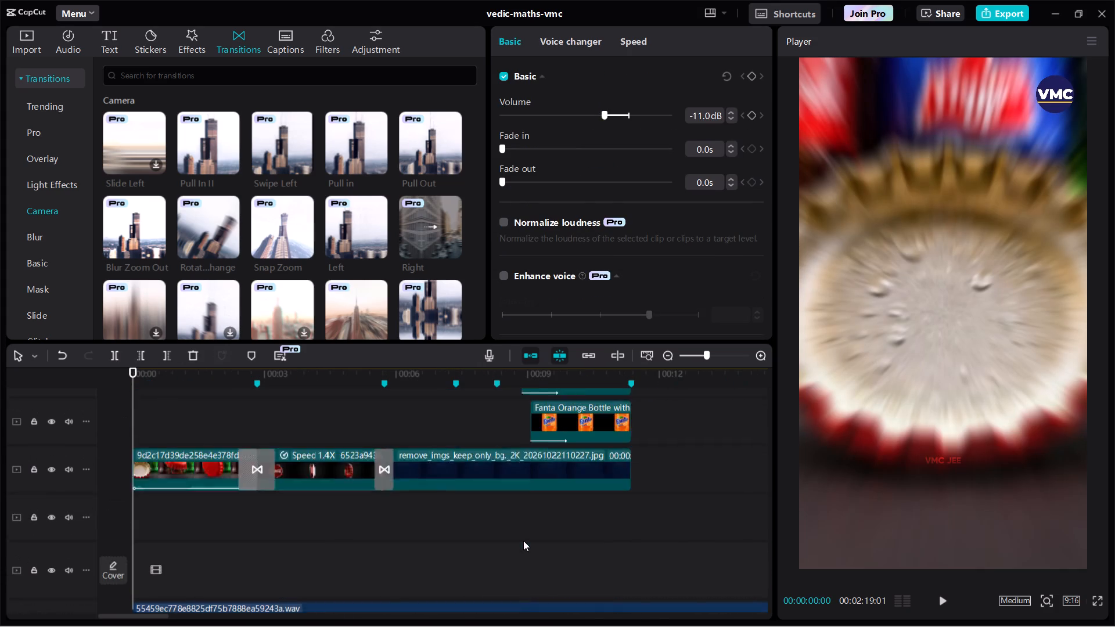
pyautogui.scroll(1, 523, 540)
pyautogui.click(364, 473)
pyautogui.moveTo(364, 473); pyautogui.dragTo(371, 477)
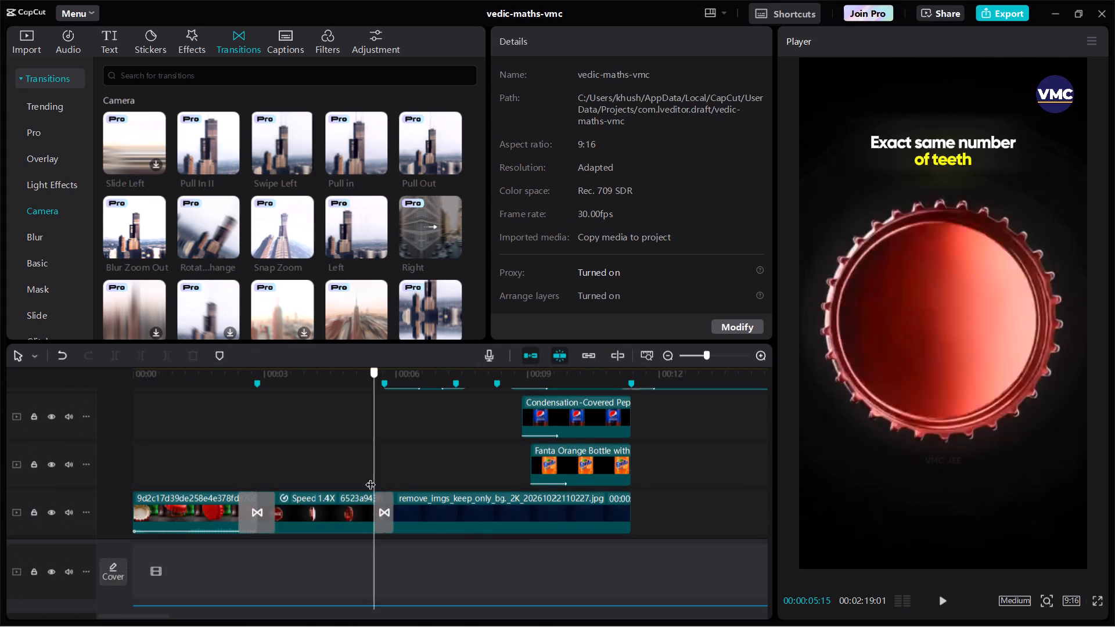
pyautogui.hotkey('ctrl', 'v')
# Paste the Fuwa sound effect at 00:00:15:18, at the transition after the "21 Corrugations" cap clip.
pyautogui.scroll(3, 371, 477)
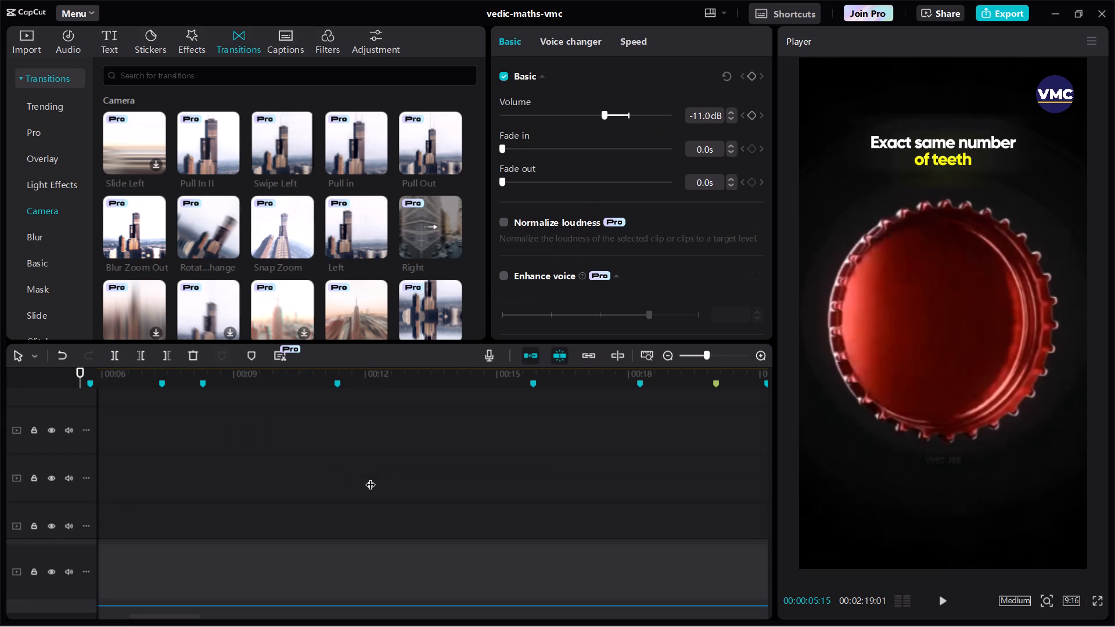
pyautogui.scroll(-2, 481, 500)
pyautogui.click(536, 458)
pyautogui.moveTo(536, 458); pyautogui.dragTo(530, 458)
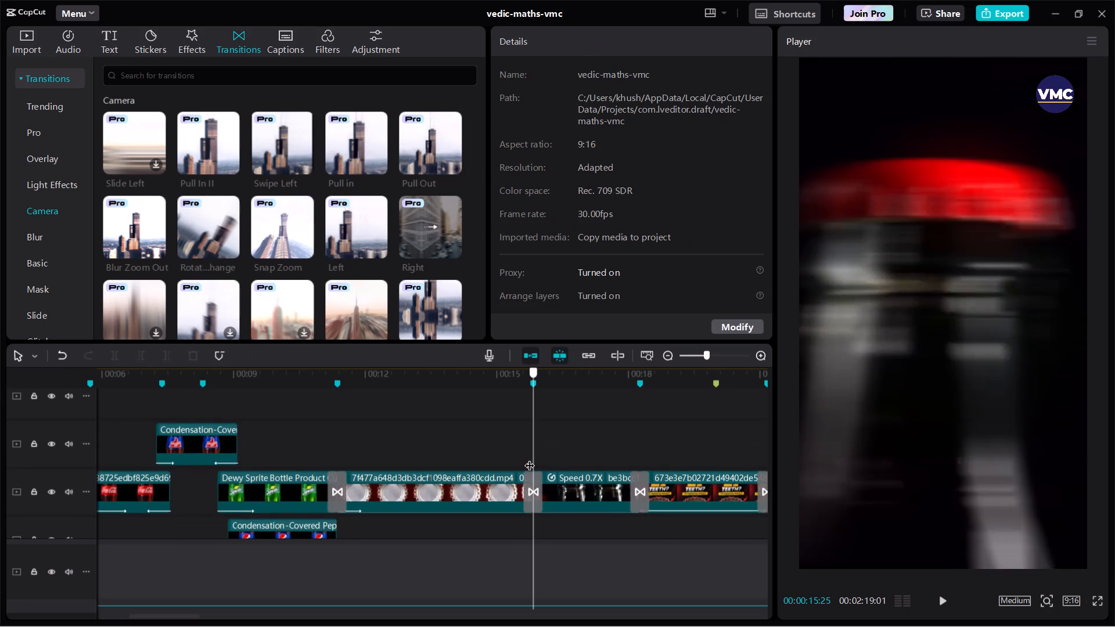
pyautogui.moveTo(530, 458); pyautogui.dragTo(525, 457)
pyautogui.hotkey('ctrl', 'v')
# Paste the Fuwa sound effect at 00:00:20:28, just before the transition out of the "21 Teeth?" title clip.
pyautogui.scroll(2, 525, 457)
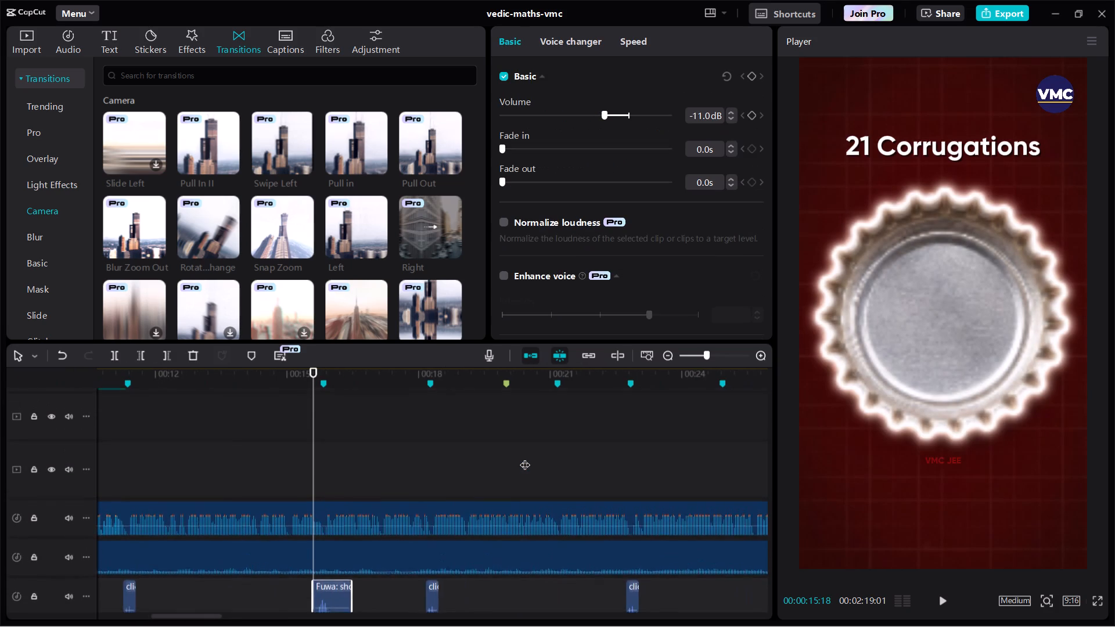
pyautogui.scroll(2, 525, 457)
pyautogui.click(444, 416)
pyautogui.moveTo(444, 416); pyautogui.dragTo(640, 410)
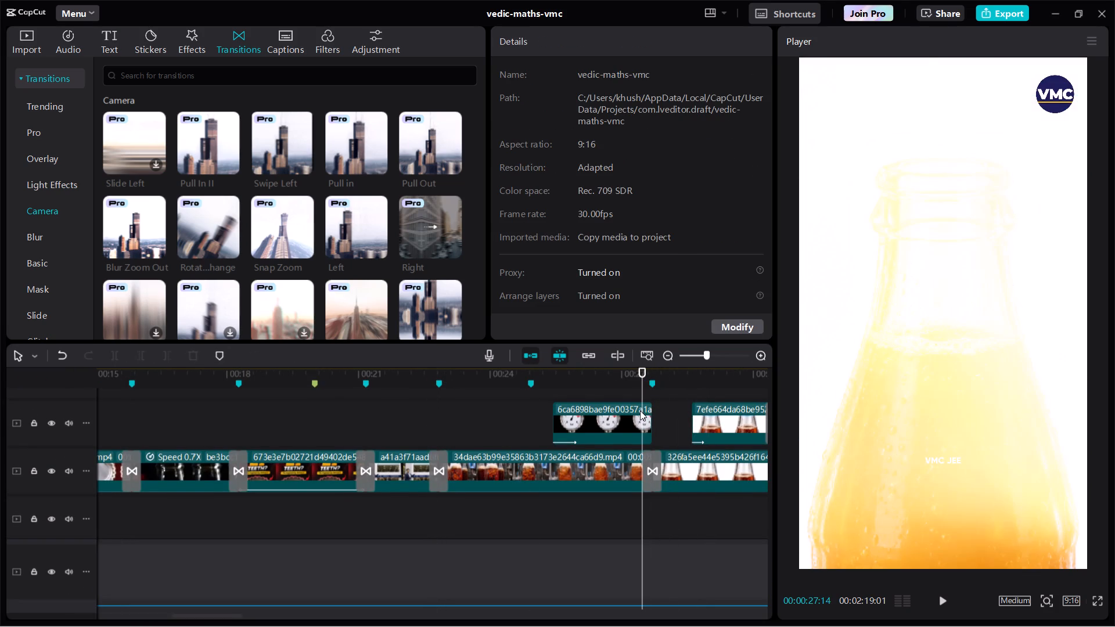
pyautogui.click(368, 417)
pyautogui.moveTo(368, 417); pyautogui.dragTo(357, 417)
pyautogui.hotkey('ctrl', 'v')
# Paste the Fuwa sound effect at 00:00:47:12, just before the transition out of the "160 Newtons" bottle clip.
pyautogui.scroll(2, 409, 460)
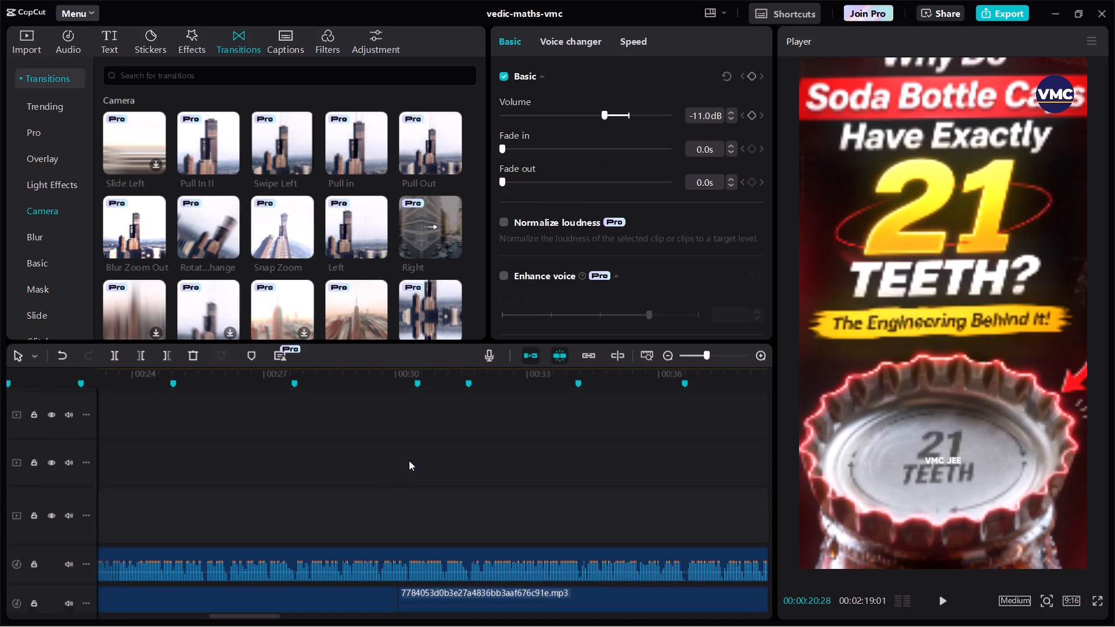
pyautogui.scroll(1, 393, 503)
pyautogui.scroll(2, 602, 488)
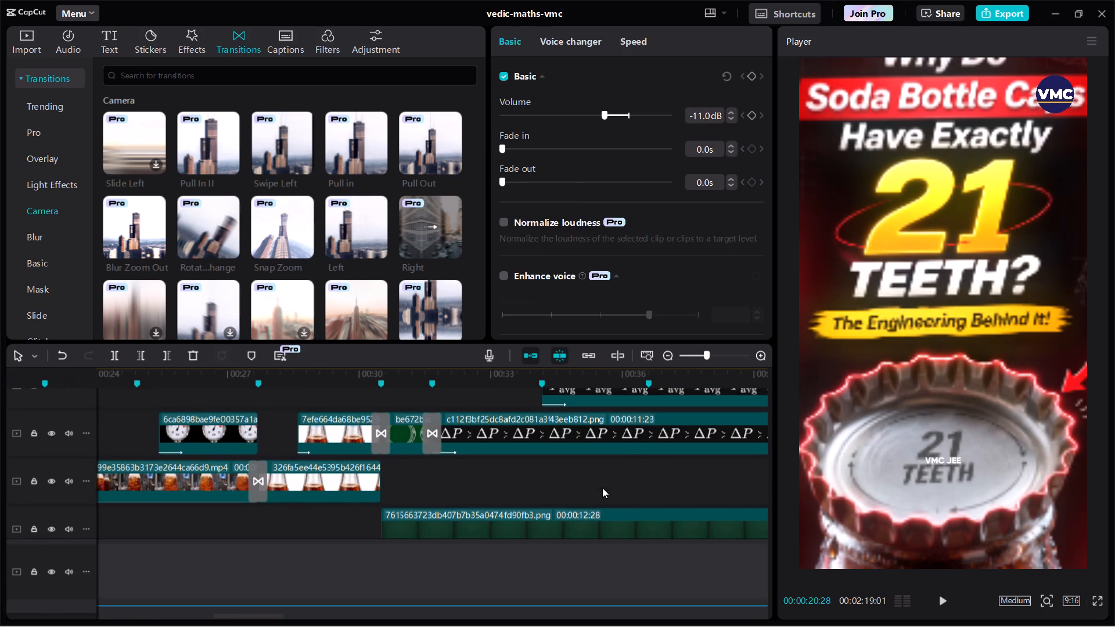
pyautogui.click(452, 470)
pyautogui.click(425, 467)
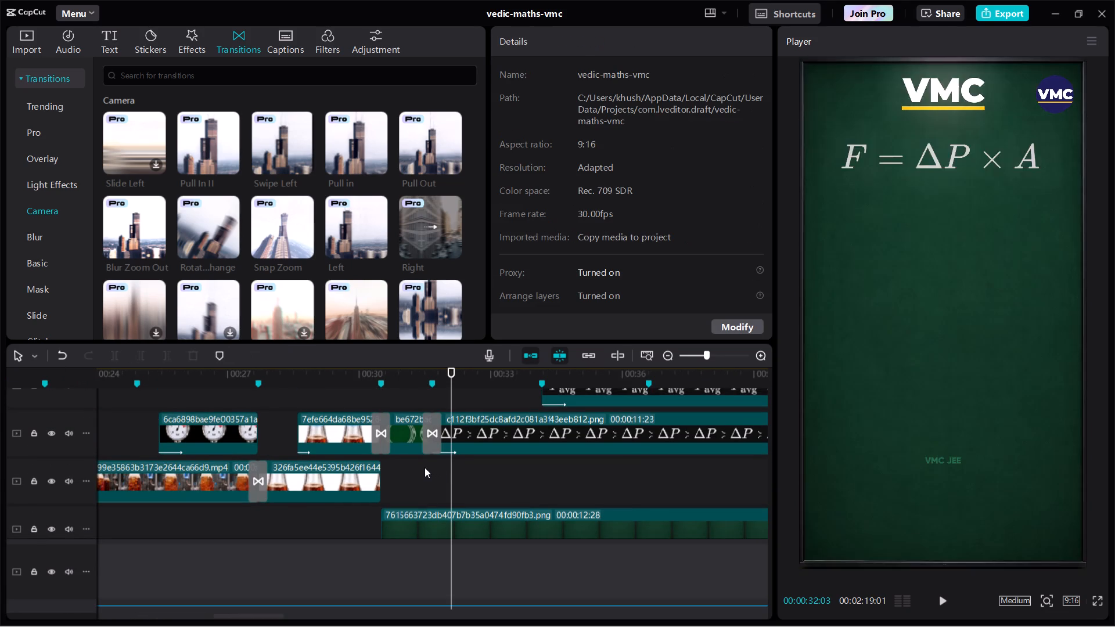
pyautogui.moveTo(425, 467); pyautogui.dragTo(582, 482)
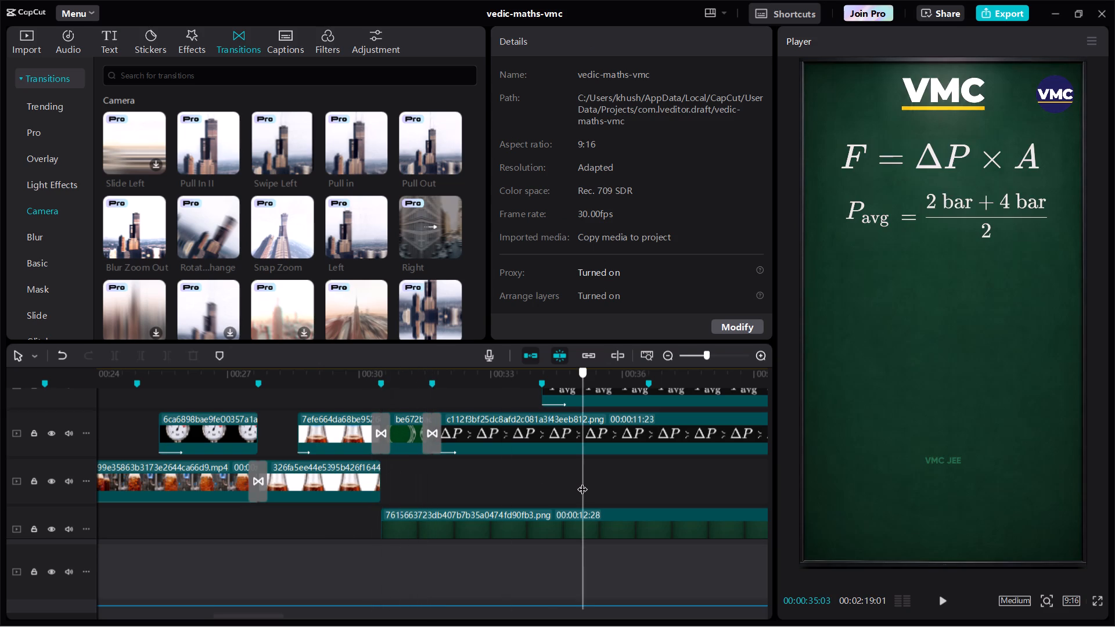
pyautogui.hscroll(-1, 582, 482)
pyautogui.doubleClick(582, 482)
pyautogui.moveTo(582, 482); pyautogui.dragTo(697, 495)
pyautogui.scroll(1, 697, 495)
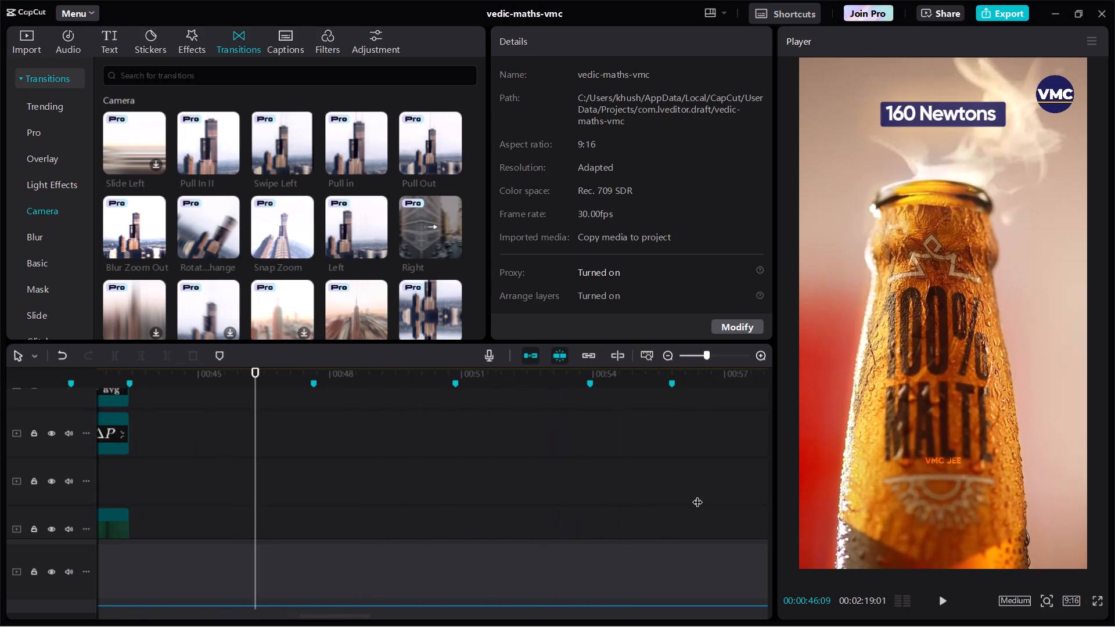
pyautogui.scroll(1, 697, 495)
pyautogui.scroll(3, 433, 475)
pyautogui.scroll(-2, 328, 493)
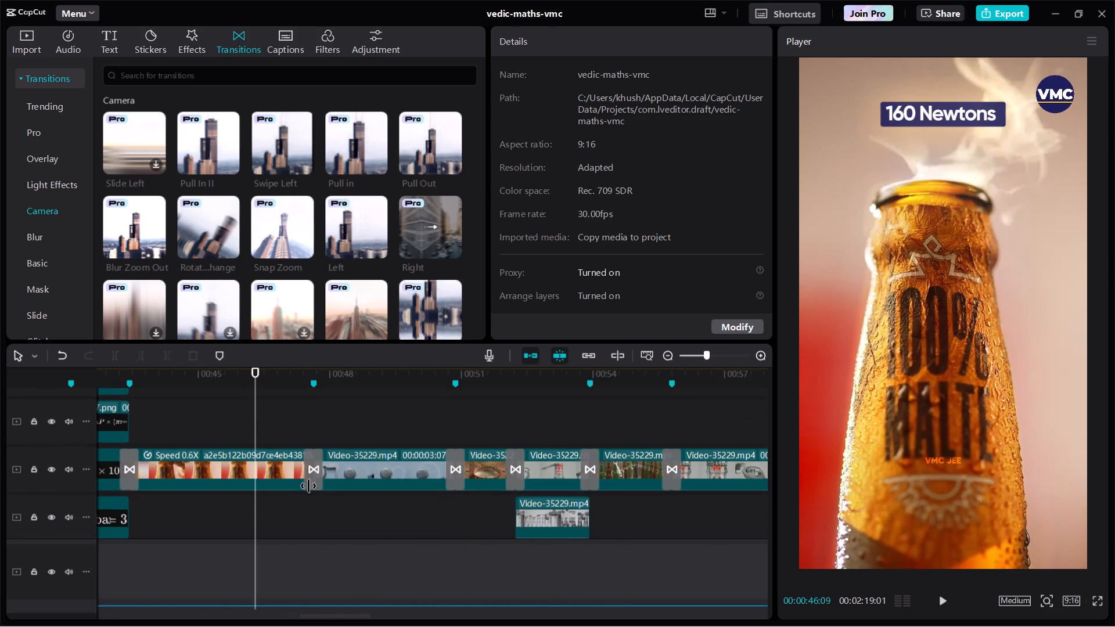
pyautogui.doubleClick(304, 502)
pyautogui.hotkey('ctrl', 'v')
# Paste the Fuwa sound effect at 00:00:55:17, just before the transition out of the "18 teeth" clip.
pyautogui.scroll(1, 305, 505)
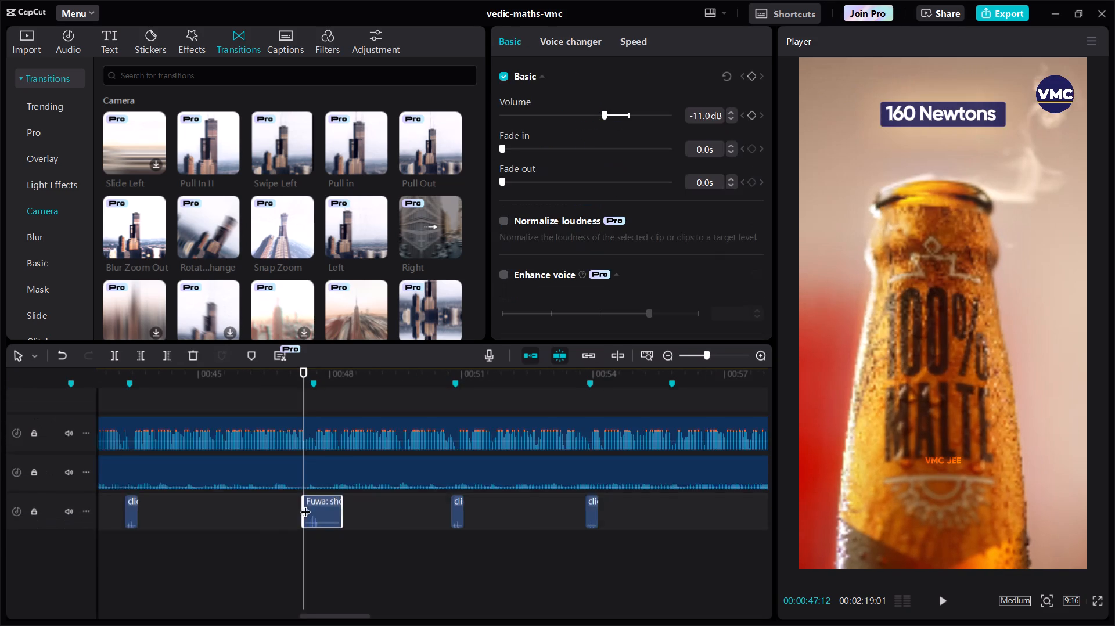
pyautogui.scroll(4, 305, 505)
pyautogui.click(531, 488)
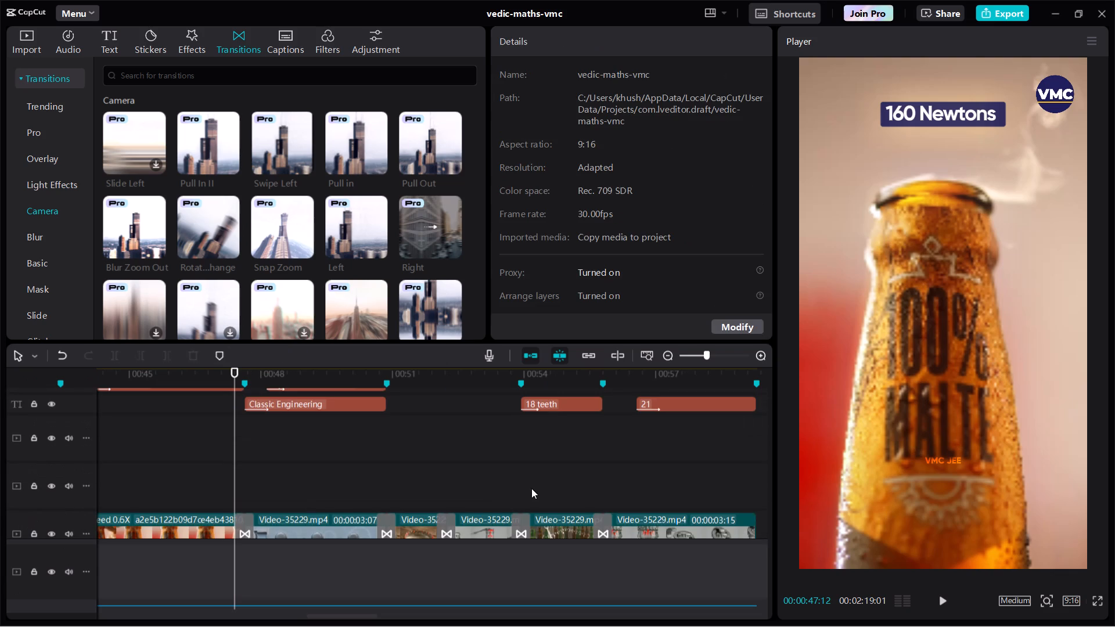
pyautogui.moveTo(531, 488); pyautogui.dragTo(594, 482)
pyautogui.hotkey('ctrl', 'v')
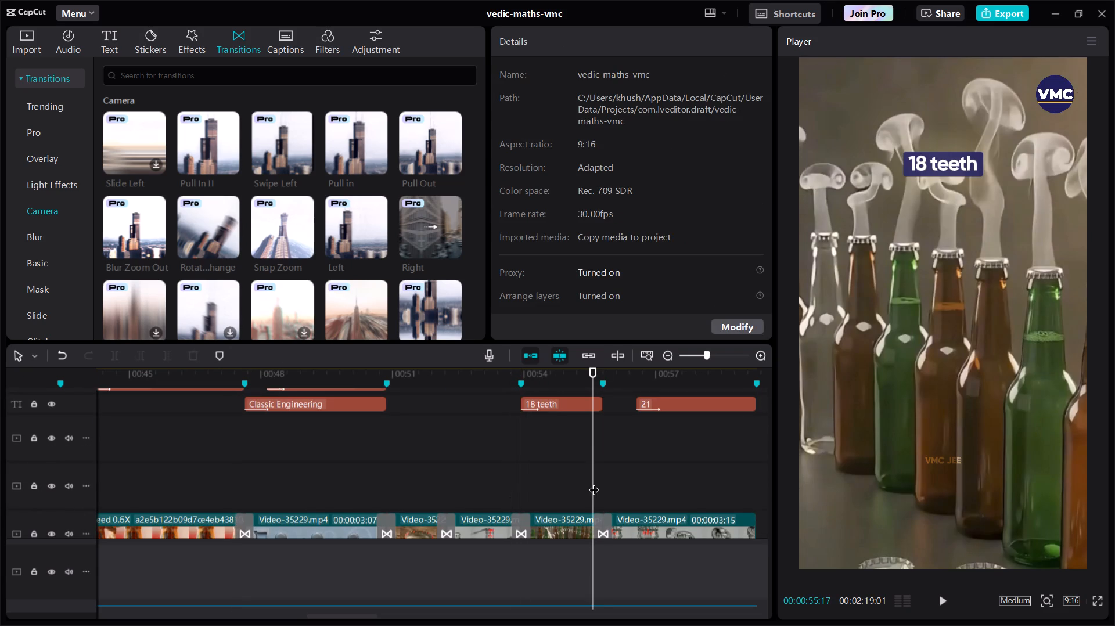
# Delete everything on the timeline after the end of the first section's voice-over and "21" clip.
pyautogui.press('space')
pyautogui.keyDown('ctrl'); pyautogui.scroll(-3, 607, 522); pyautogui.keyUp('ctrl')
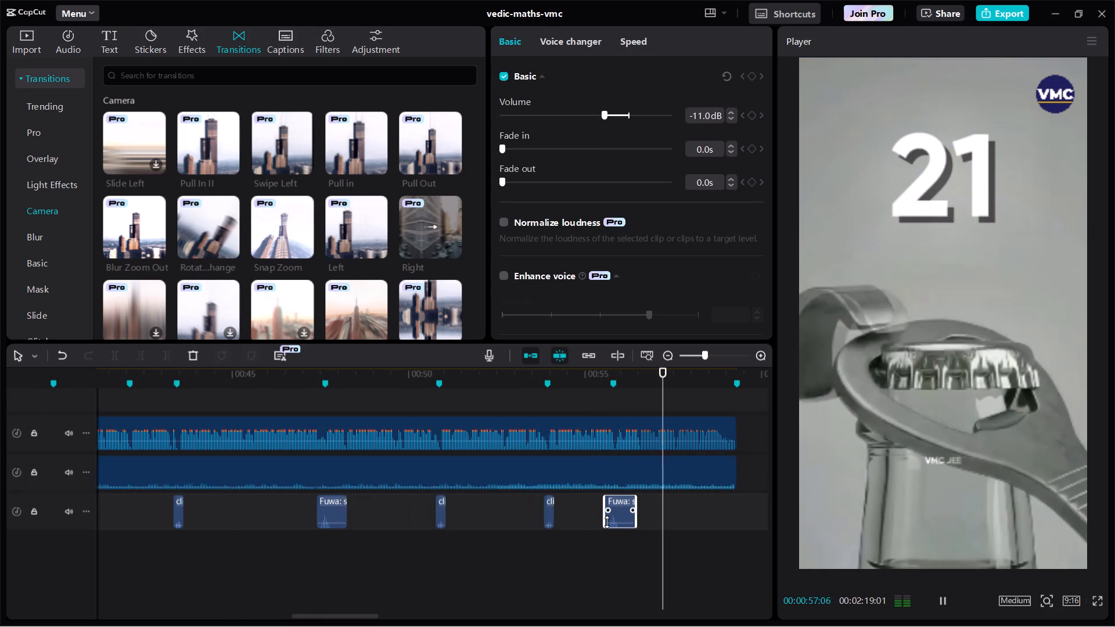
pyautogui.keyDown('ctrl'); pyautogui.scroll(-3, 607, 522); pyautogui.keyUp('ctrl')
pyautogui.scroll(1, 607, 522)
pyautogui.keyDown('ctrl'); pyautogui.scroll(-6, 607, 522); pyautogui.keyUp('ctrl')
pyautogui.hscroll(-1, 607, 522)
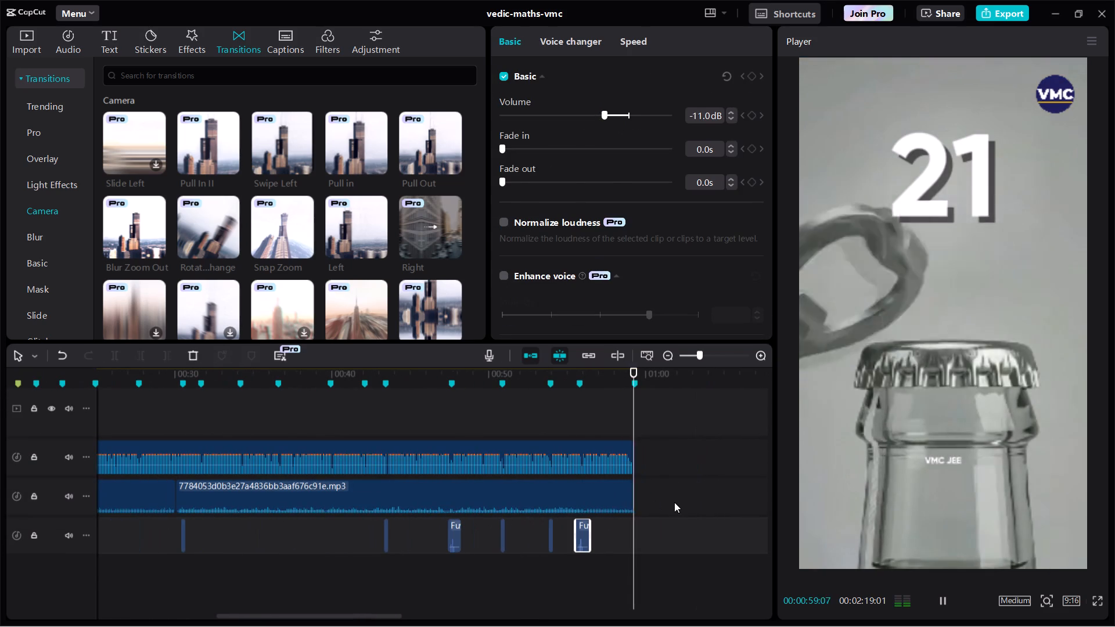
pyautogui.click(674, 502)
pyautogui.hscroll(-1, 674, 502)
pyautogui.press(']')
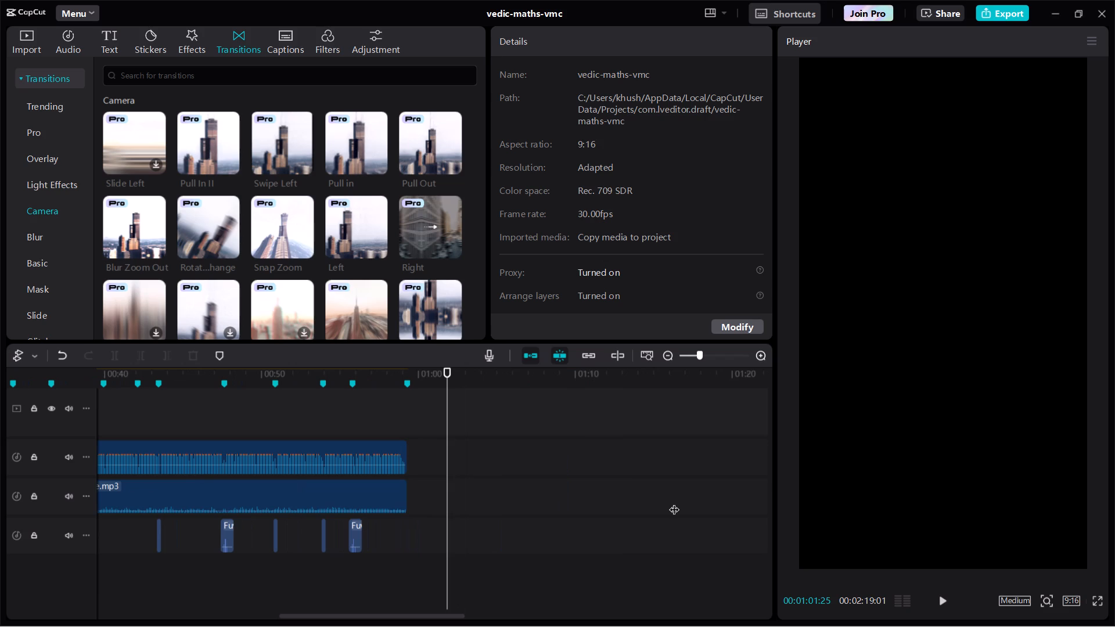
pyautogui.click(563, 459)
pyautogui.press('a')
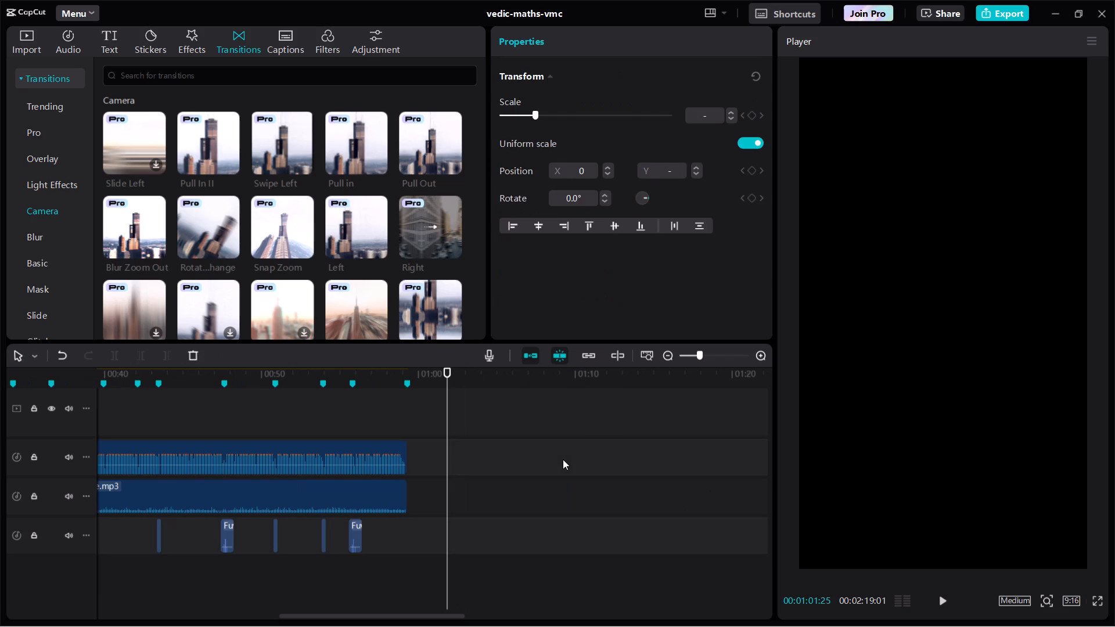
pyautogui.press('Delete')
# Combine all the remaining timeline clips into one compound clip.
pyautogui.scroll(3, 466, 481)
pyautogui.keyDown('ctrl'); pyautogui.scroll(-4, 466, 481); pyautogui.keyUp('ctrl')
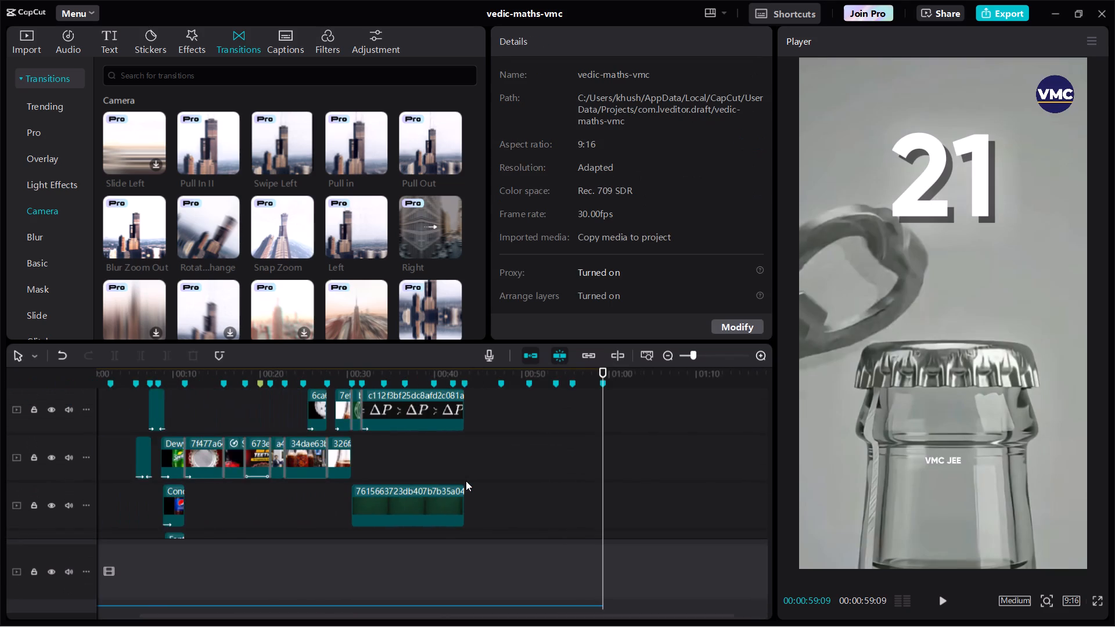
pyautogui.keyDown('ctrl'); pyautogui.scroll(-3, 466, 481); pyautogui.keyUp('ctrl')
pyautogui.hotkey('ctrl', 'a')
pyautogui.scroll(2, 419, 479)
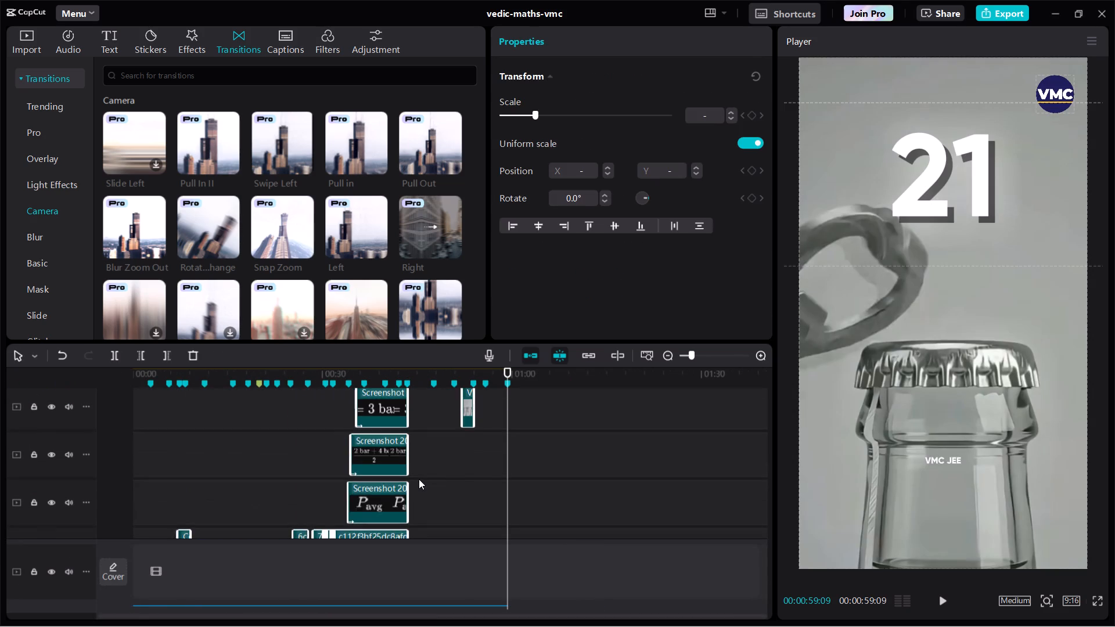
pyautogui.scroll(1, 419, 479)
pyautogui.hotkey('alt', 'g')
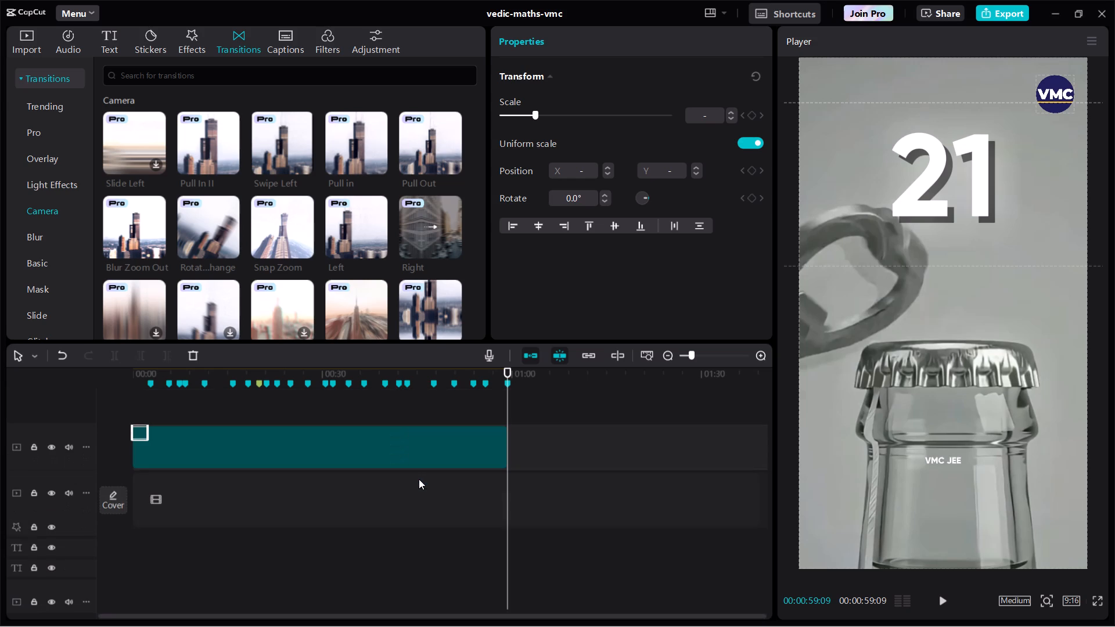
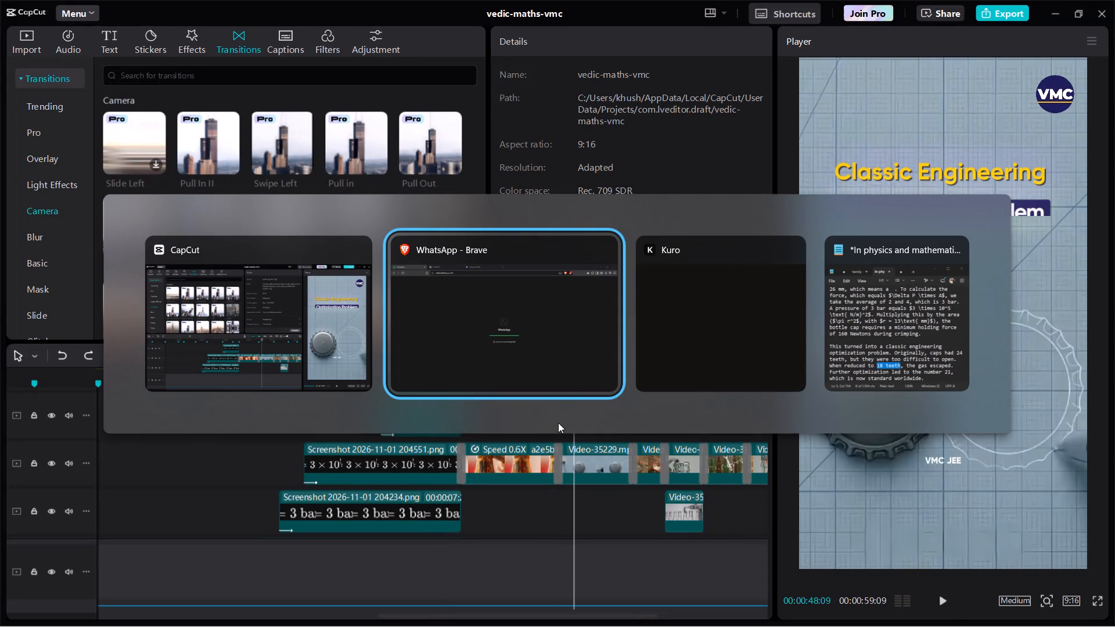
# Bring up the open bottle-cap script text document to consult it, and switch back to the CapCut project.
pyautogui.hotkey('alt', 'Tab')
pyautogui.hotkey('alt', 'Tab')
pyautogui.hotkey('alt', 'Tab')
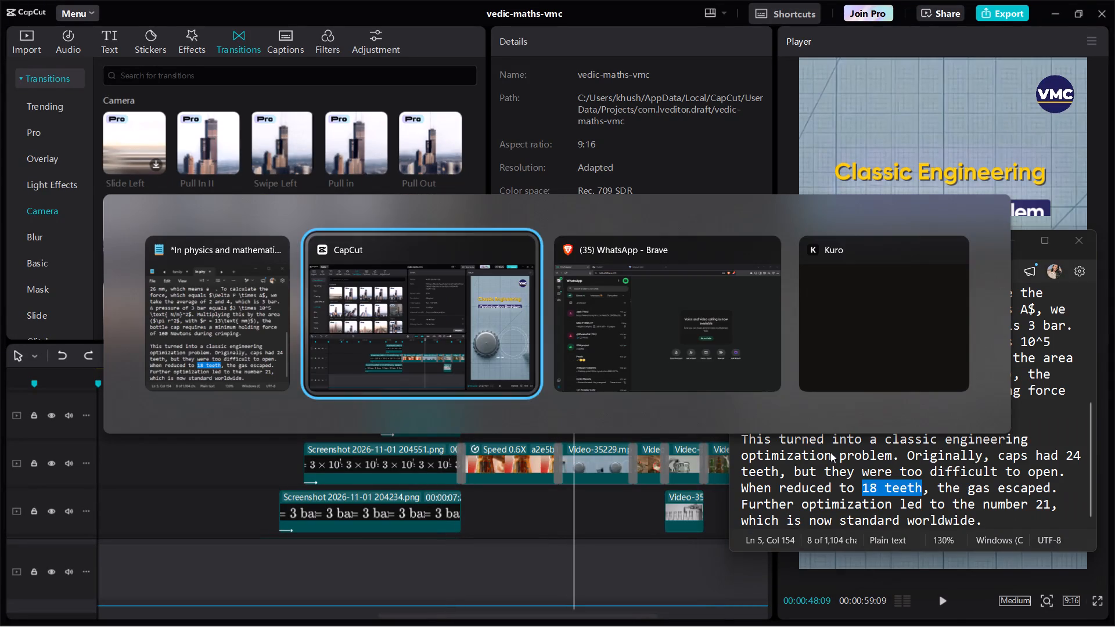
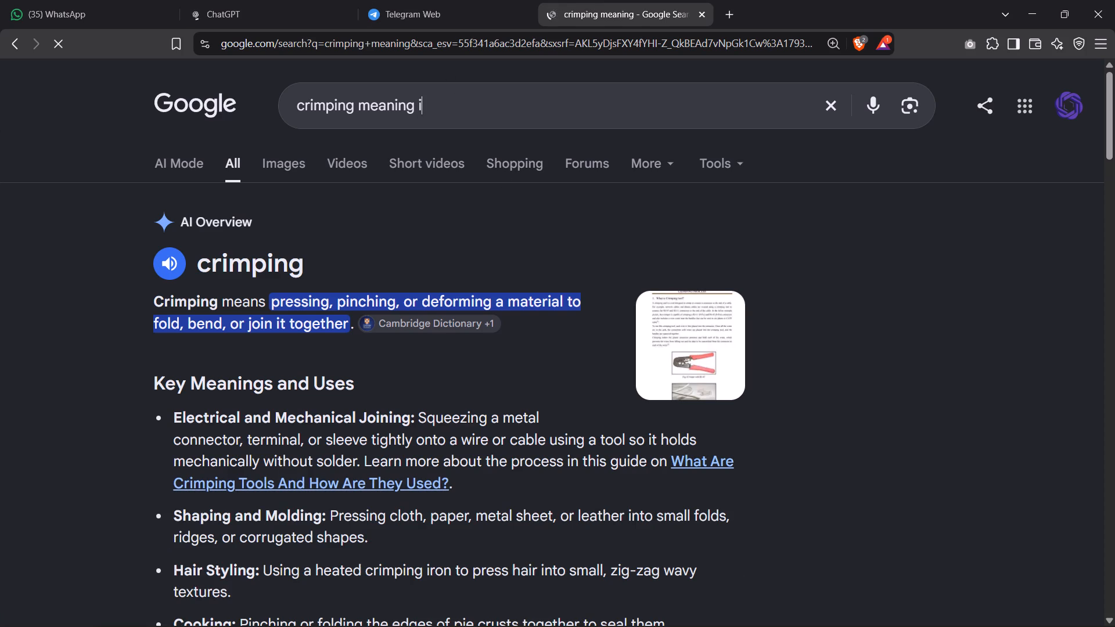
# Search Google for "crimping meaning in bottle".
pyautogui.press('space')
pyautogui.write('bottle')
pyautogui.press('Return')
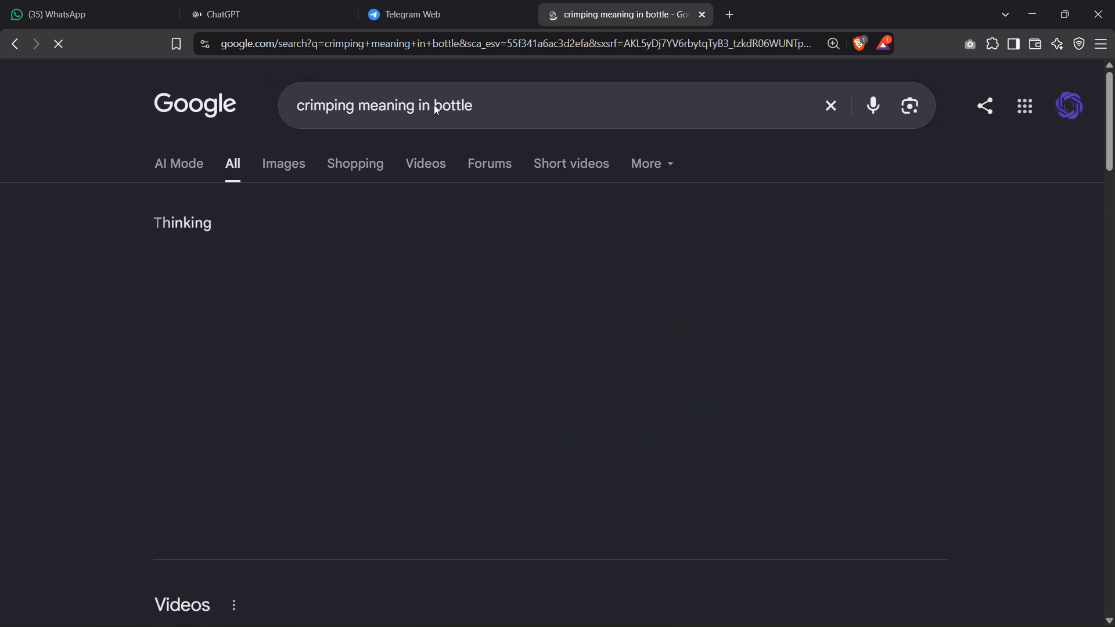
# Read the AI Overview explaining what crimping means for a bottle, including its key details.
pyautogui.scroll(-2, 336, 271)
pyautogui.scroll(1, 336, 271)
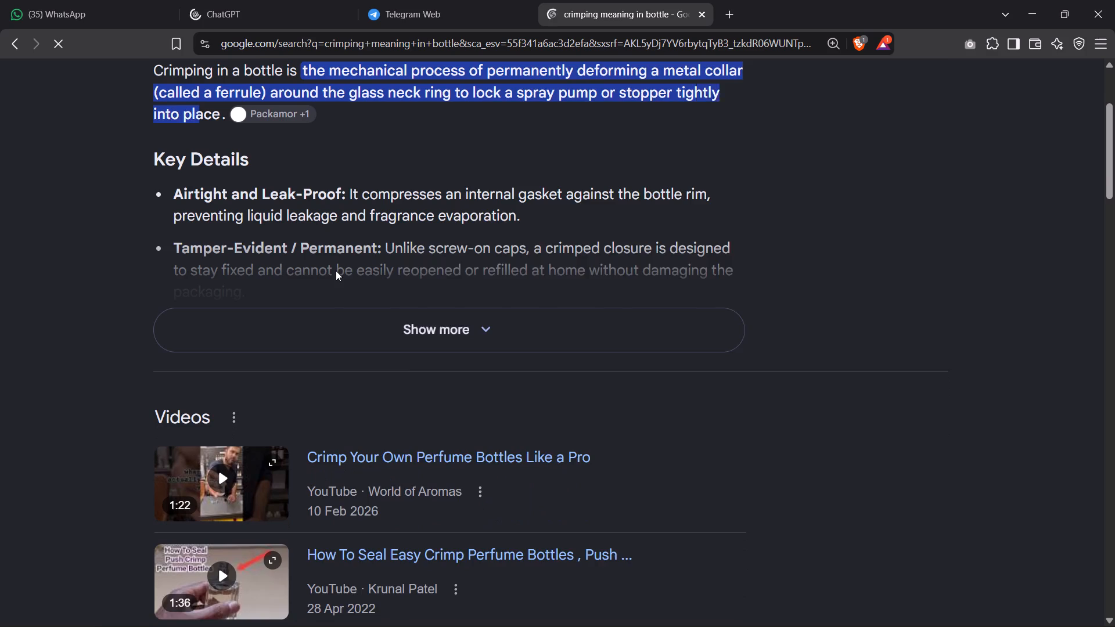
pyautogui.scroll(3, 336, 271)
pyautogui.click(292, 254)
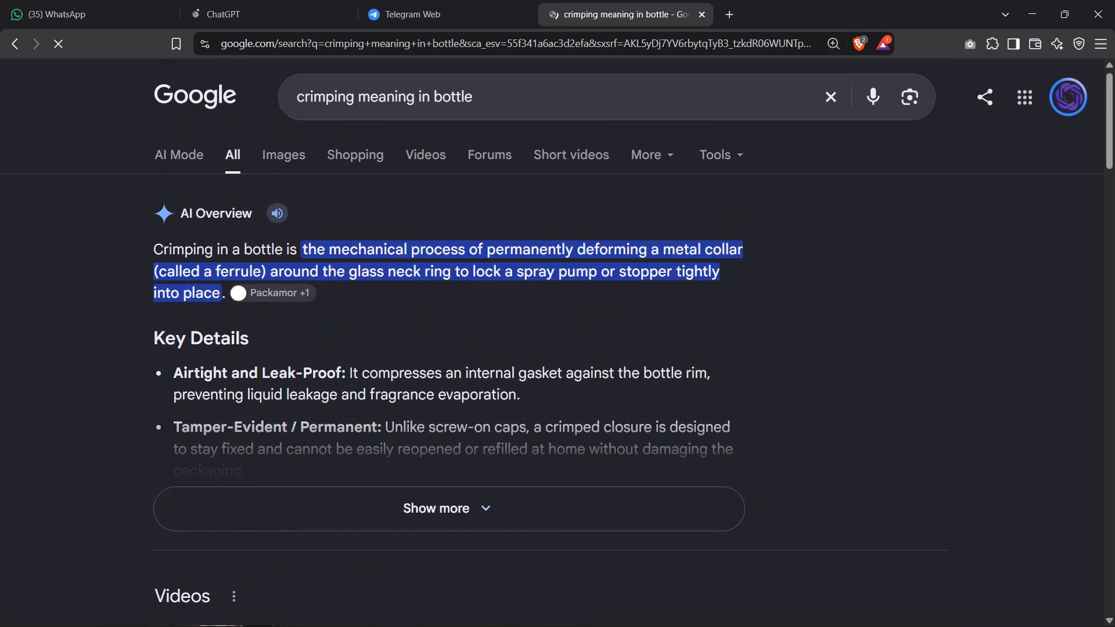
pyautogui.moveTo(292, 254); pyautogui.dragTo(487, 251)
pyautogui.click(487, 251)
pyautogui.moveTo(487, 251); pyautogui.dragTo(674, 255)
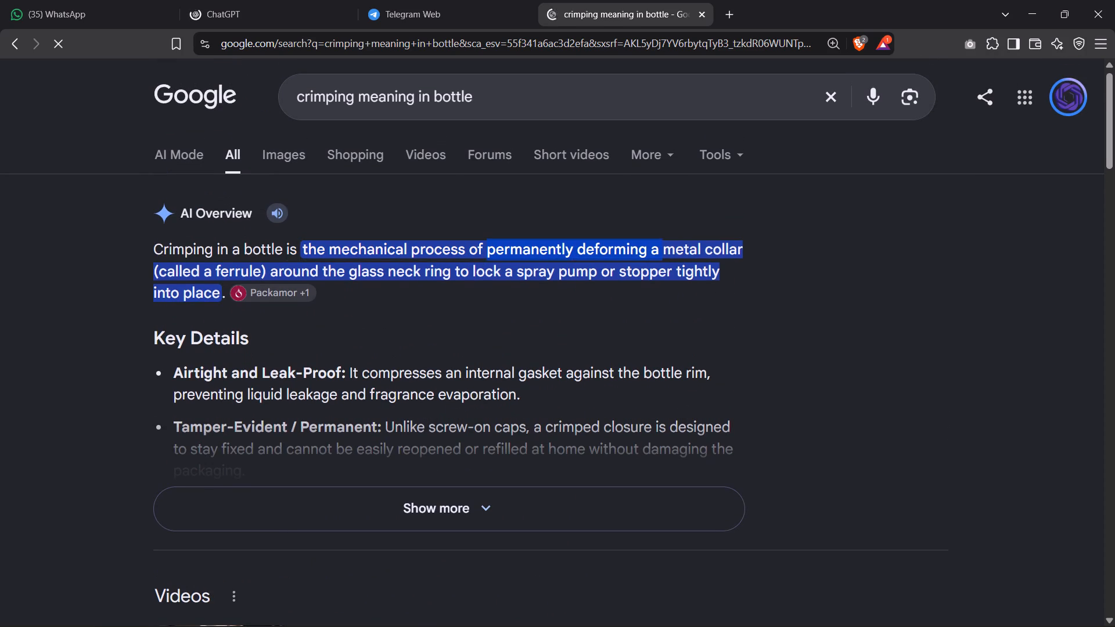
pyautogui.moveTo(674, 255); pyautogui.dragTo(675, 255)
pyautogui.click(675, 255)
pyautogui.moveTo(675, 255); pyautogui.dragTo(311, 266)
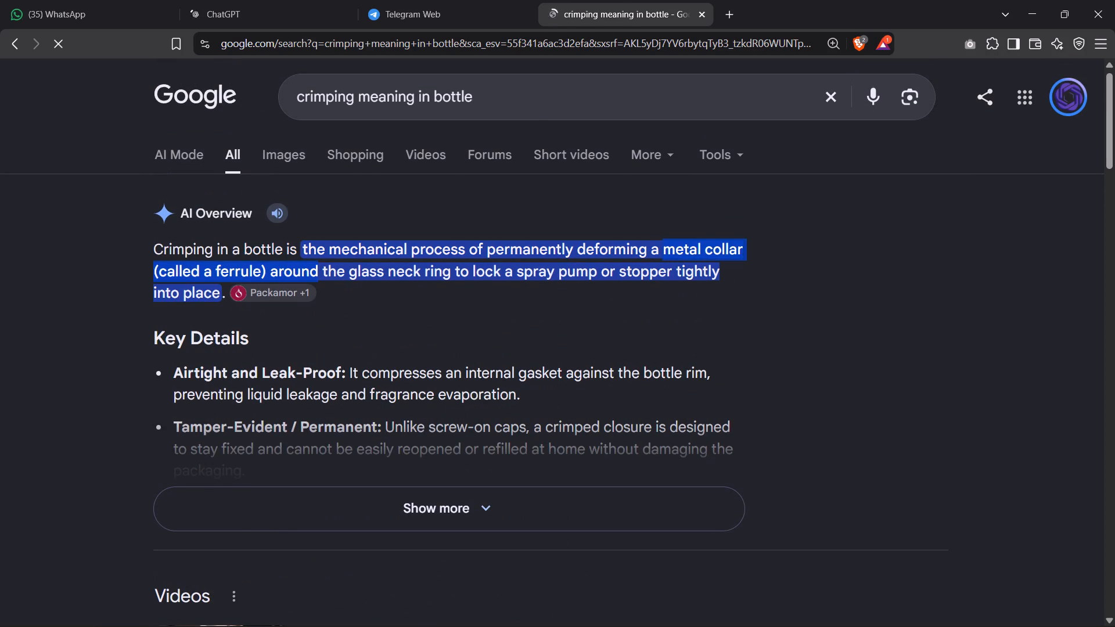
pyautogui.click(311, 266)
pyautogui.moveTo(311, 266); pyautogui.dragTo(507, 268)
pyautogui.click(507, 268)
pyautogui.moveTo(507, 268); pyautogui.dragTo(557, 271)
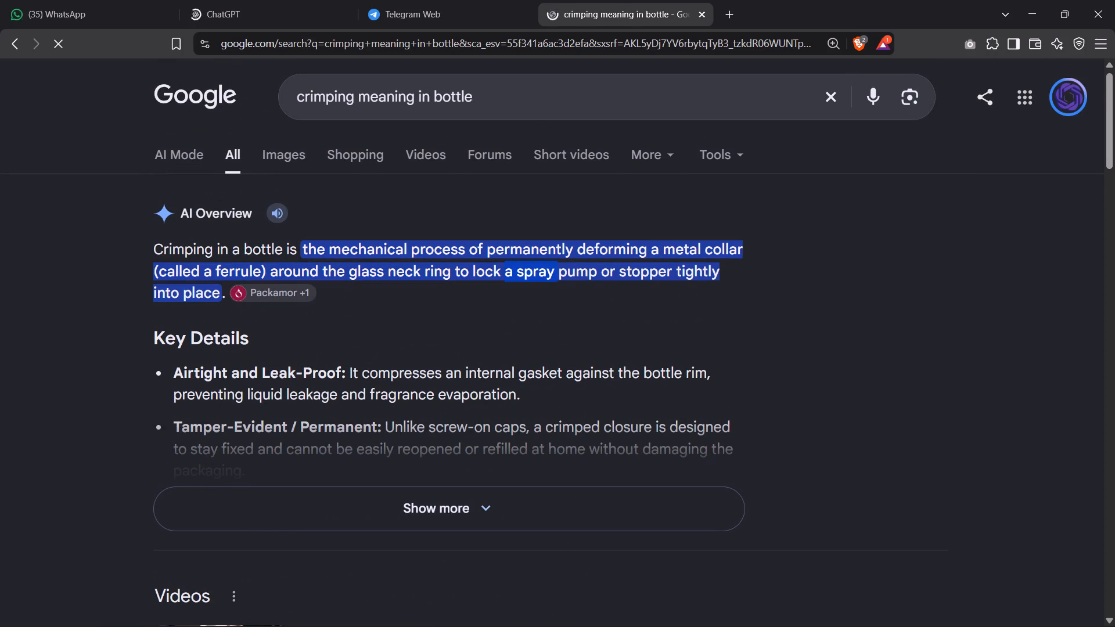
pyautogui.moveTo(557, 271); pyautogui.dragTo(579, 273)
pyautogui.click(579, 273)
pyautogui.moveTo(579, 273); pyautogui.dragTo(554, 293)
pyautogui.click(554, 293)
pyautogui.moveTo(554, 293); pyautogui.dragTo(478, 367)
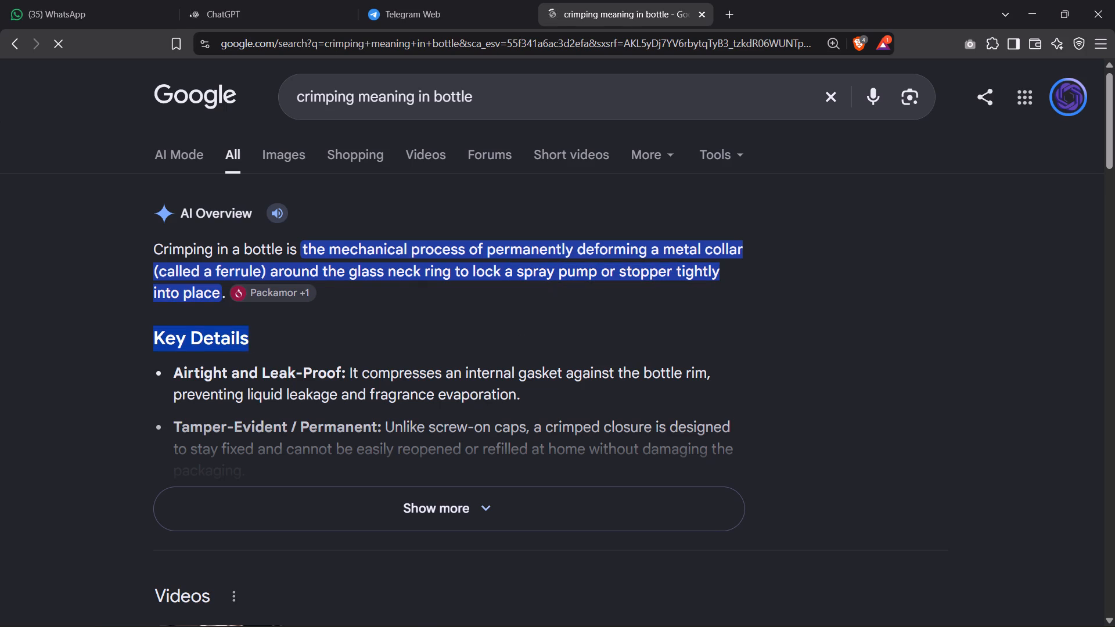
pyautogui.moveTo(478, 367); pyautogui.dragTo(341, 364)
pyautogui.click(341, 364)
pyautogui.moveTo(341, 364); pyautogui.dragTo(430, 374)
pyautogui.click(430, 374)
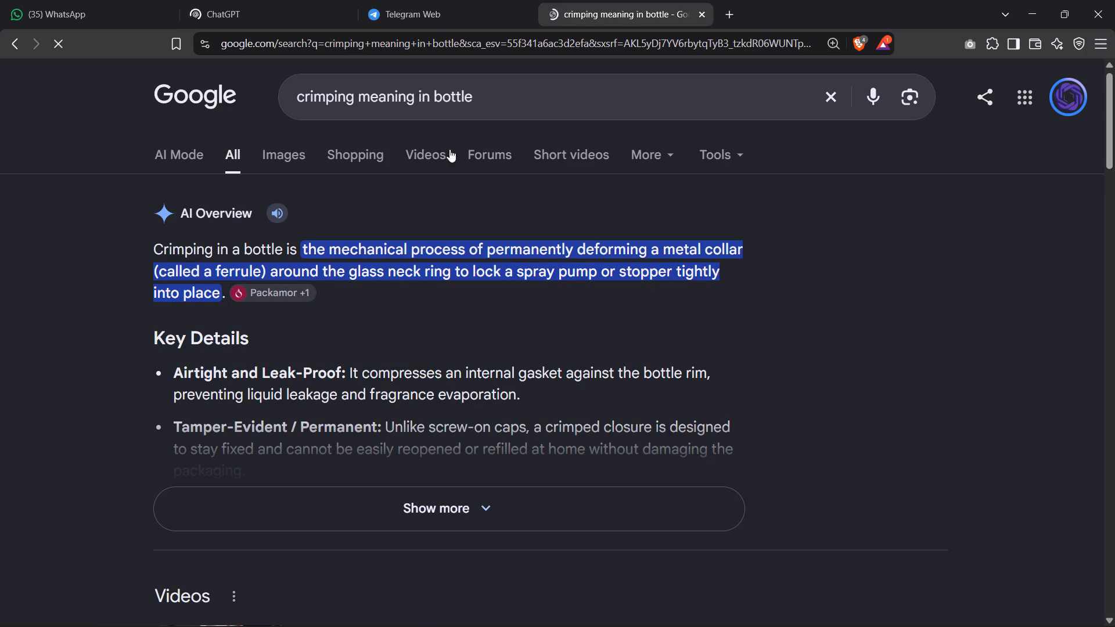
# Change the Google query to "crimping meaning opening?" and run the search.
pyautogui.click(466, 91)
pyautogui.moveTo(466, 91); pyautogui.dragTo(422, 97)
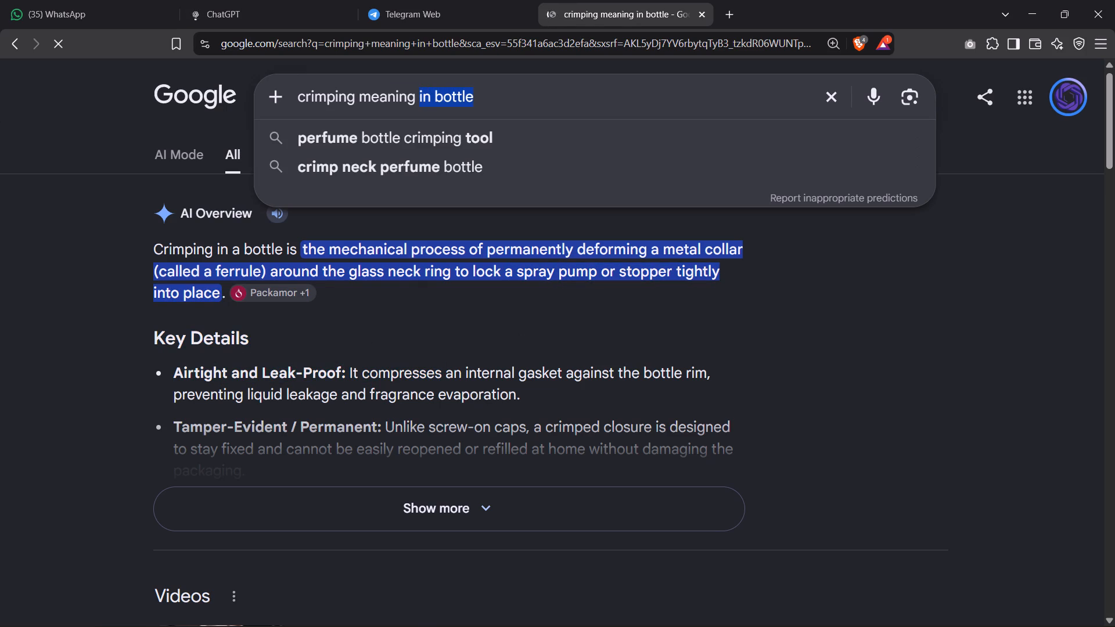
pyautogui.press('BackSpace')
pyautogui.press('BackSpace')
pyautogui.press('space')
pyautogui.write('opening?')
pyautogui.press('Return')
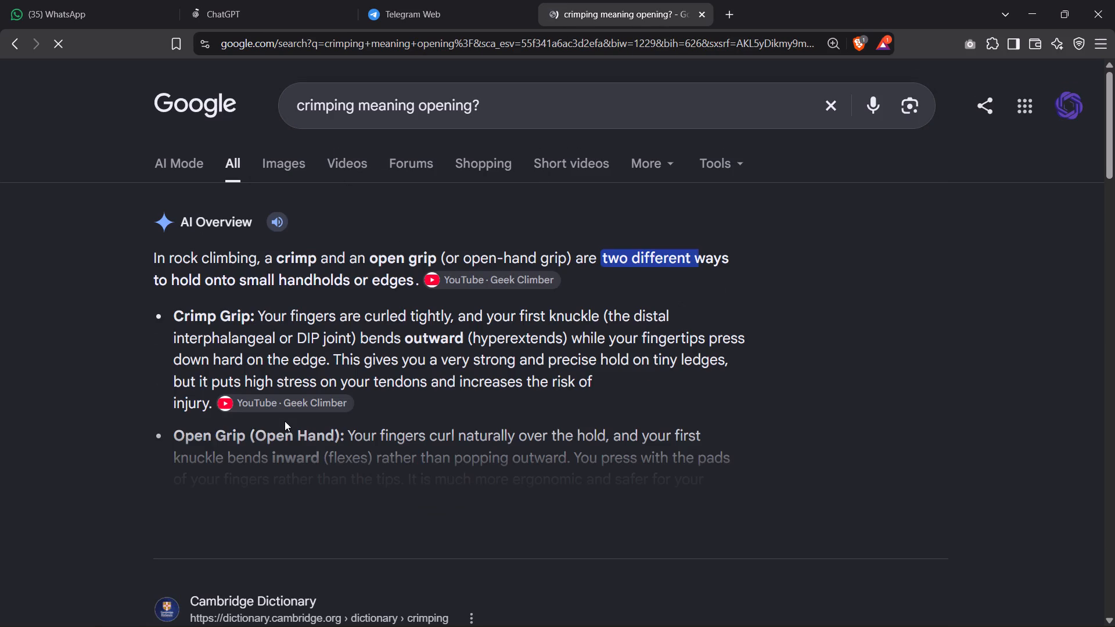
# Expand and read the AI Overview on crimp and open grip, and look over the dictionary results below it.
pyautogui.click(360, 261)
pyautogui.moveTo(360, 261); pyautogui.dragTo(615, 249)
pyautogui.click(615, 249)
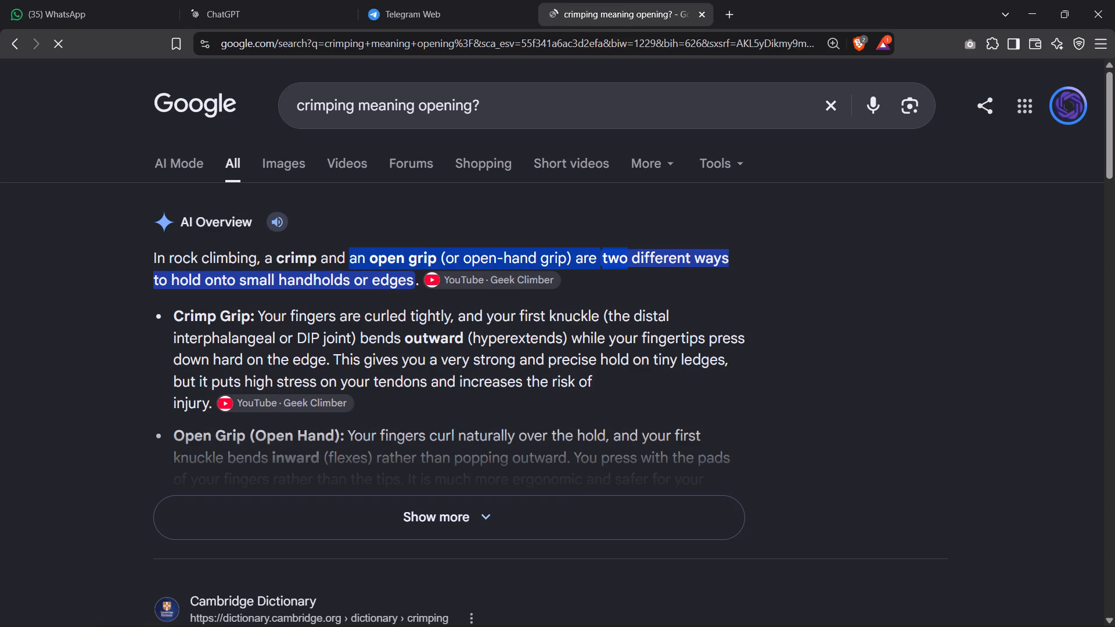
pyautogui.moveTo(615, 249); pyautogui.dragTo(625, 275)
pyautogui.click(625, 275)
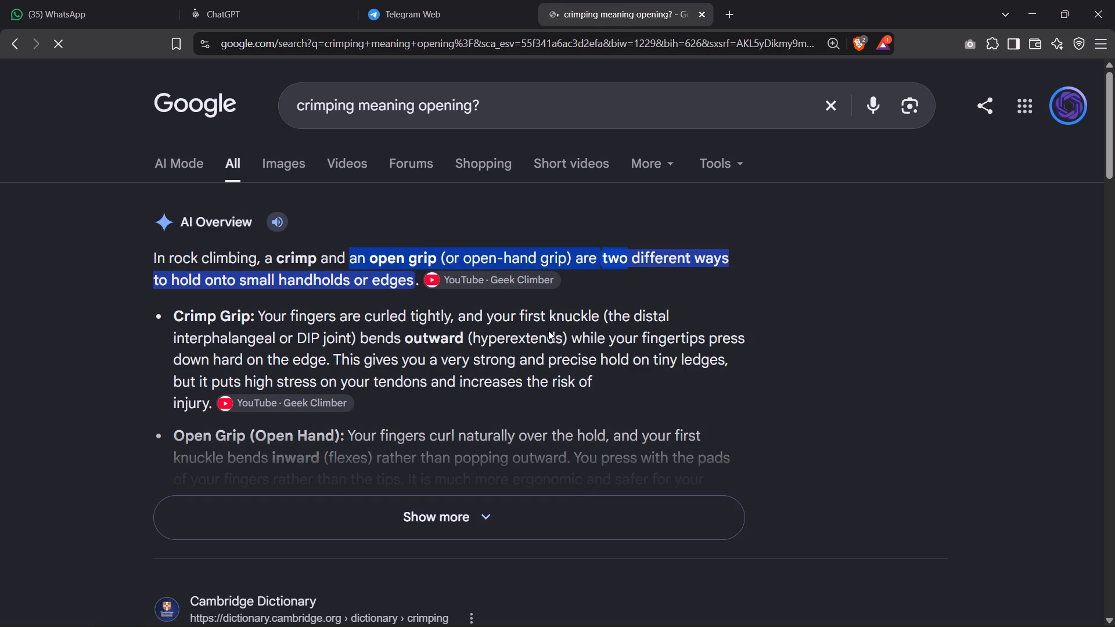
pyautogui.click(548, 330)
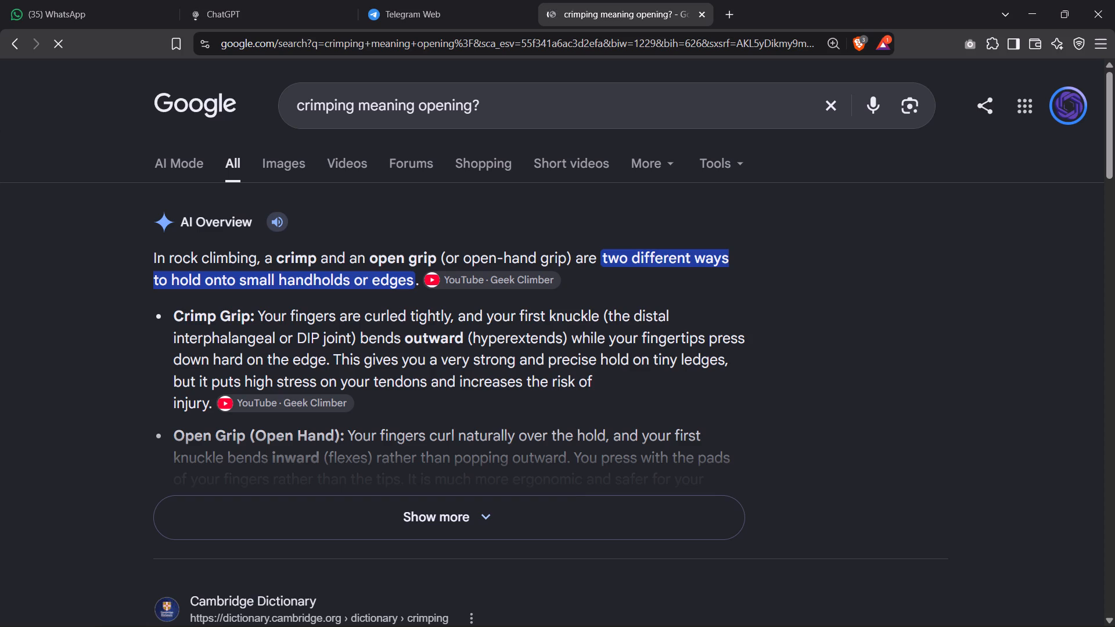
pyautogui.scroll(-1, 481, 383)
pyautogui.click(397, 470)
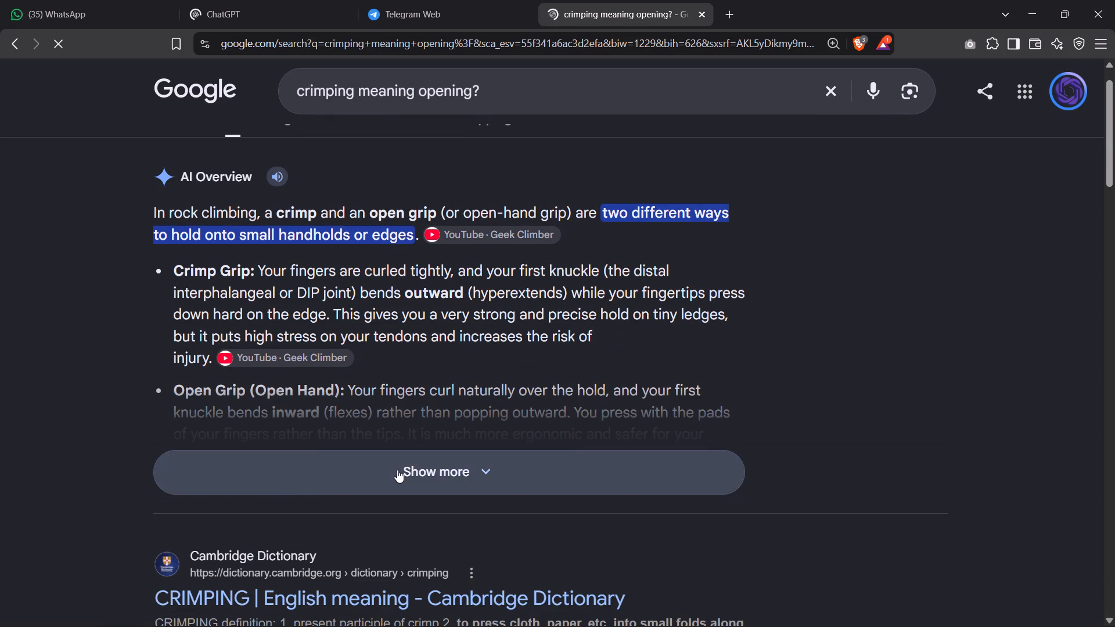
pyautogui.click(360, 276)
pyautogui.moveTo(360, 276); pyautogui.dragTo(407, 273)
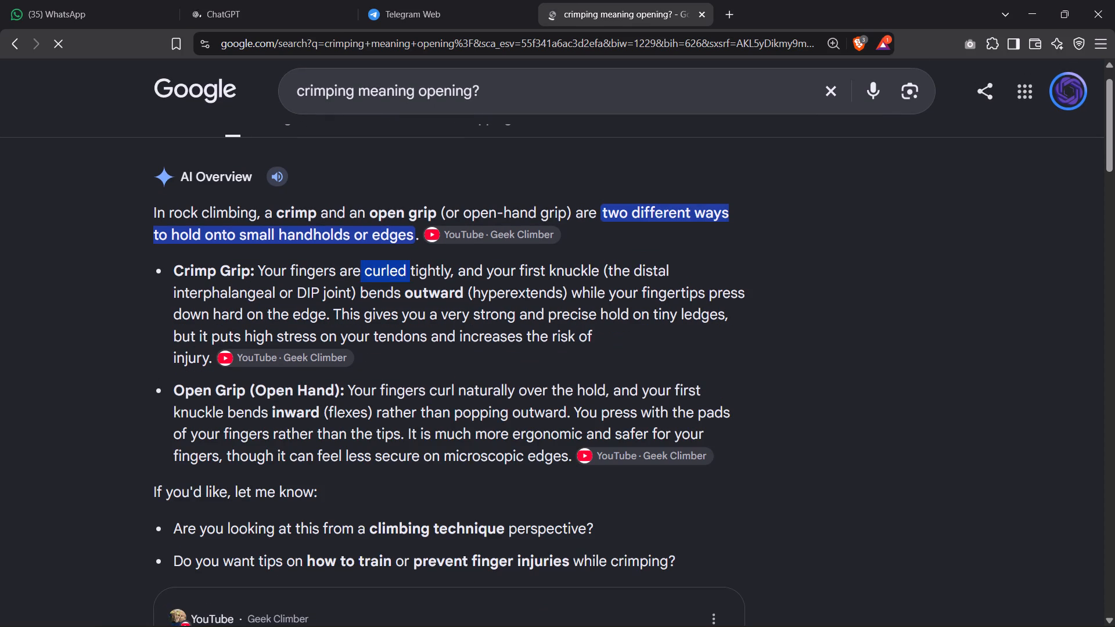
pyautogui.moveTo(407, 273); pyautogui.dragTo(429, 273)
pyautogui.click(429, 273)
pyautogui.moveTo(429, 273); pyautogui.dragTo(552, 265)
pyautogui.click(552, 265)
pyautogui.moveTo(552, 265); pyautogui.dragTo(601, 264)
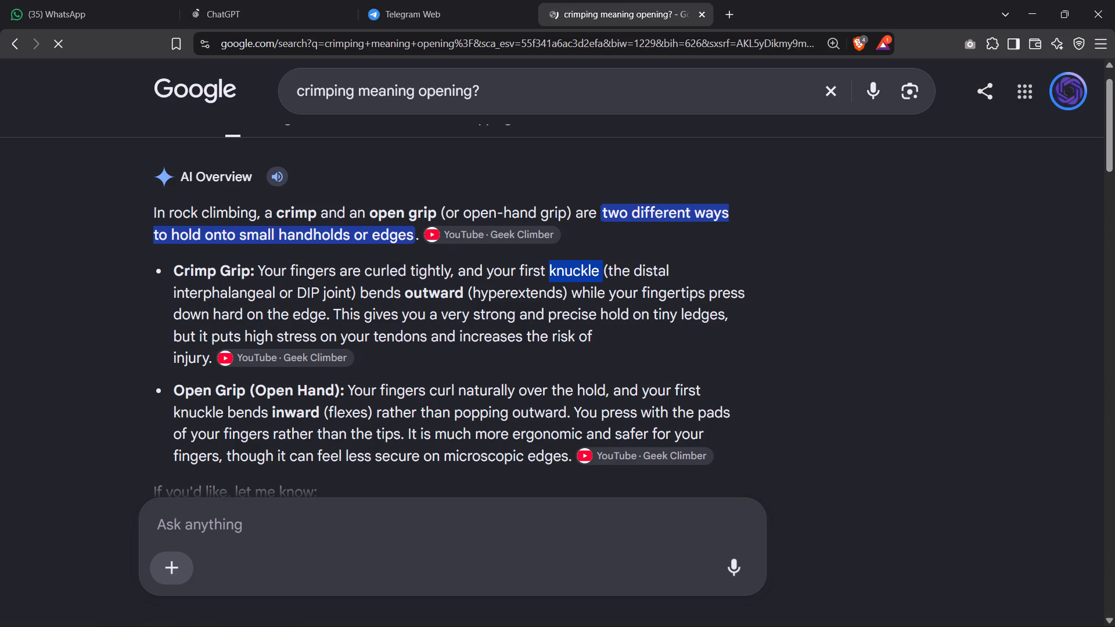
pyautogui.moveTo(601, 264); pyautogui.dragTo(487, 293)
pyautogui.click(487, 293)
pyautogui.moveTo(487, 293); pyautogui.dragTo(541, 310)
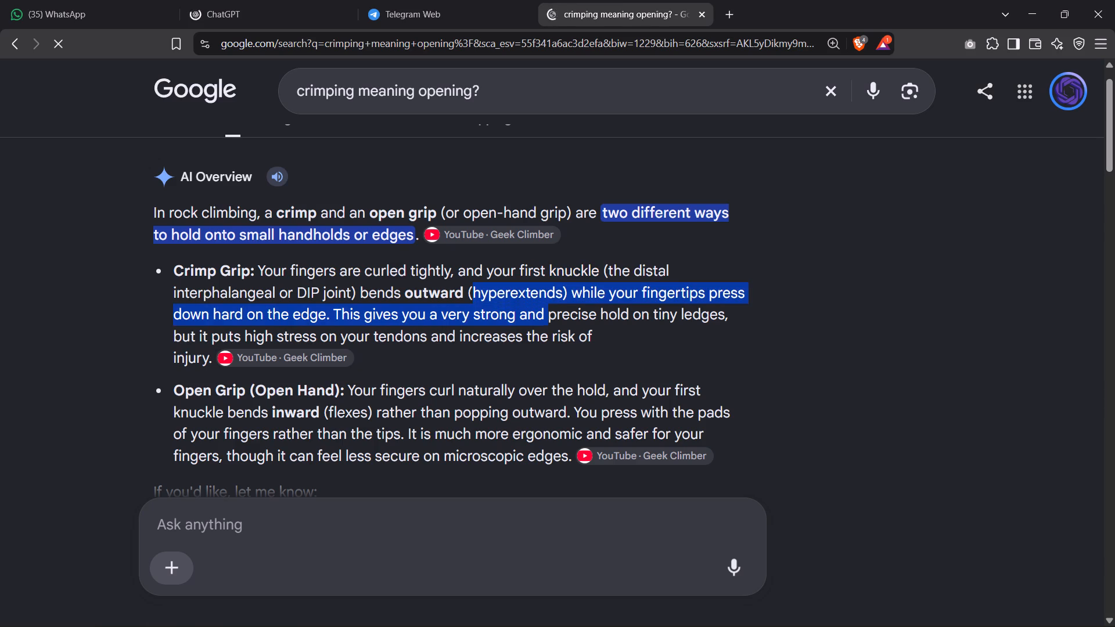
pyautogui.click(541, 310)
pyautogui.moveTo(541, 310); pyautogui.dragTo(489, 390)
pyautogui.click(489, 390)
pyautogui.moveTo(489, 390); pyautogui.dragTo(563, 402)
pyautogui.click(563, 402)
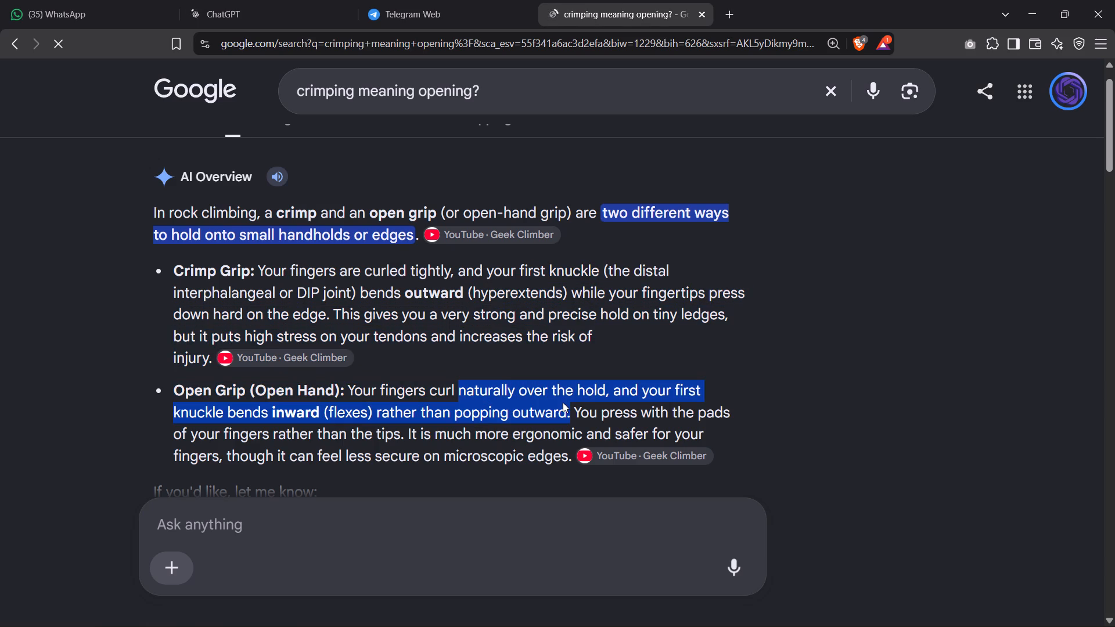
pyautogui.scroll(-2, 613, 388)
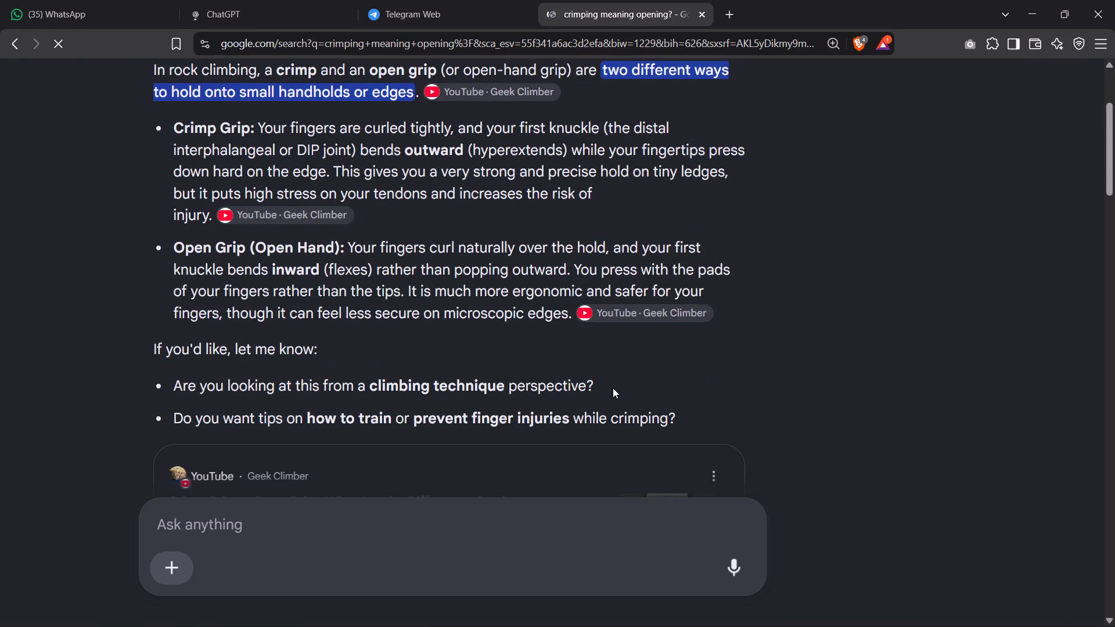
pyautogui.scroll(-3, 613, 388)
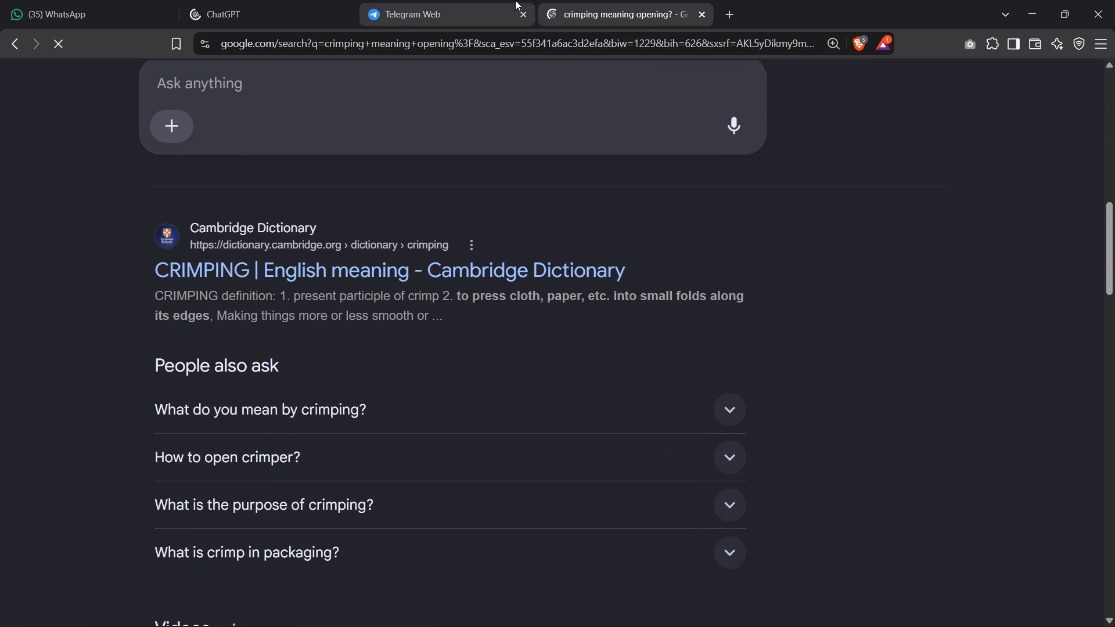
# Switch from the browser to the vedic-maths-vmc project in CapCut.
pyautogui.hotkey('alt', 'Tab')
pyautogui.hotkey('alt', 'Tab')
pyautogui.hotkey('alt', 'Tab')
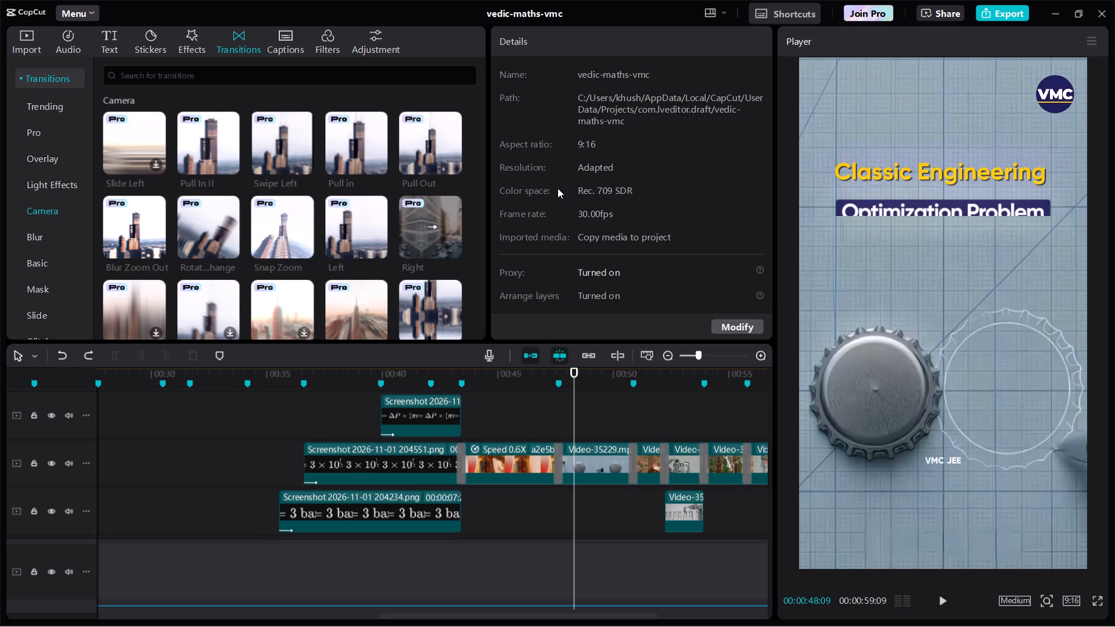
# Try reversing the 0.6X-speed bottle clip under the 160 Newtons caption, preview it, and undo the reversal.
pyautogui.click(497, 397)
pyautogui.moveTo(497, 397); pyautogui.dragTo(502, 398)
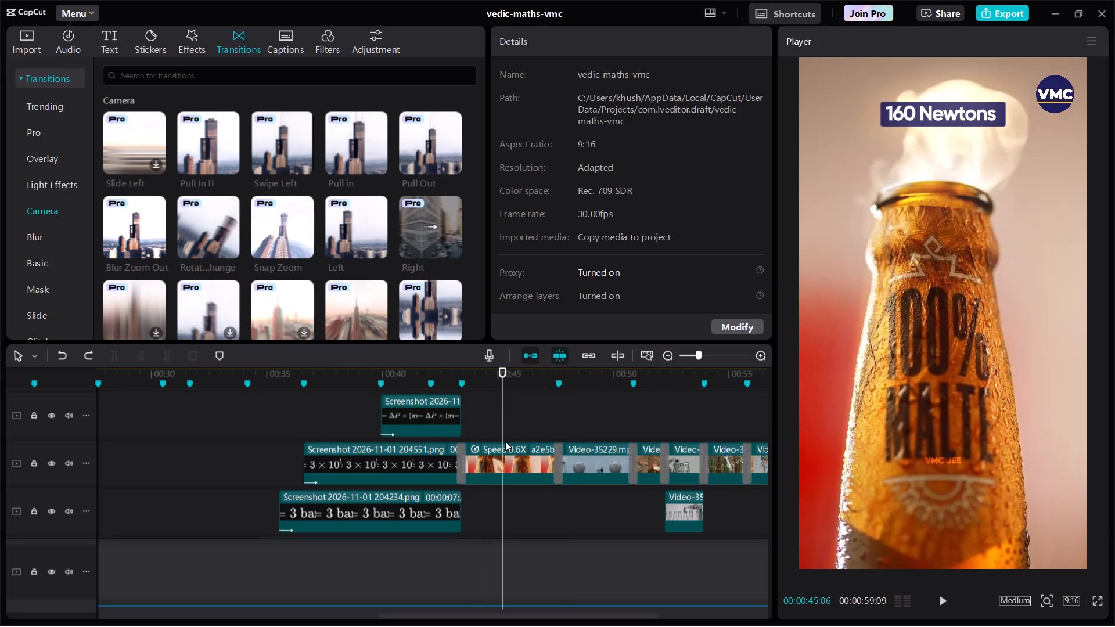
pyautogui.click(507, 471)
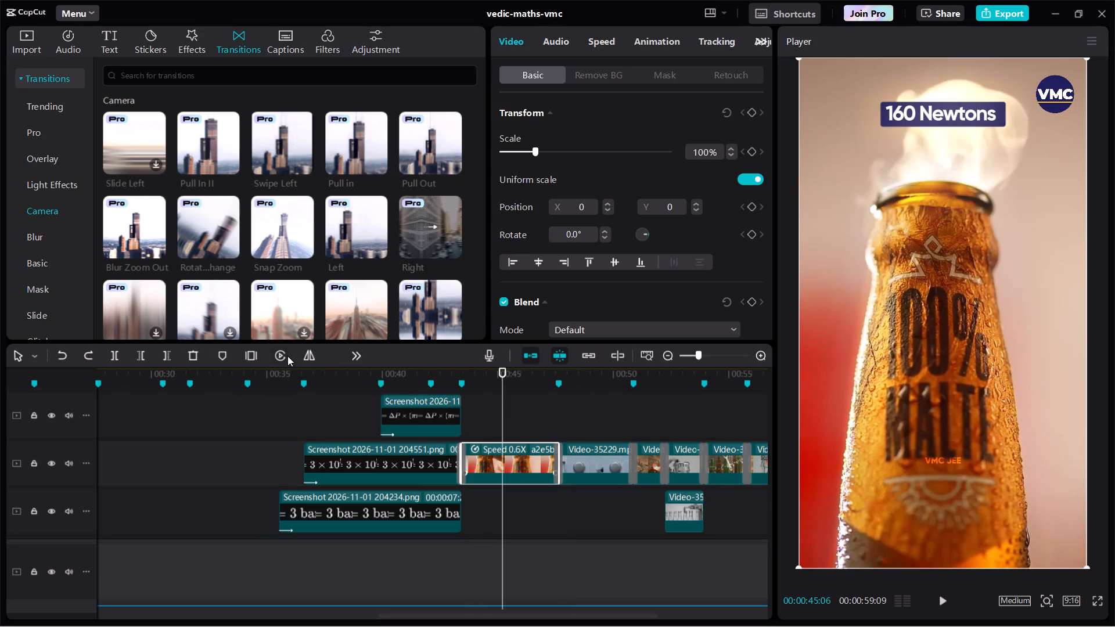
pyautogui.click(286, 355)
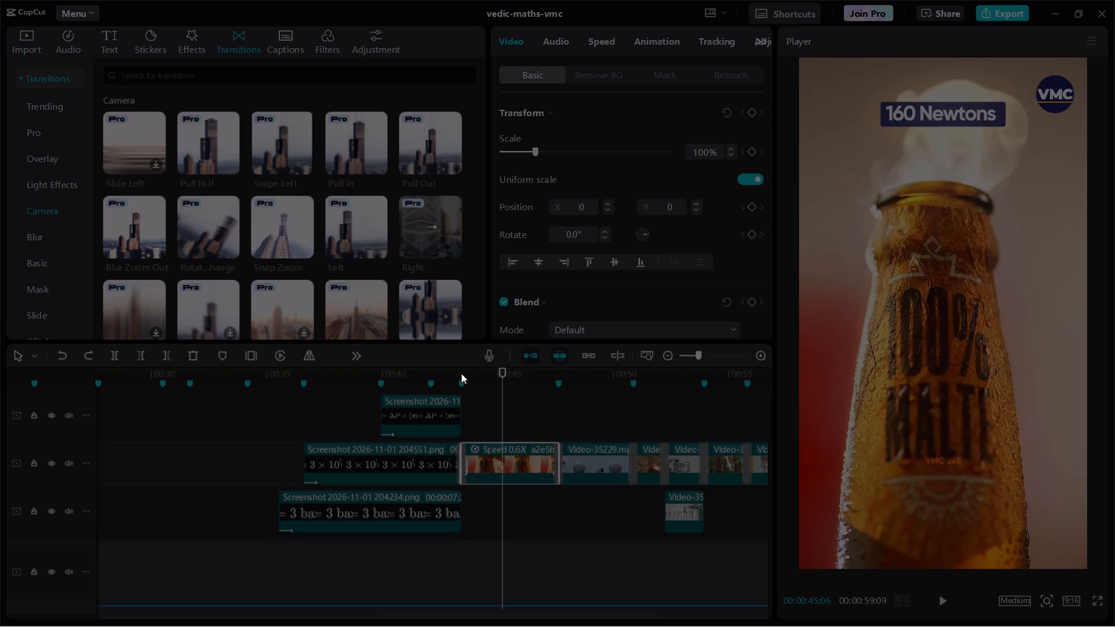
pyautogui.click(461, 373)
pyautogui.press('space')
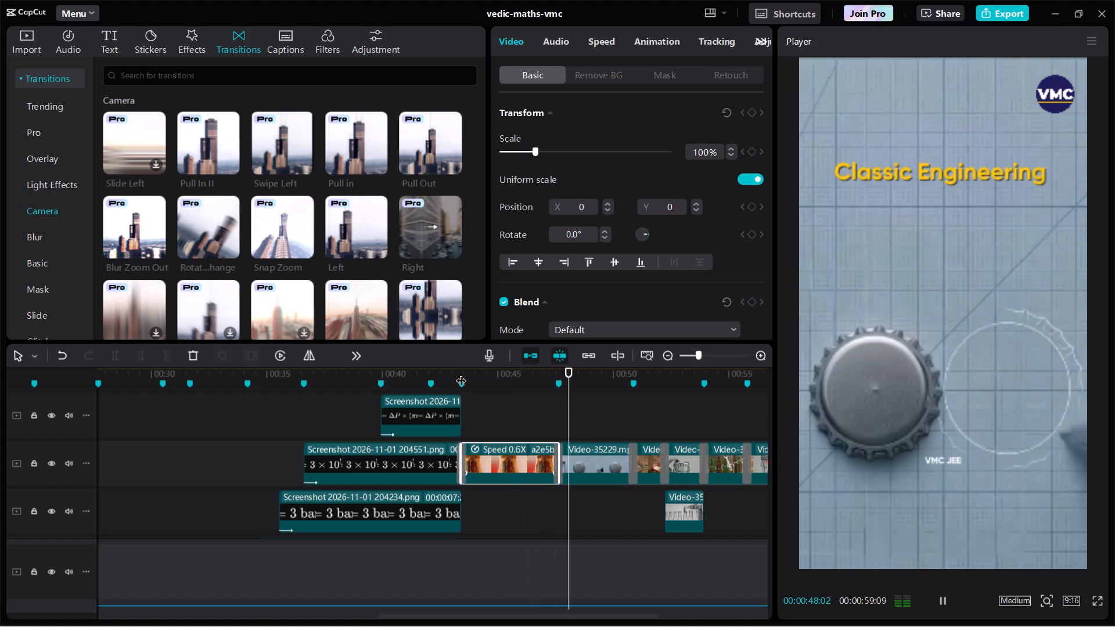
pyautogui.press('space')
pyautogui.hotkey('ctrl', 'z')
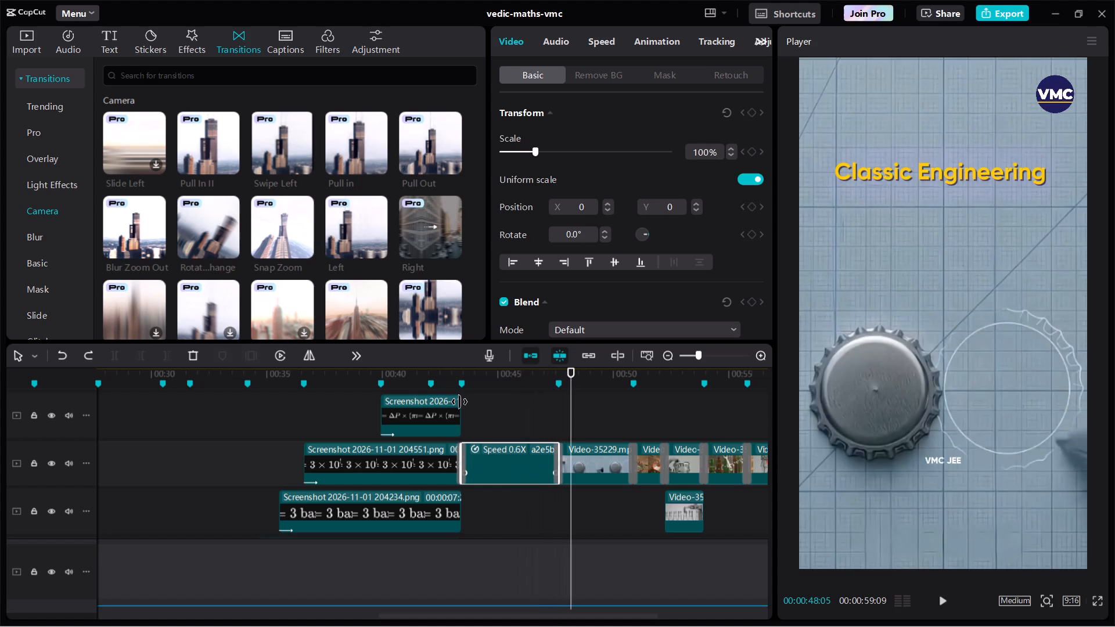
pyautogui.click(484, 517)
pyautogui.moveTo(484, 517); pyautogui.dragTo(460, 517)
pyautogui.press('space')
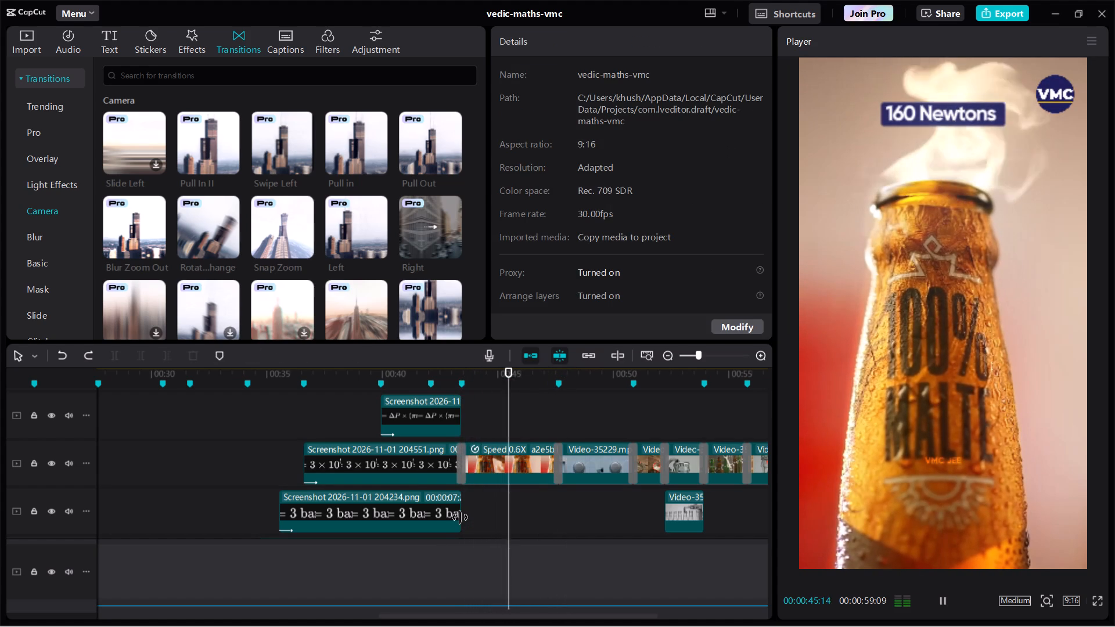
pyautogui.hscroll(-1, 521, 519)
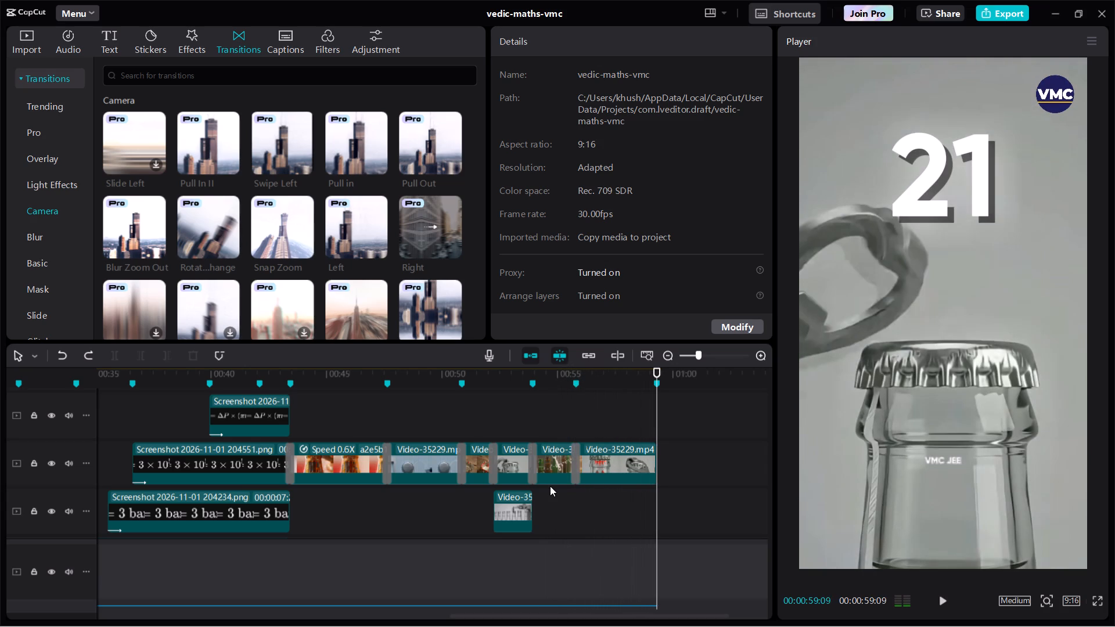
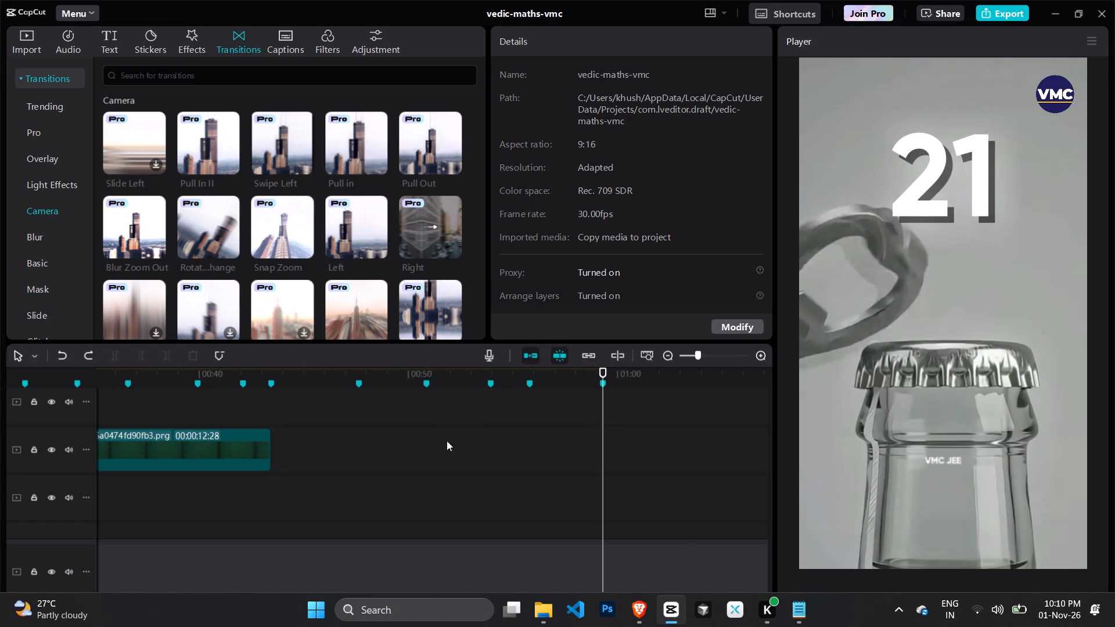
pyautogui.click(306, 453)
pyautogui.hscroll(4, 306, 453)
pyautogui.scroll(1, 306, 453)
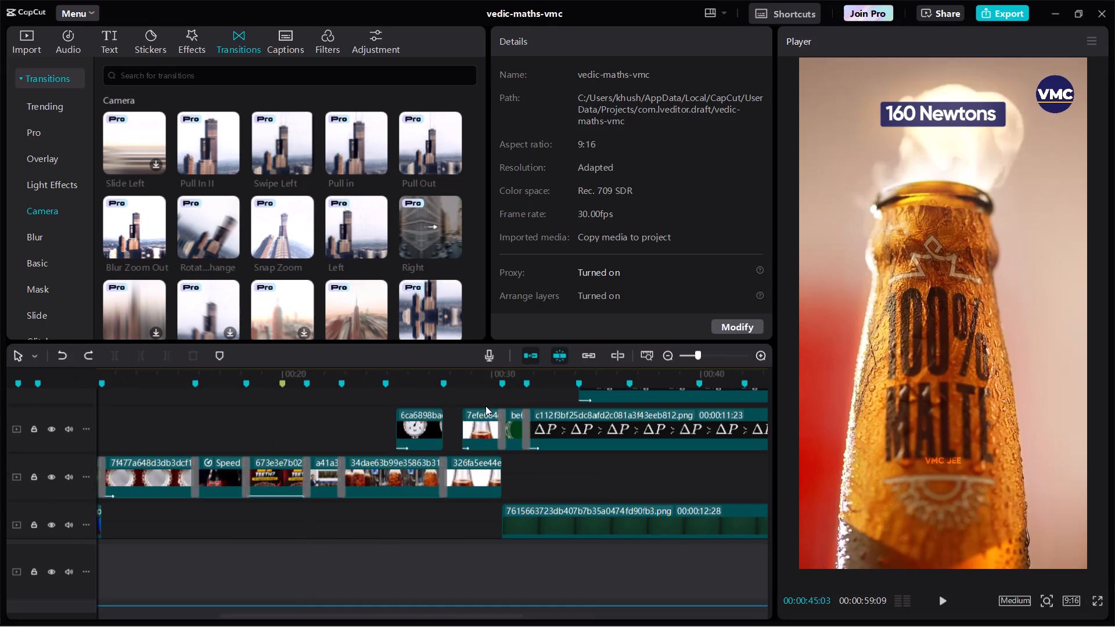
pyautogui.click(521, 384)
pyautogui.press('space')
pyautogui.scroll(1, 529, 415)
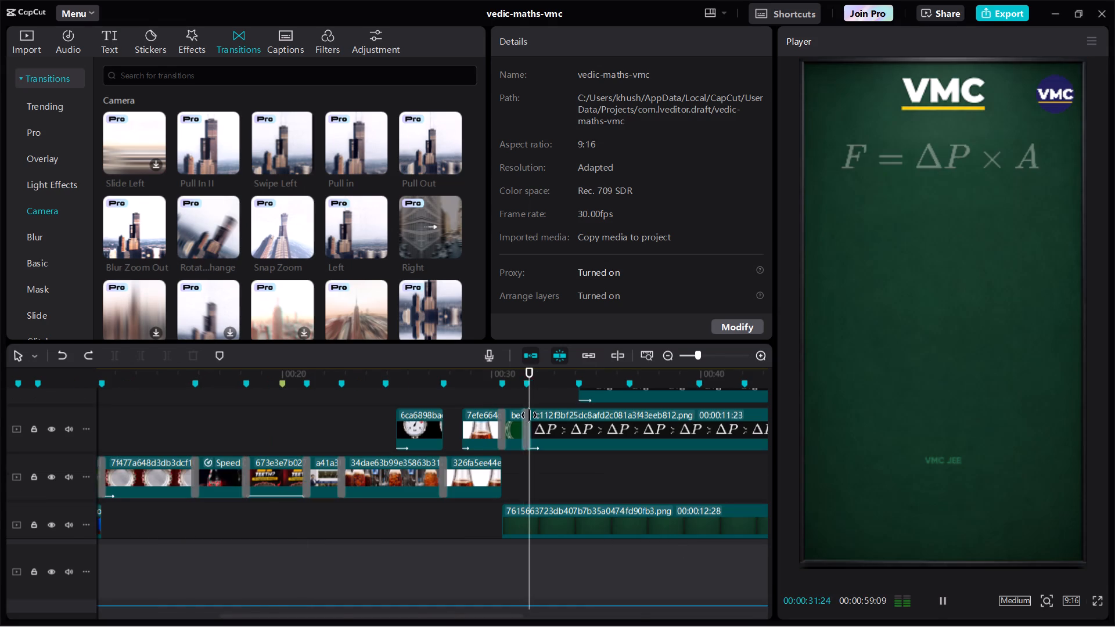
pyautogui.scroll(1, 529, 415)
pyautogui.scroll(3, 442, 425)
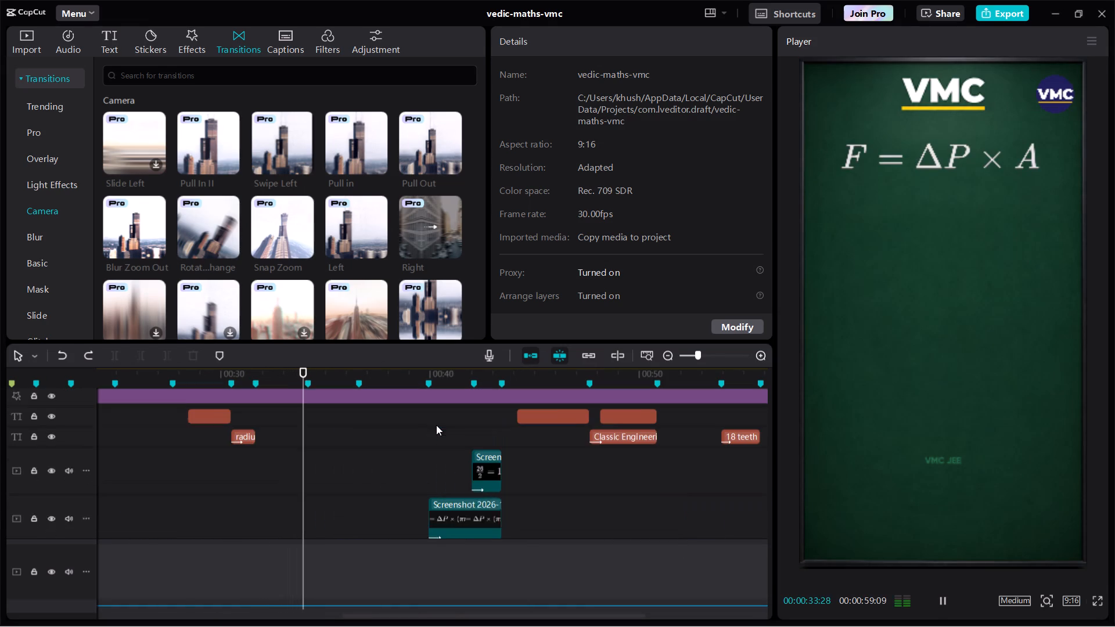
pyautogui.click(448, 434)
pyautogui.moveTo(448, 434); pyautogui.dragTo(467, 451)
pyautogui.press('space')
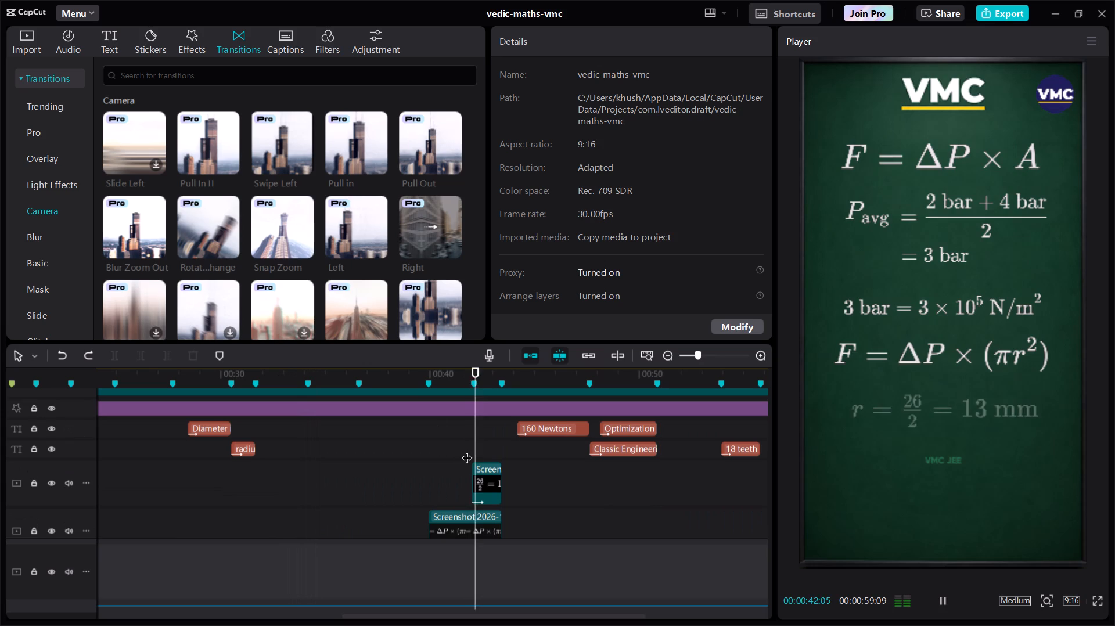
pyautogui.press('space')
# Duplicate the r = 26/2 = 13 mm equation clip at 00:00:42:13 on the timeline.
pyautogui.click(478, 467)
pyautogui.hotkey('ctrl', 'c')
pyautogui.hotkey('ctrl', 'v')
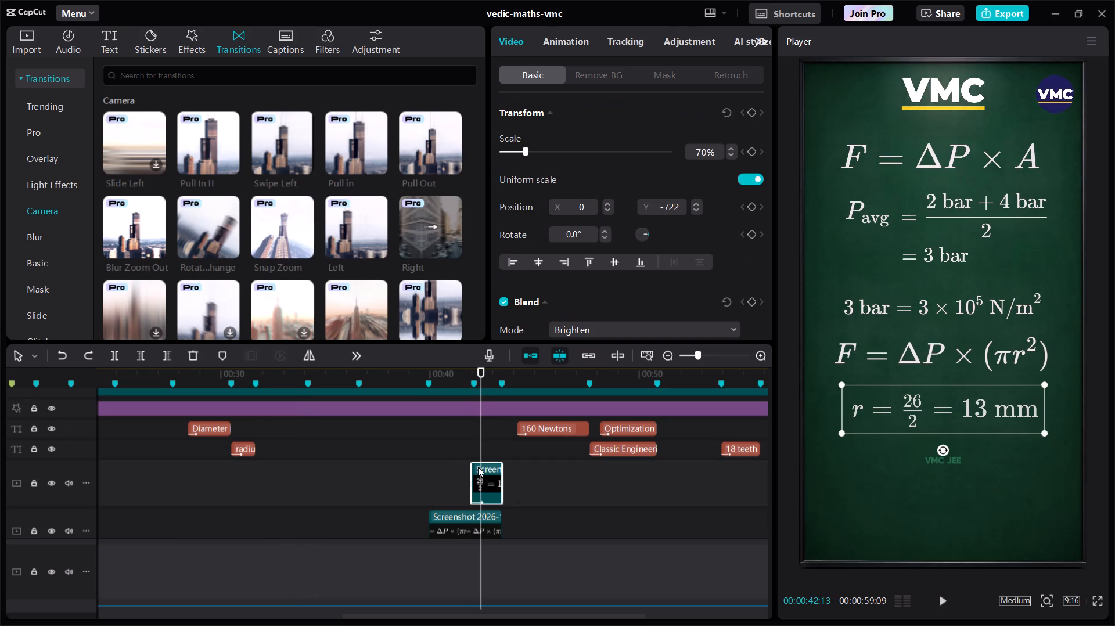
# Bring the F = 3 × 10^5 × 5.309 × 10^-4 screenshot from the File Explorer Gallery into the CapCut timeline.
pyautogui.hotkey('alt', 'Tab')
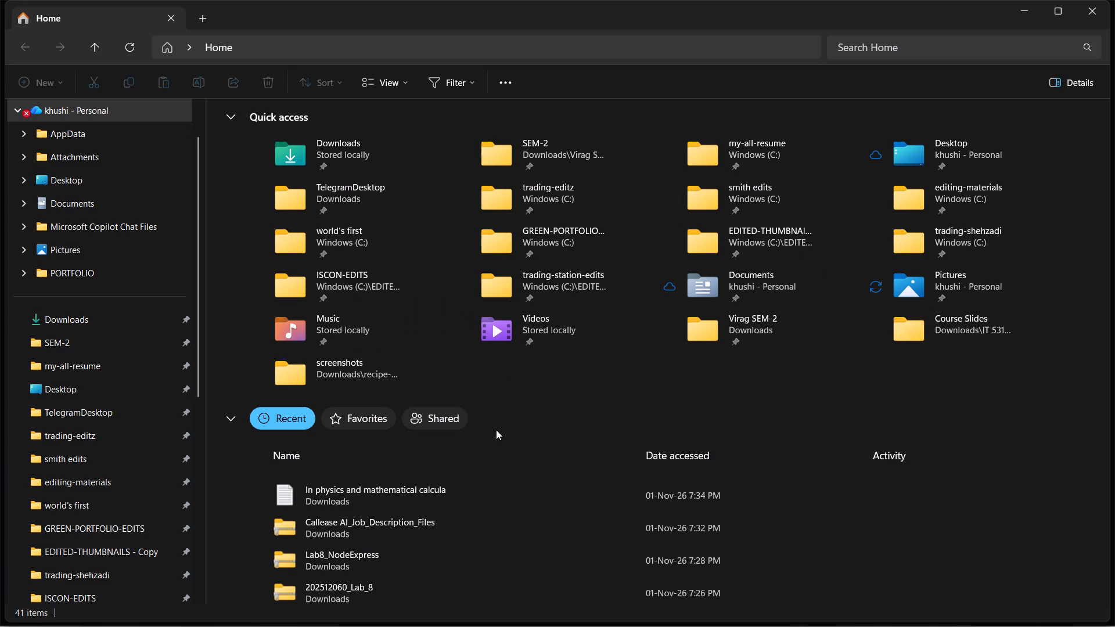
pyautogui.scroll(2, 70, 145)
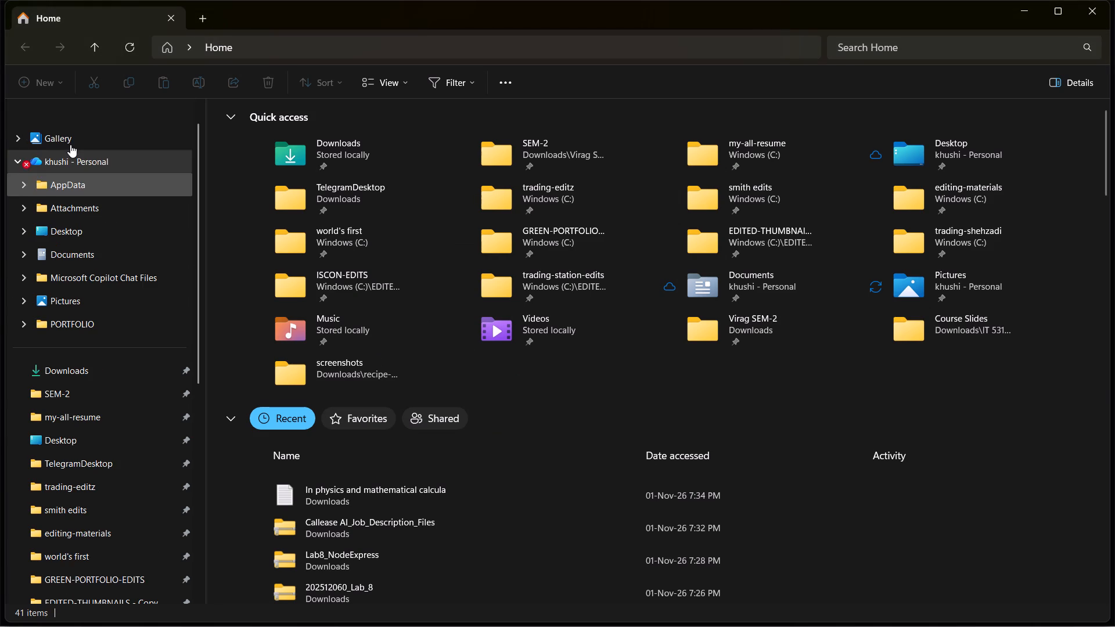
pyautogui.click(66, 142)
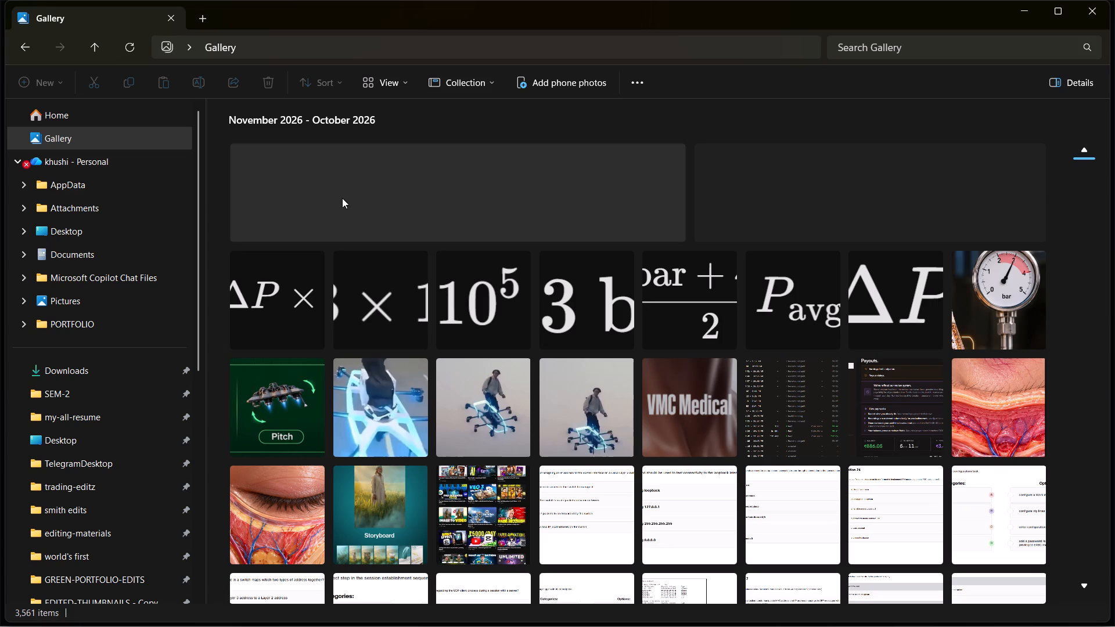
pyautogui.moveTo(342, 198); pyautogui.dragTo(463, 208)
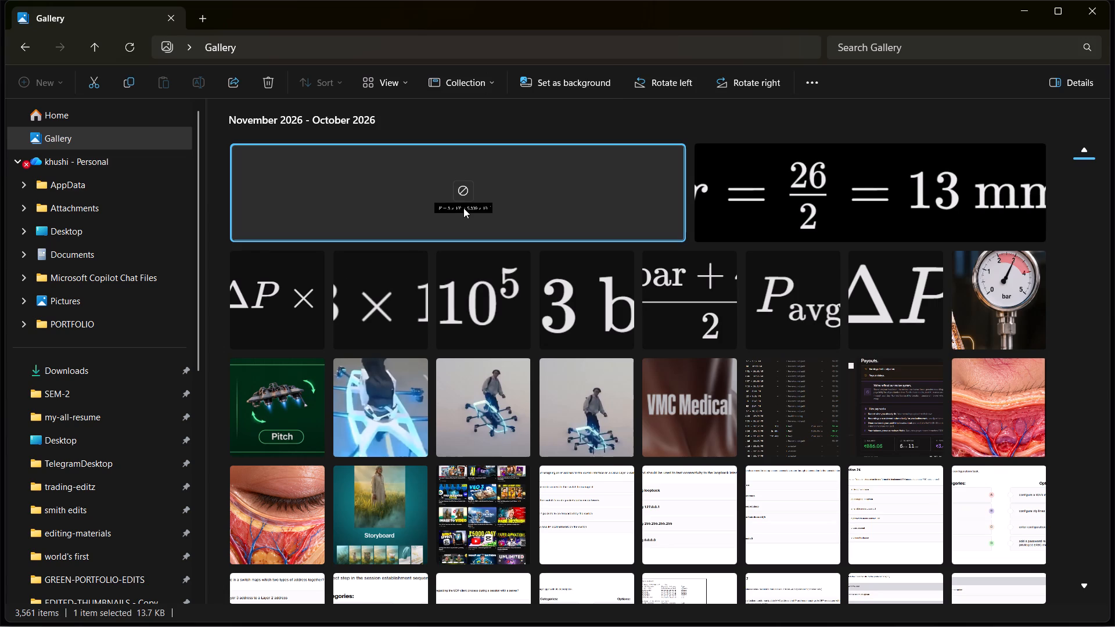
pyautogui.click(463, 208)
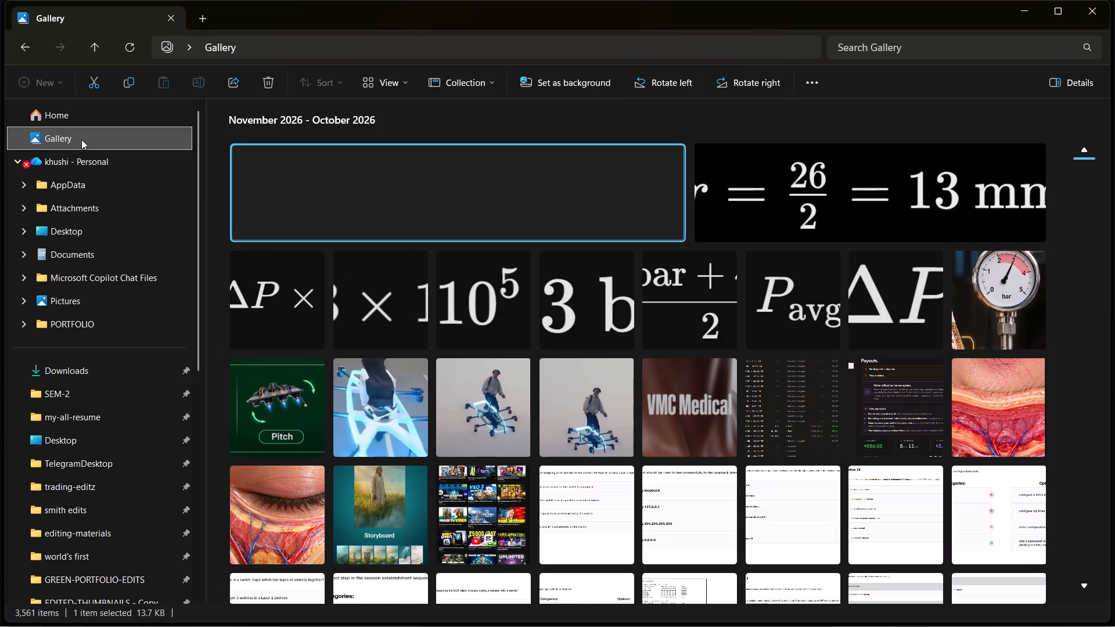
pyautogui.click(81, 139)
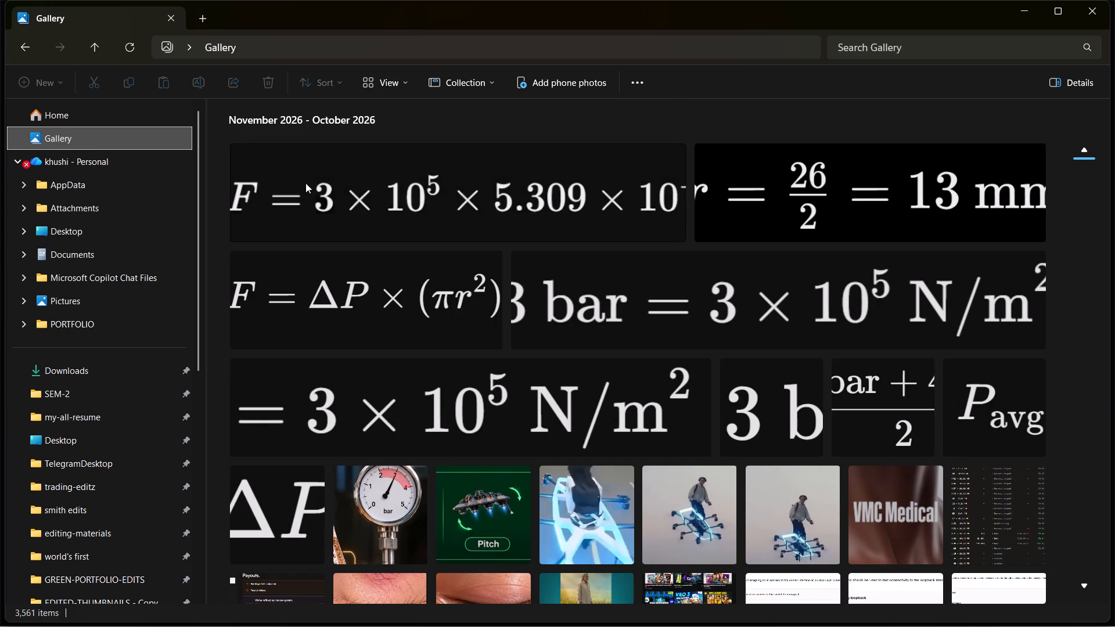
pyautogui.moveTo(329, 191); pyautogui.dragTo(478, 207)
pyautogui.hotkey('alt', 'Tab')
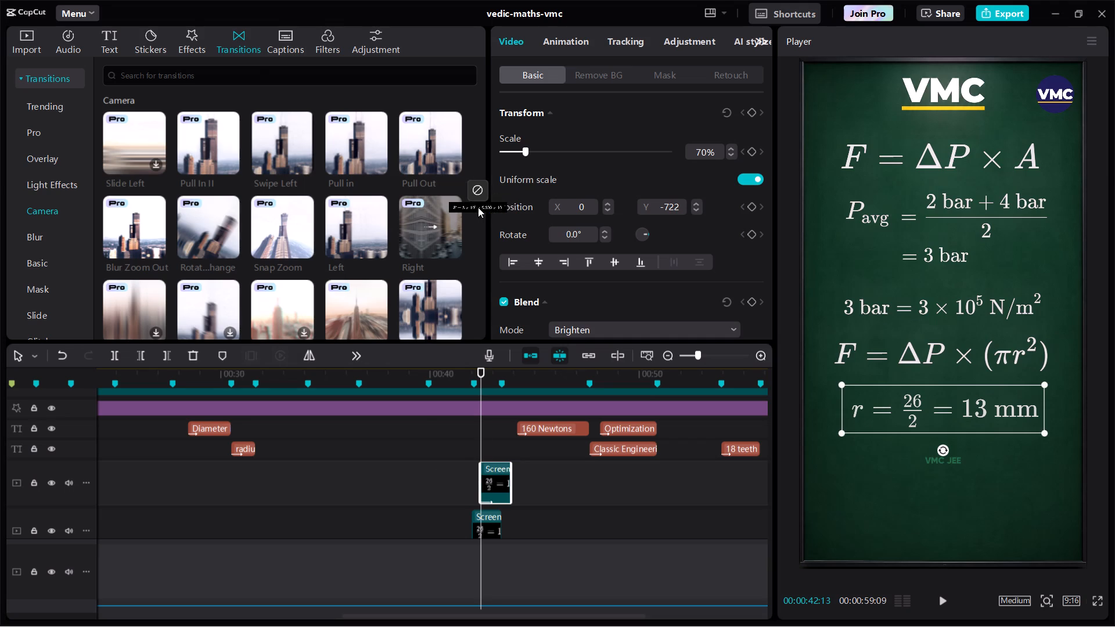
pyautogui.moveTo(478, 207); pyautogui.dragTo(484, 452)
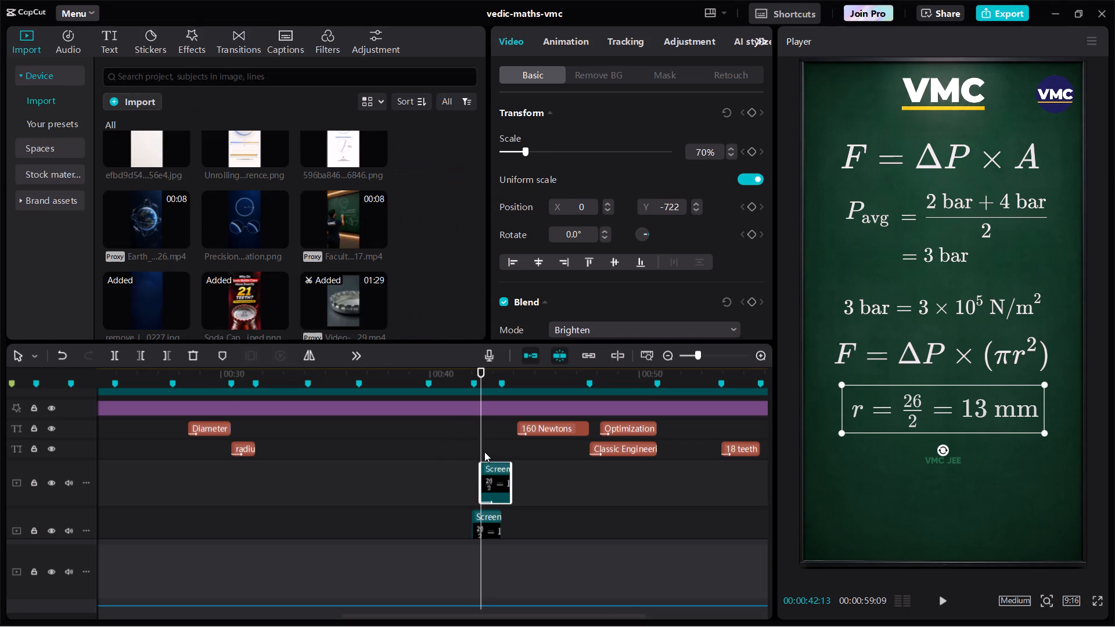
# Replace the duplicated radius equation clip with the imported F = 3 × 10^5 × 5.309 × 10^-4 screenshot.
pyautogui.scroll(-3, 397, 264)
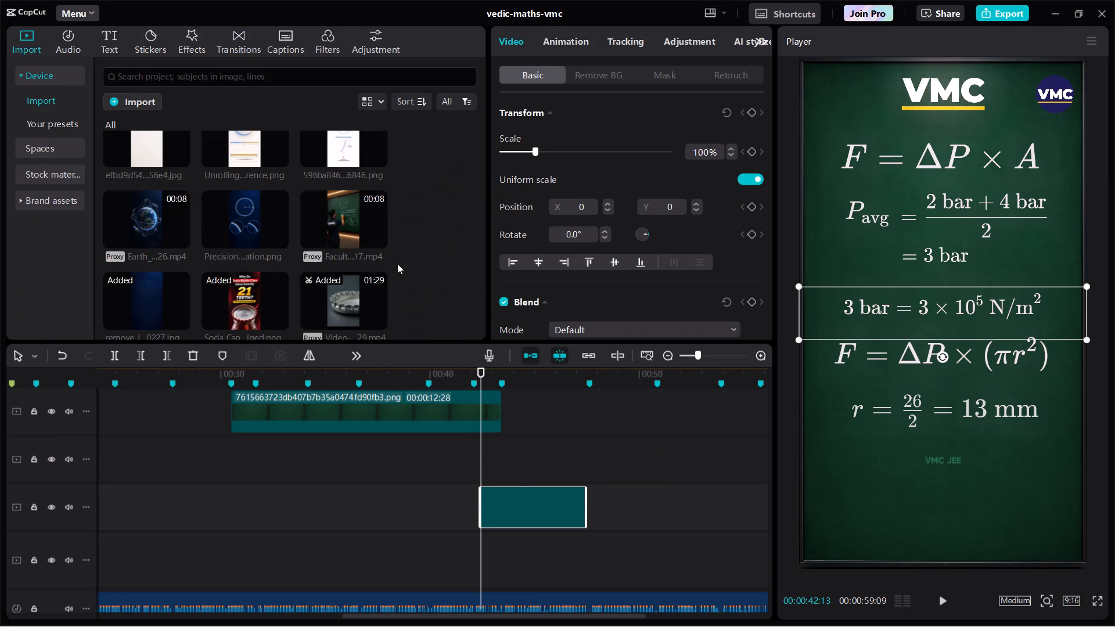
pyautogui.scroll(-10, 397, 264)
pyautogui.scroll(6, 577, 502)
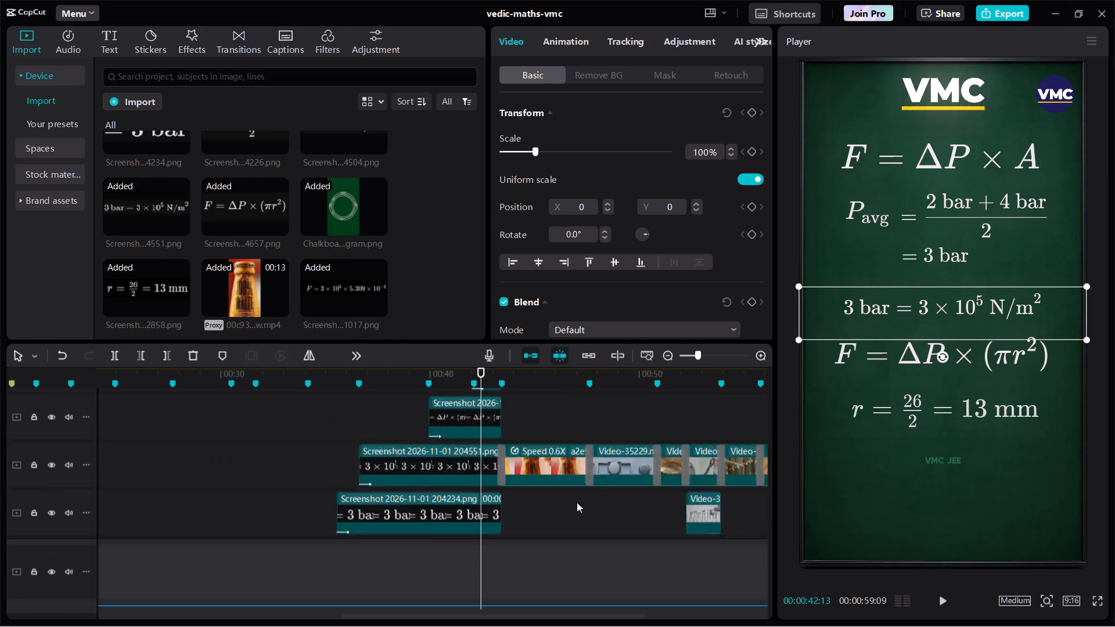
pyautogui.moveTo(336, 298); pyautogui.dragTo(490, 525)
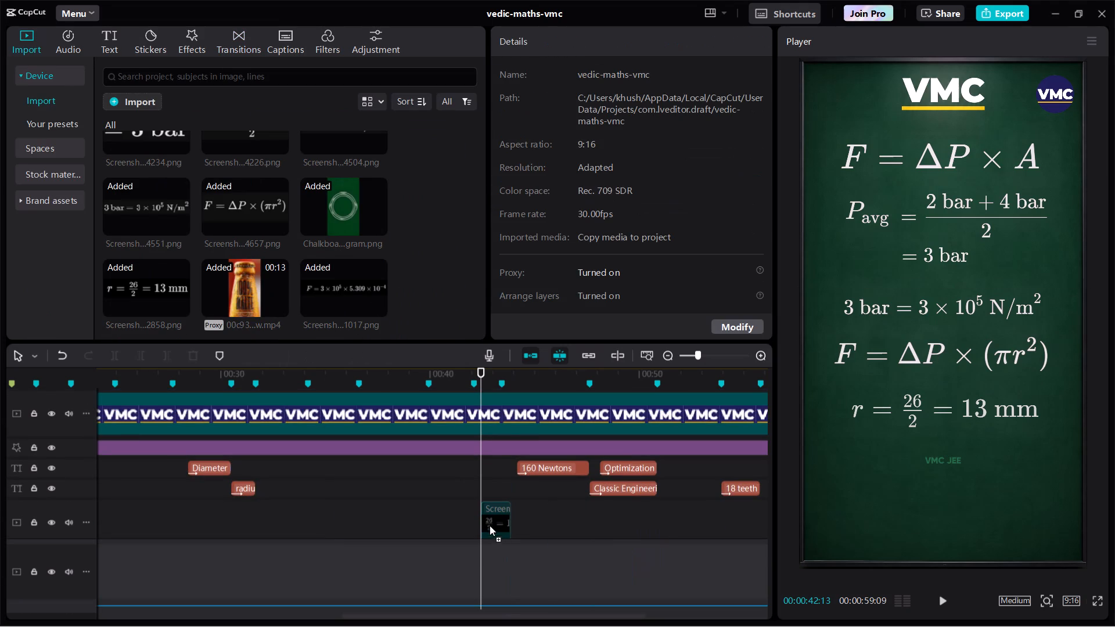
pyautogui.moveTo(490, 525); pyautogui.dragTo(490, 525)
pyautogui.press('Return')
# Place the force equation below the radius equation on the chalkboard, at about X -48, Y -1054, and scale it to 96%.
pyautogui.scroll(-1, 490, 525)
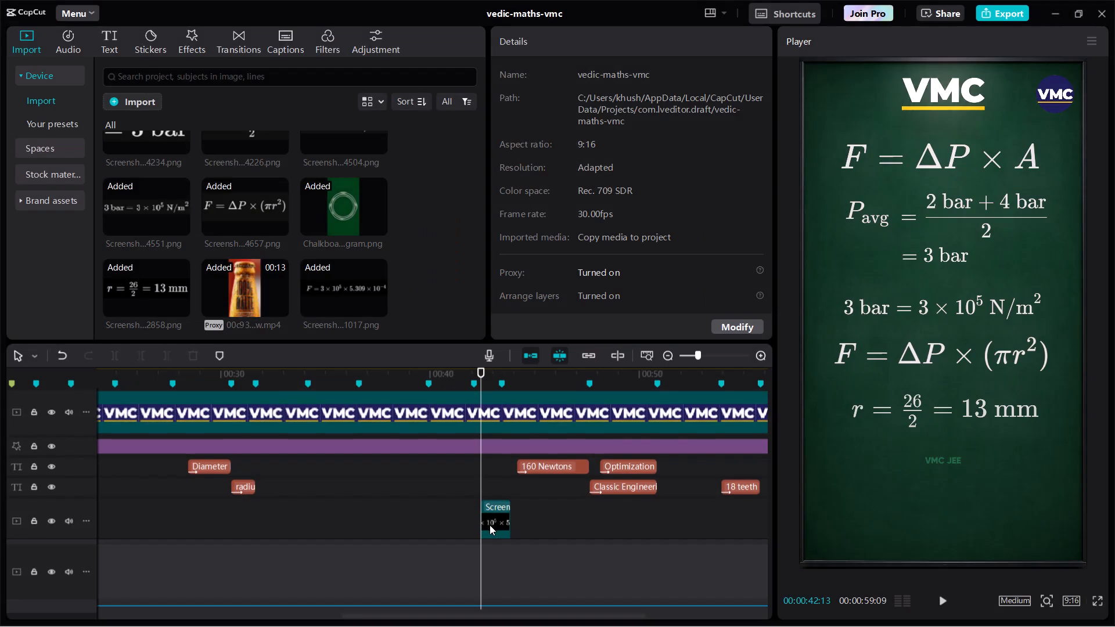
pyautogui.scroll(-1, 490, 525)
pyautogui.press('space')
pyautogui.press('space')
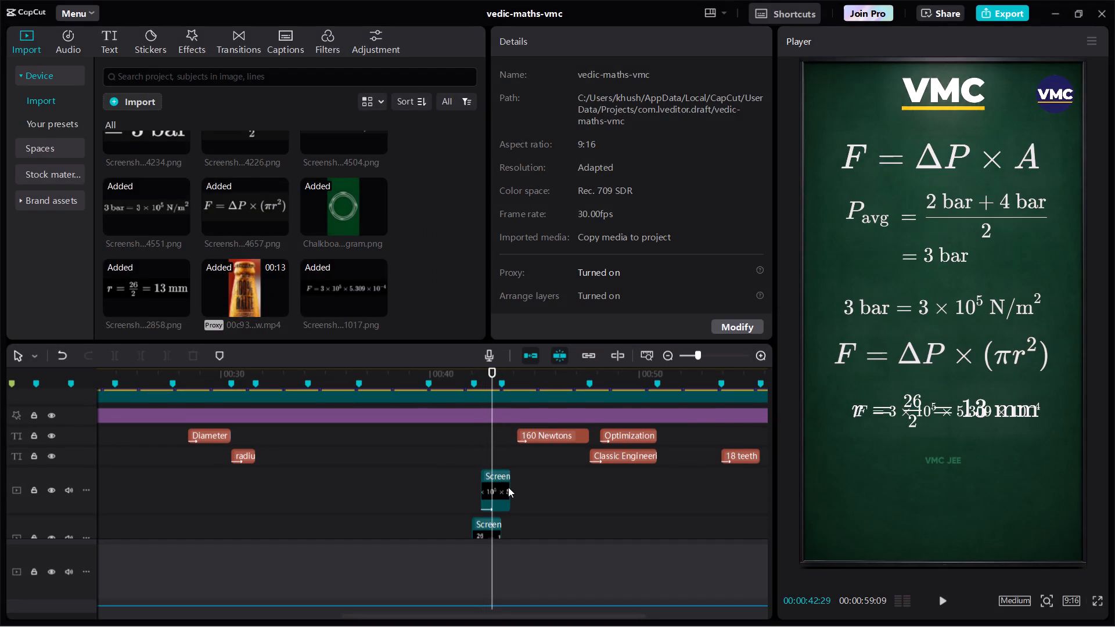
pyautogui.click(498, 489)
pyautogui.moveTo(942, 413); pyautogui.dragTo(943, 469)
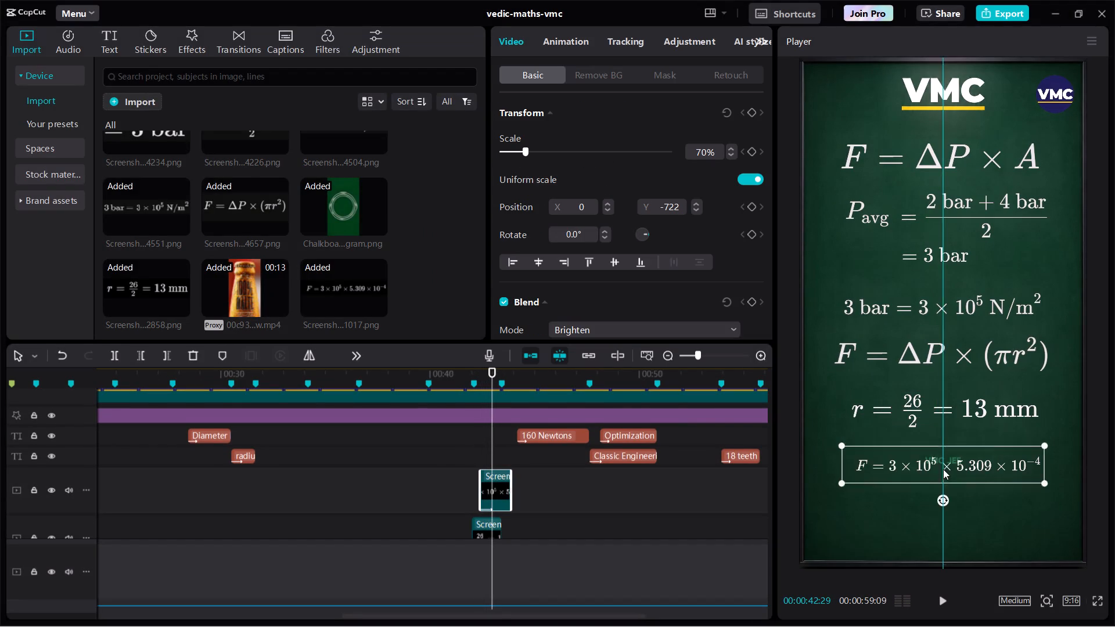
pyautogui.moveTo(943, 469); pyautogui.dragTo(936, 457)
pyautogui.moveTo(936, 457); pyautogui.dragTo(942, 458)
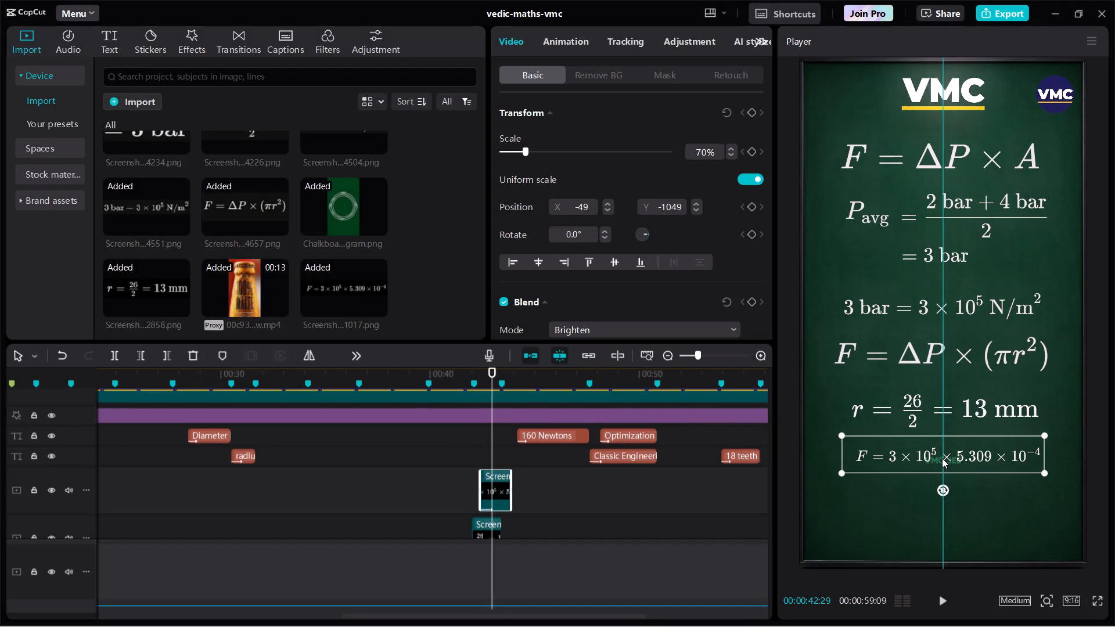
pyautogui.moveTo(1044, 471); pyautogui.dragTo(1098, 494)
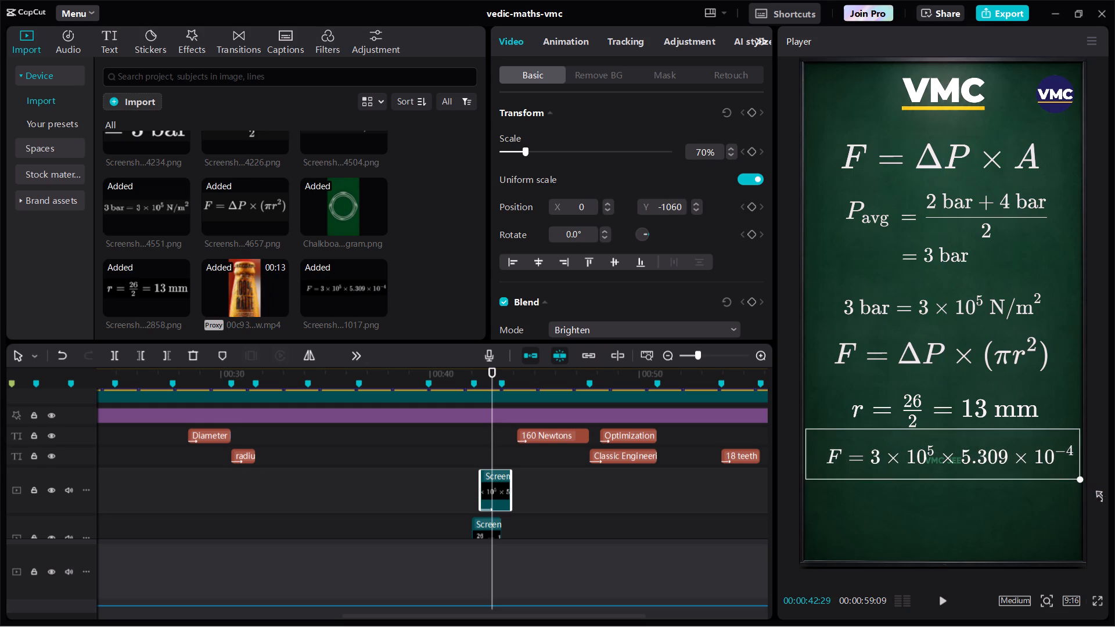
pyautogui.moveTo(1098, 494); pyautogui.dragTo(1099, 494)
pyautogui.click(1009, 477)
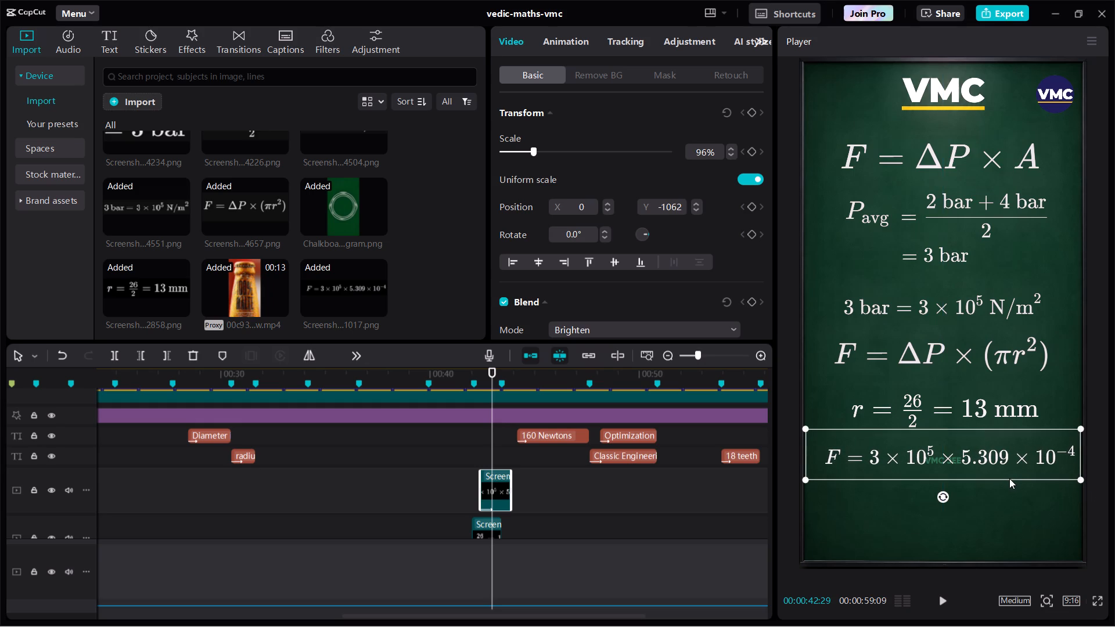
pyautogui.moveTo(969, 464); pyautogui.dragTo(969, 461)
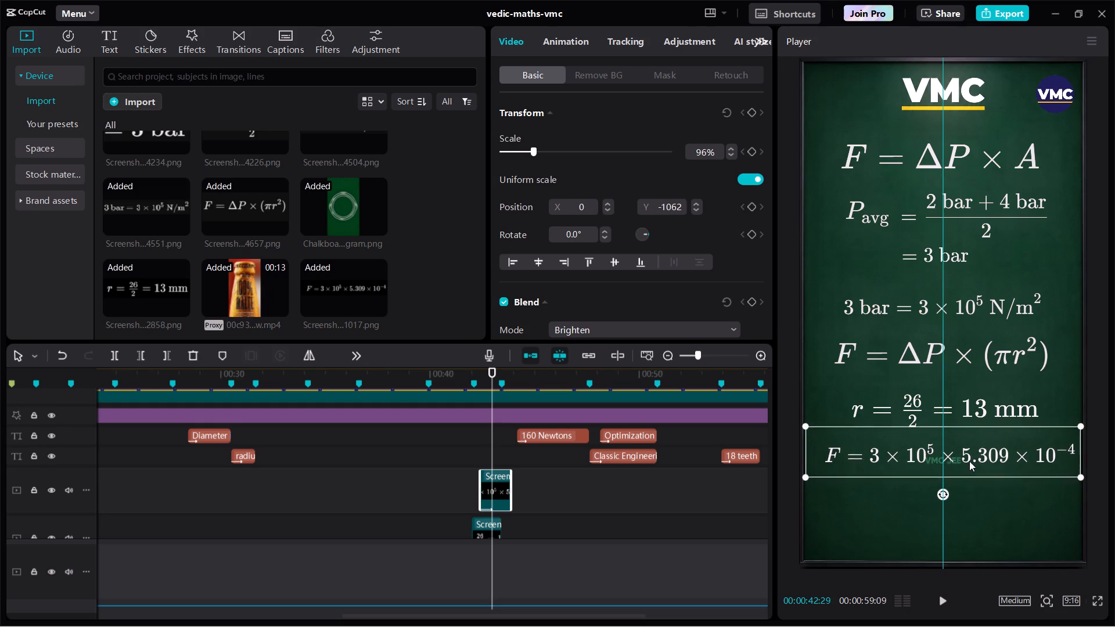
pyautogui.moveTo(969, 461); pyautogui.dragTo(955, 458)
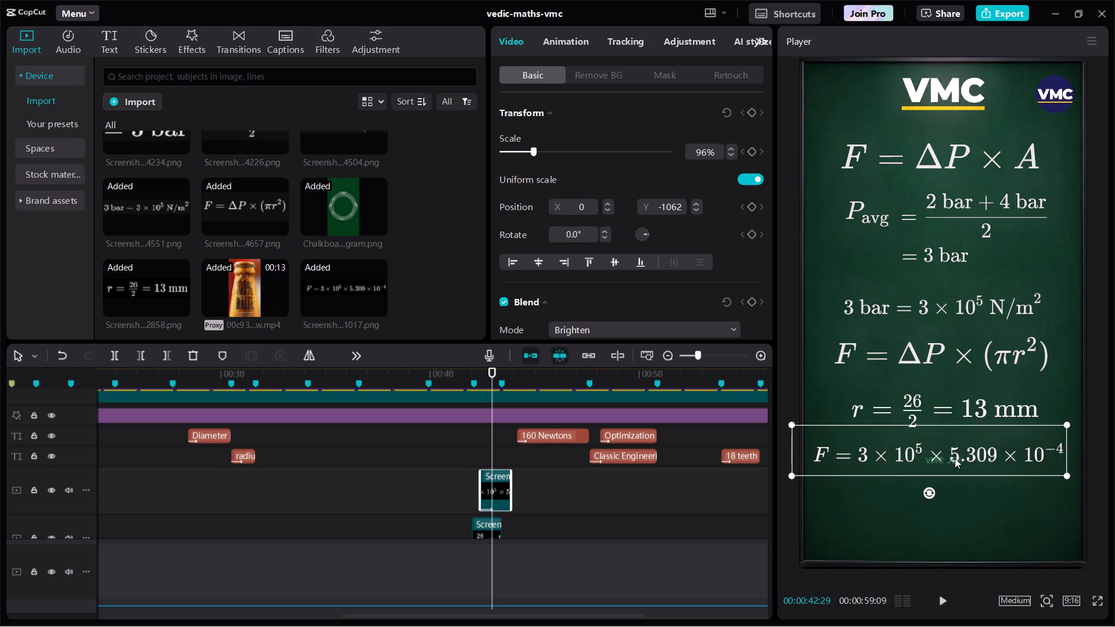
pyautogui.moveTo(955, 458); pyautogui.dragTo(963, 464)
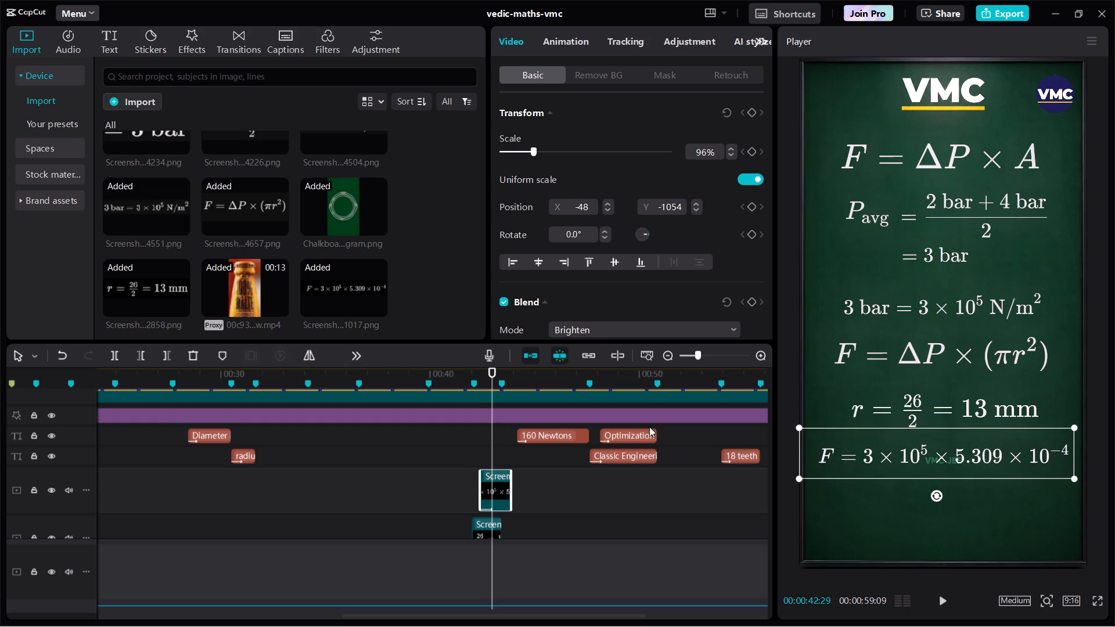
# Trim the end of the force equation clip to 00:00:43:13, and play back the result.
pyautogui.click(505, 372)
pyautogui.press('w')
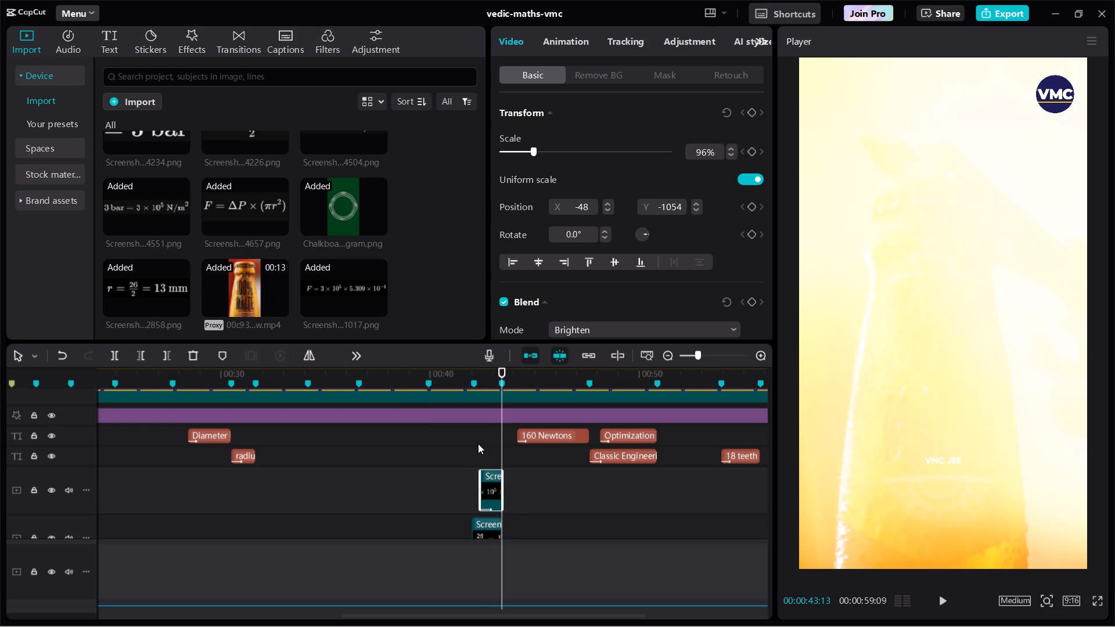
pyautogui.click(474, 437)
pyautogui.press('space')
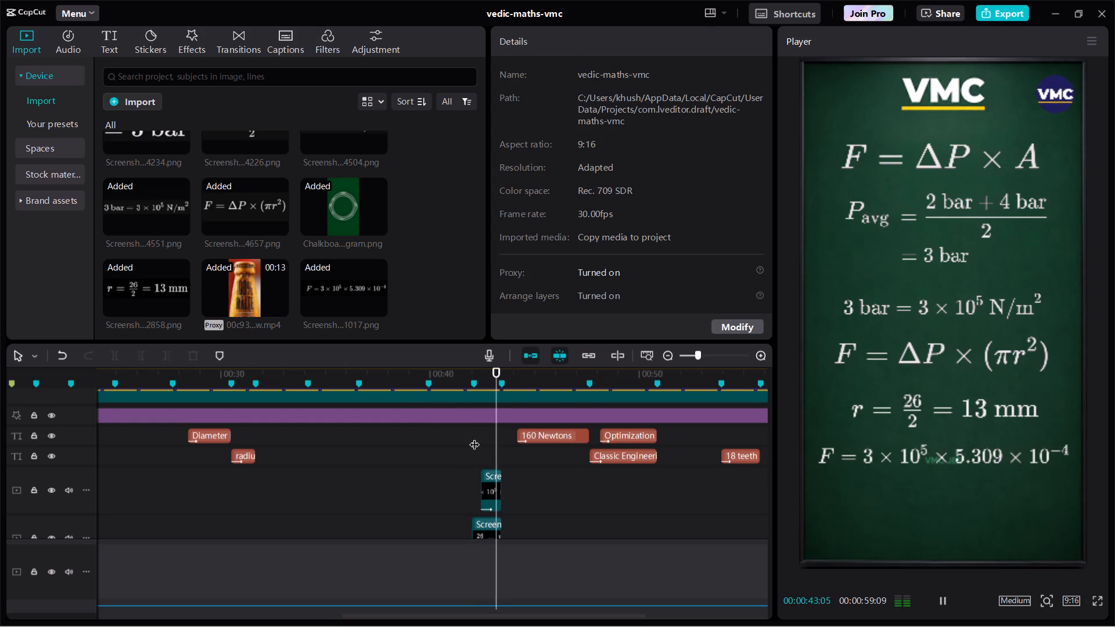
pyautogui.press('space')
# Delete the surplus full-size force equation clip from the track below the chalkboard background.
pyautogui.scroll(-5, 474, 437)
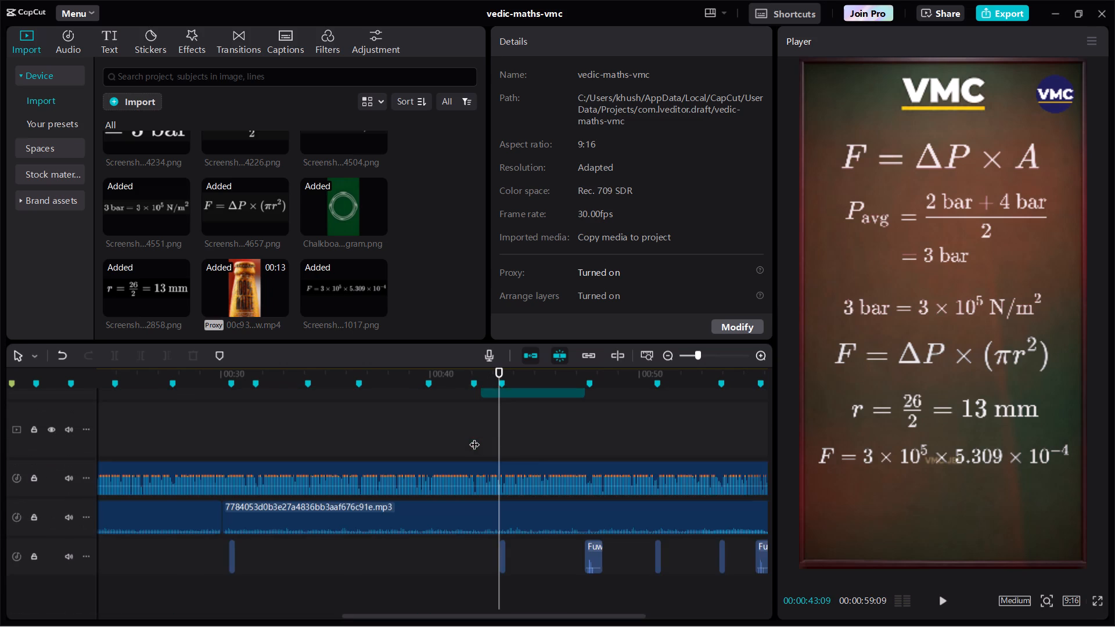
pyautogui.scroll(1, 530, 417)
pyautogui.click(531, 508)
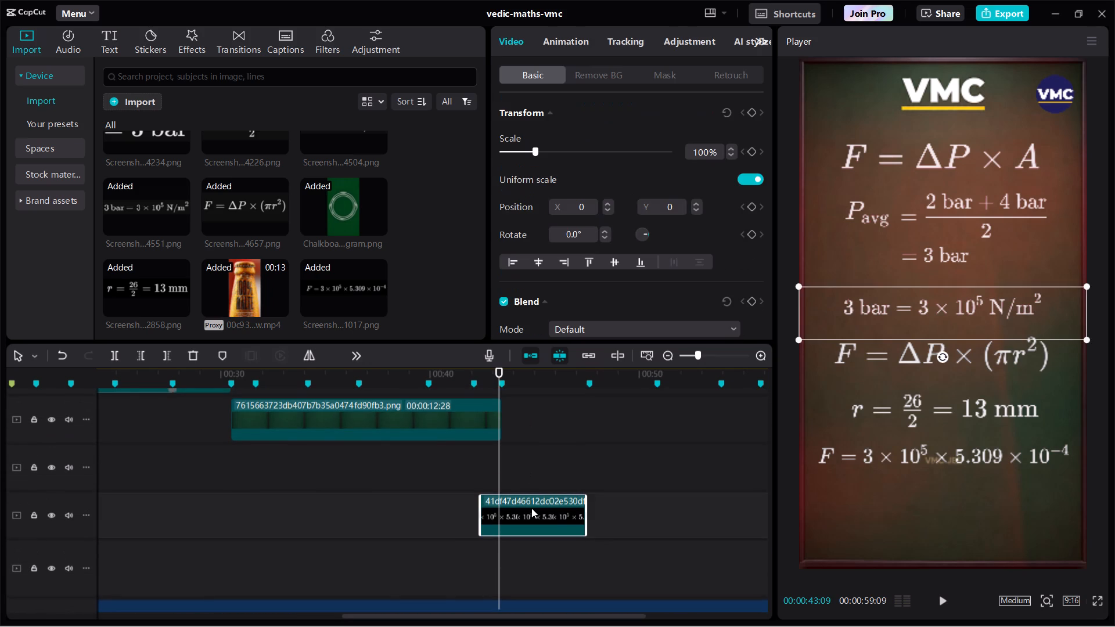
pyautogui.press('Delete')
# Play back the video from about 00:00:40 and skim the remaining bottle-cap sections through to the end of the timeline.
pyautogui.click(388, 494)
pyautogui.moveTo(388, 494); pyautogui.dragTo(440, 498)
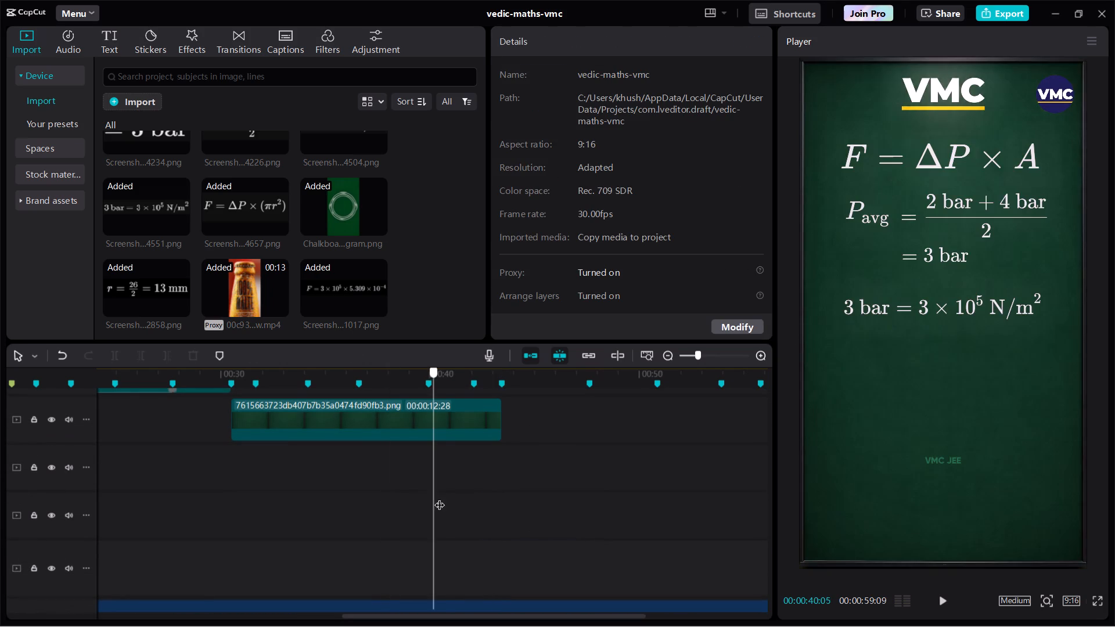
pyautogui.moveTo(440, 498); pyautogui.dragTo(443, 498)
pyautogui.press('space')
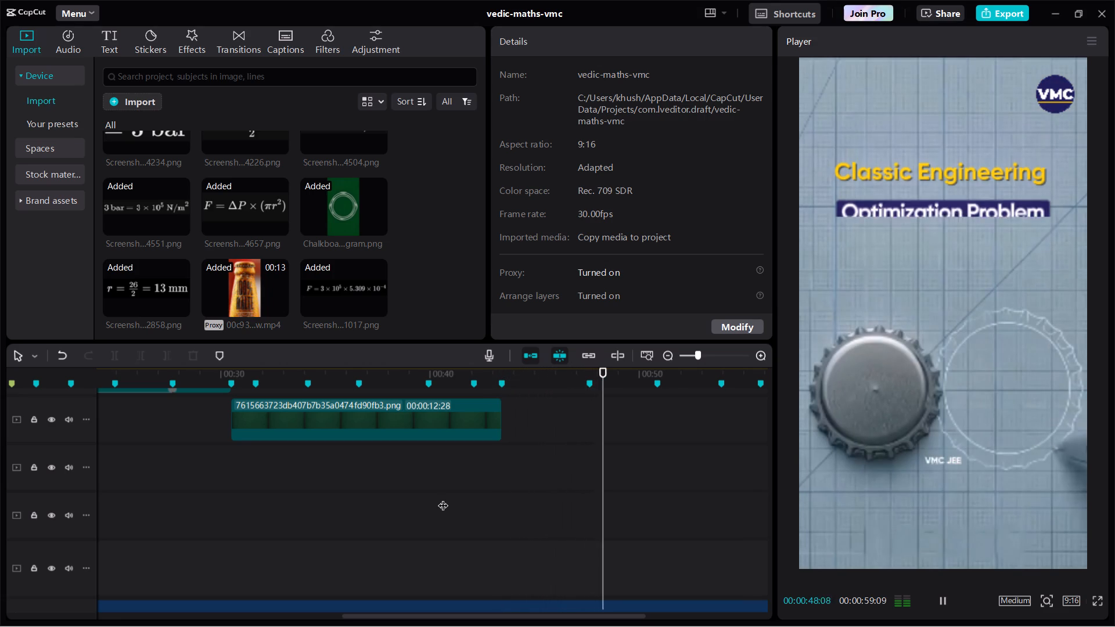
pyautogui.hscroll(-1, 609, 550)
pyautogui.scroll(1, 609, 550)
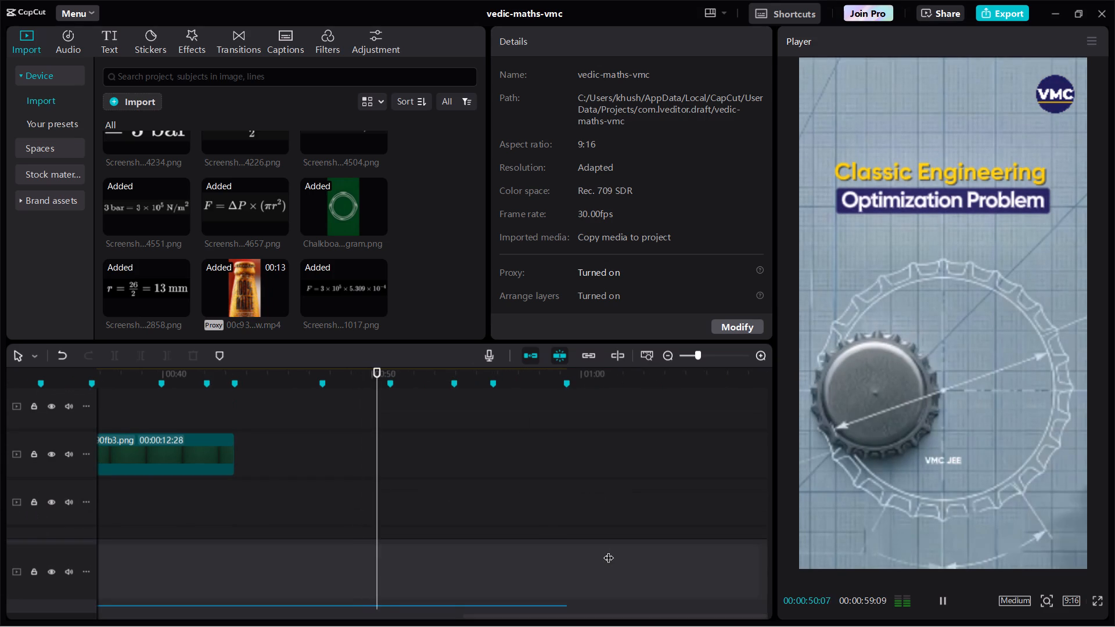
pyautogui.scroll(1, 470, 498)
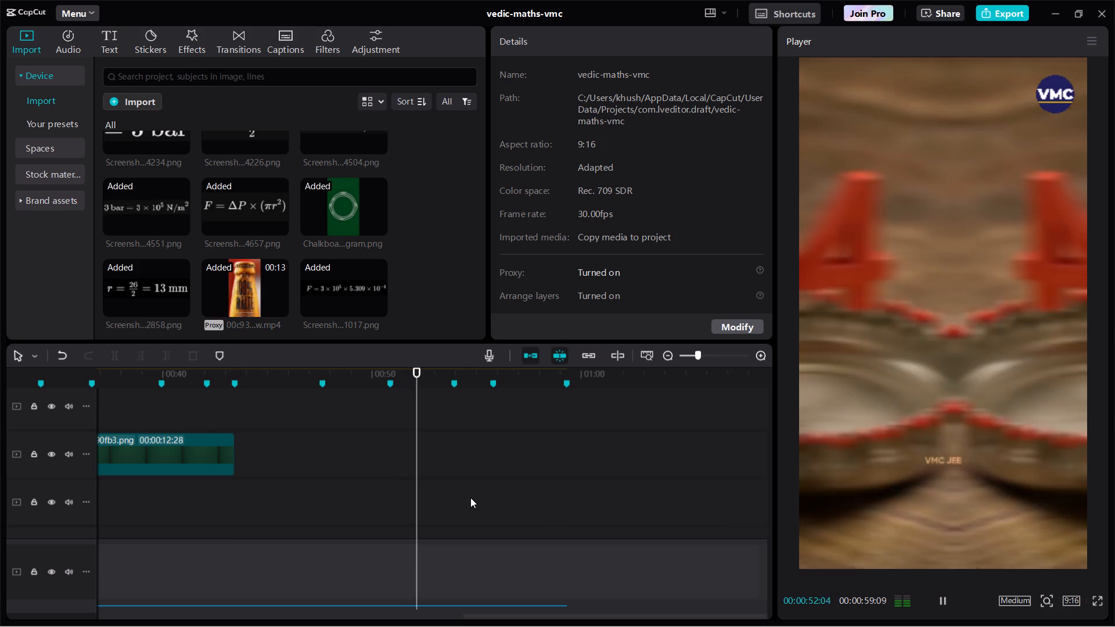
pyautogui.scroll(2, 470, 498)
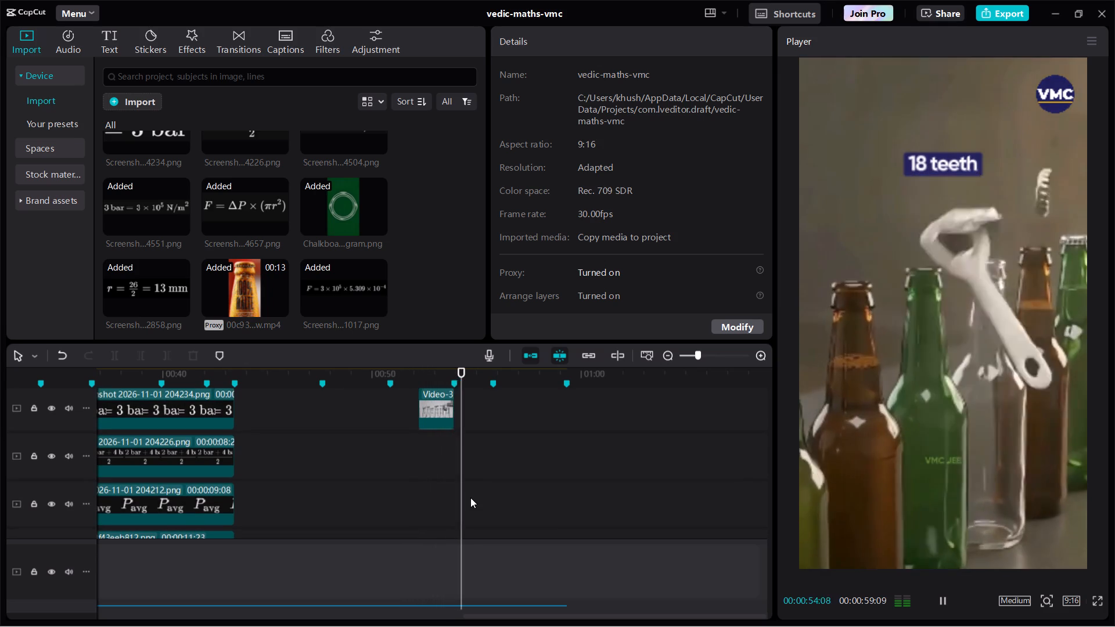
pyautogui.click(495, 454)
pyautogui.moveTo(495, 454); pyautogui.dragTo(574, 443)
pyautogui.moveTo(574, 443); pyautogui.dragTo(662, 448)
# Combine all the clips on the timeline into a single compound clip.
pyautogui.keyDown('ctrl'); pyautogui.scroll(-3, 662, 448); pyautogui.keyUp('ctrl')
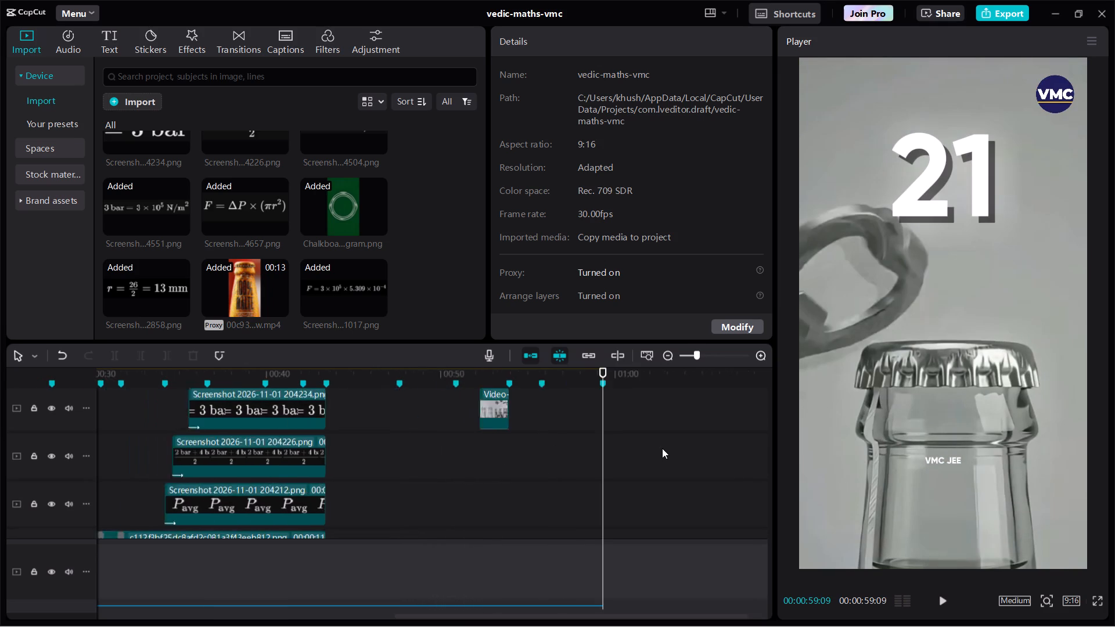
pyautogui.keyDown('ctrl'); pyautogui.scroll(-5, 662, 448); pyautogui.keyUp('ctrl')
pyautogui.hotkey('ctrl', 'a')
pyautogui.hotkey('alt', 'g')
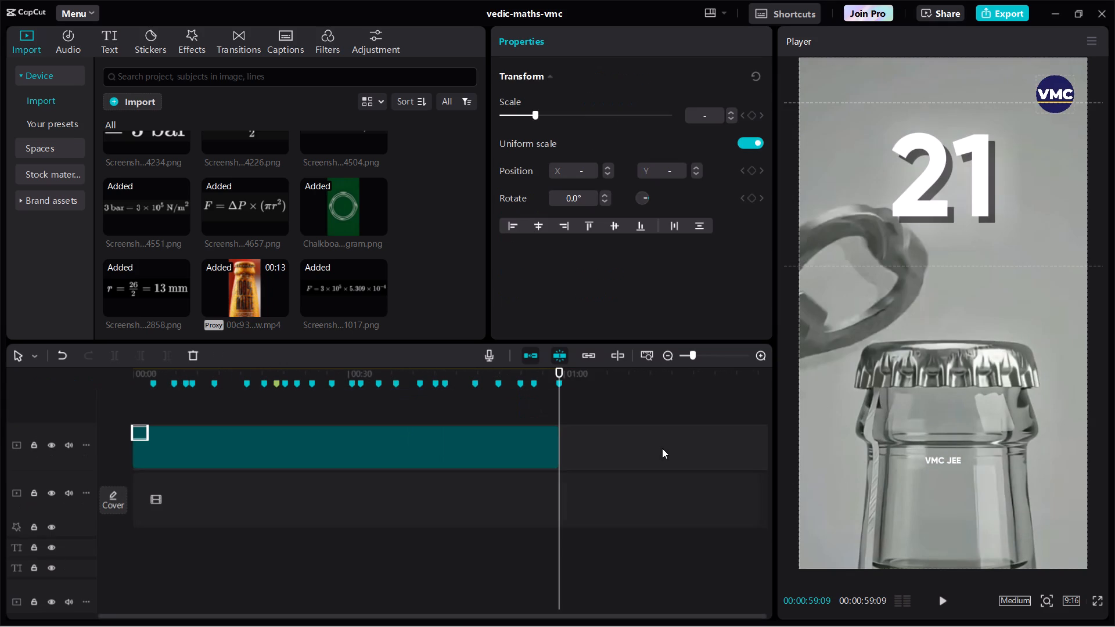
# Move the playhead to the 21 Teeth title frame at 00:00:20:00 and start pre-processing the compound clip.
pyautogui.click(402, 370)
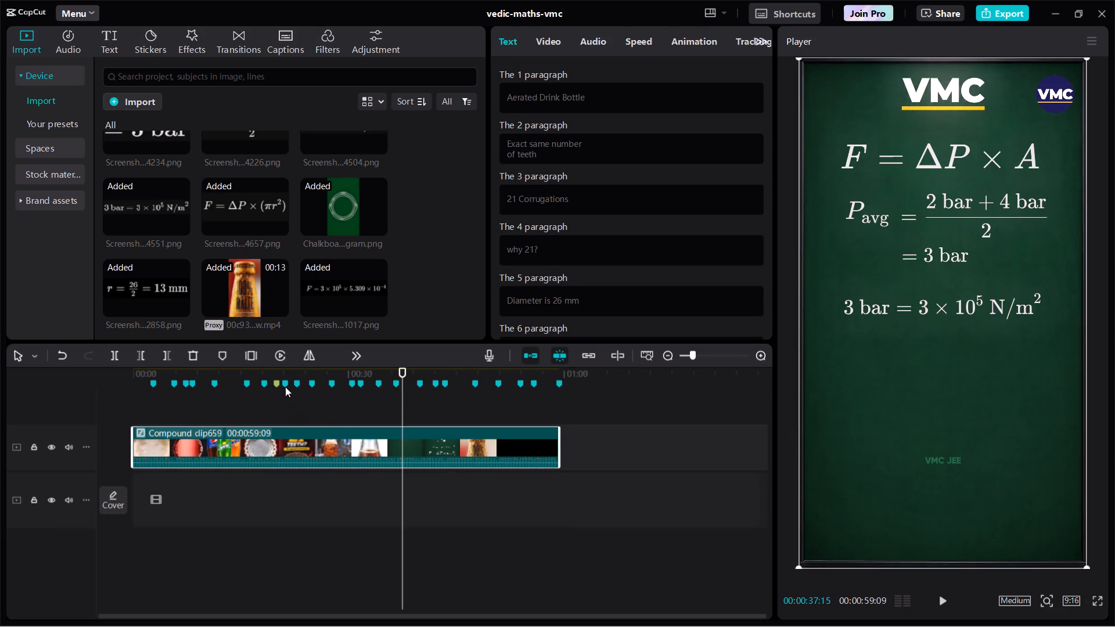
pyautogui.click(278, 370)
pyautogui.rightClick(302, 446)
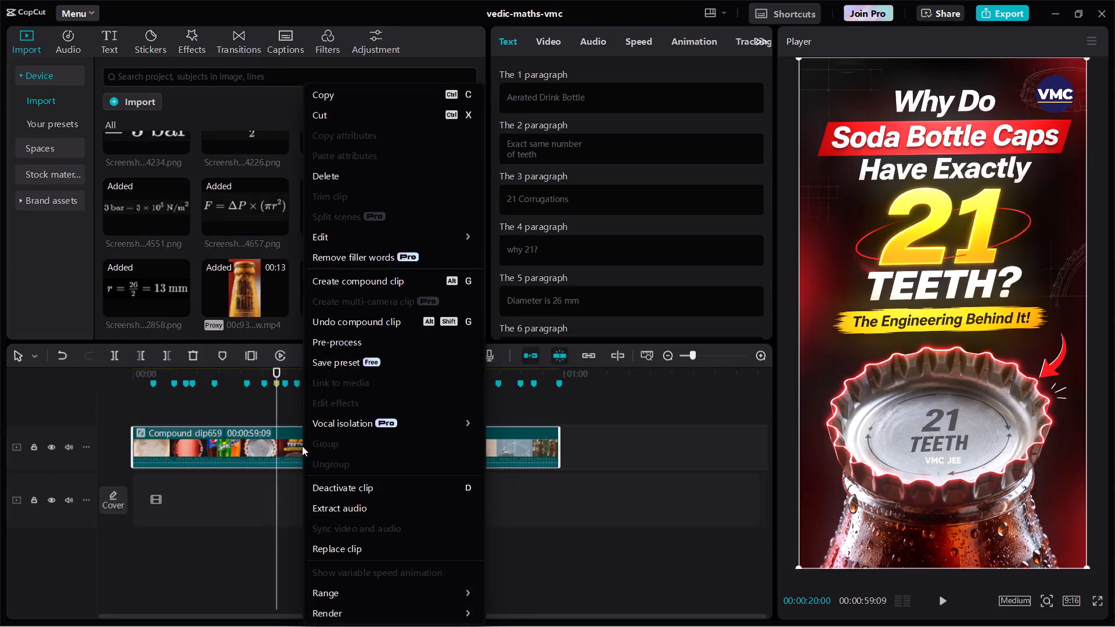
pyautogui.click(350, 337)
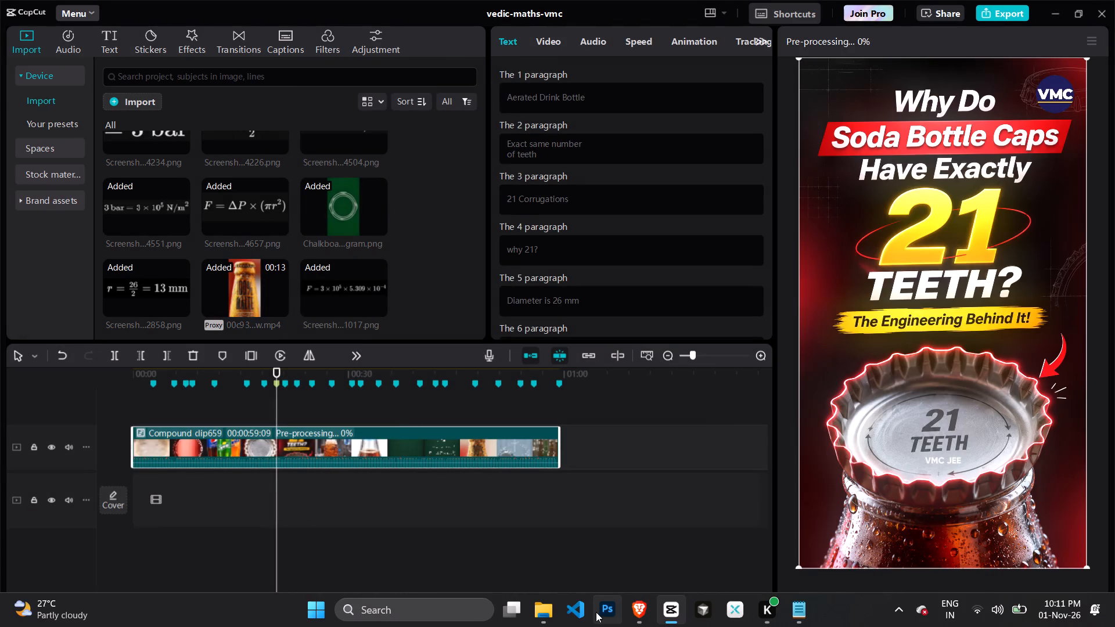
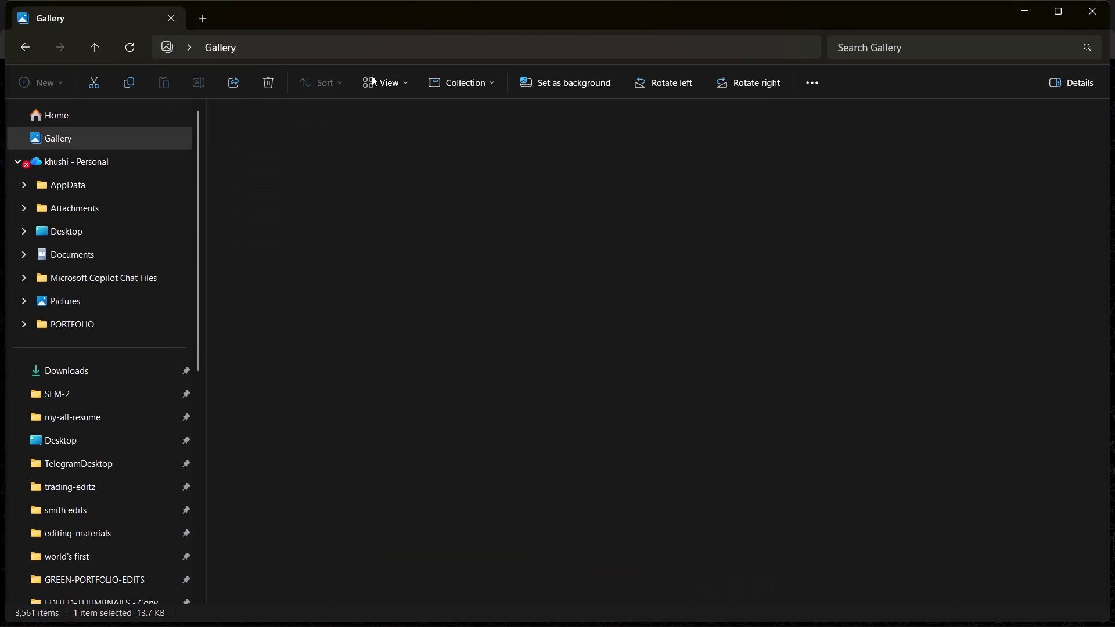
# Open CapCut's com.lveditor.draft projects folder in File Explorer and return to the vedic-maths-vmc project in CapCut.
pyautogui.doubleClick(760, 189)
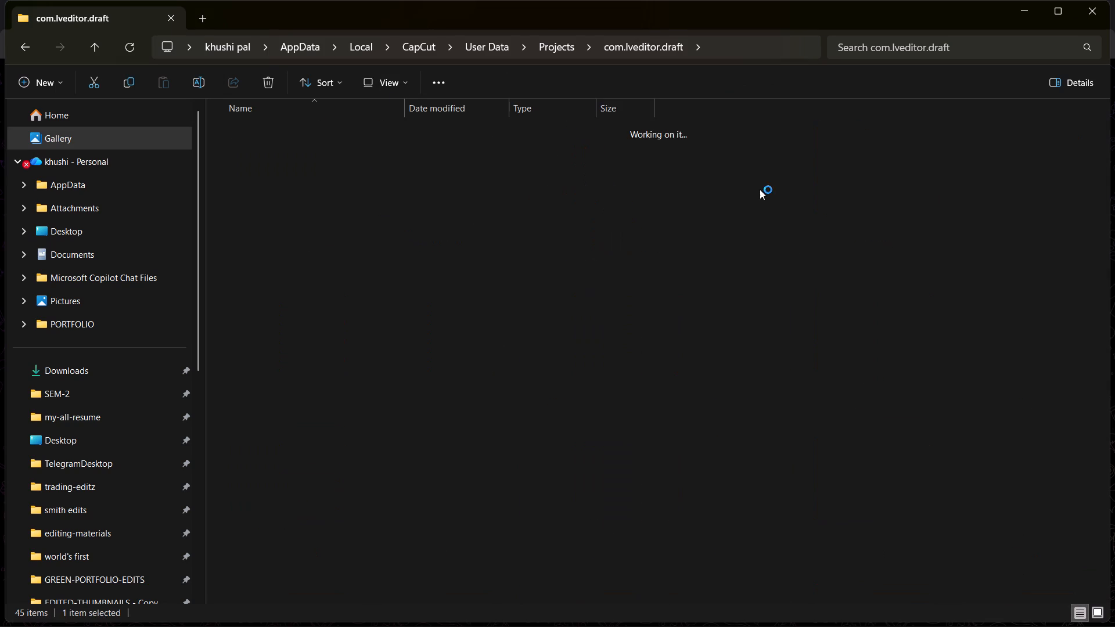
pyautogui.click(675, 614)
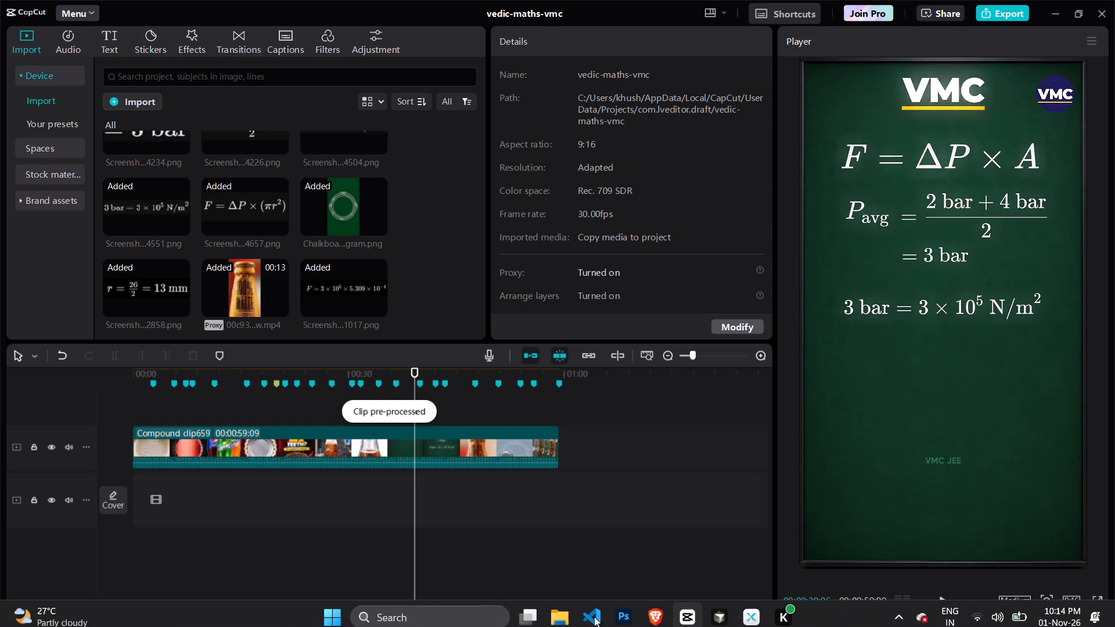
# In File Explorer, copy the pre-processed red bottle-cap video from vedic-maths-vmc's Resources > combination folder into the GREEN-PORTFOLIO-EDITS folder.
pyautogui.click(568, 604)
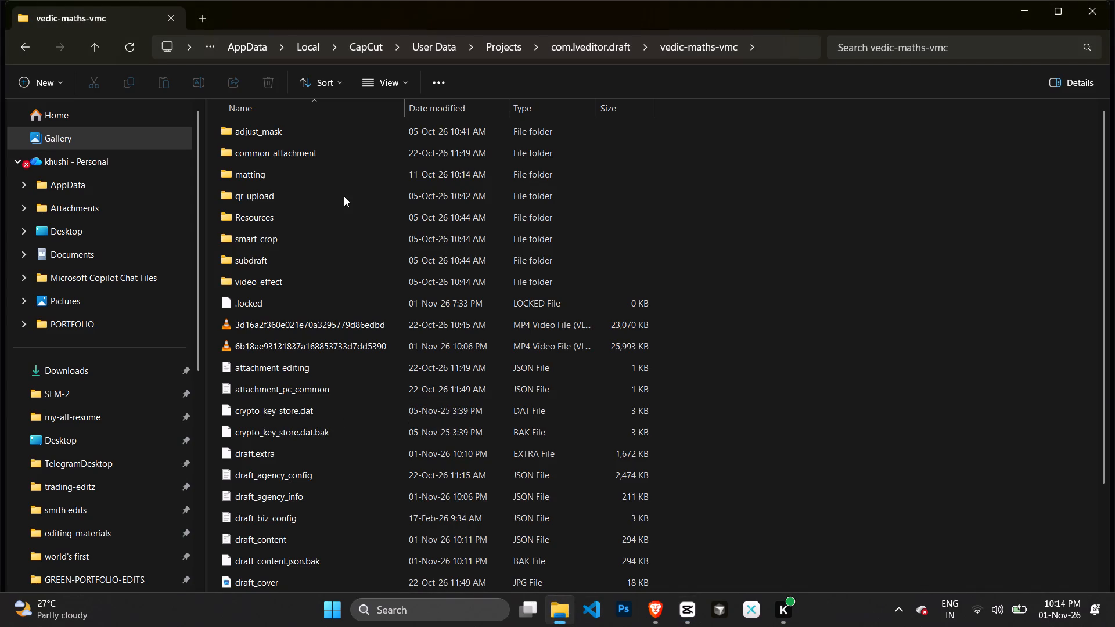
pyautogui.doubleClick(284, 219)
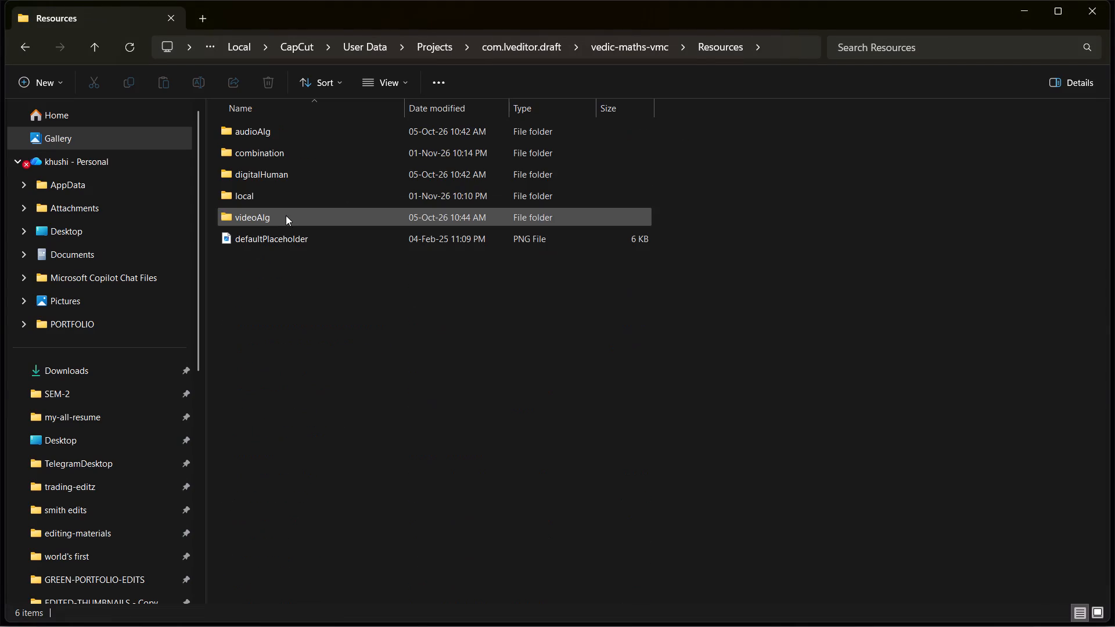
pyautogui.doubleClick(236, 158)
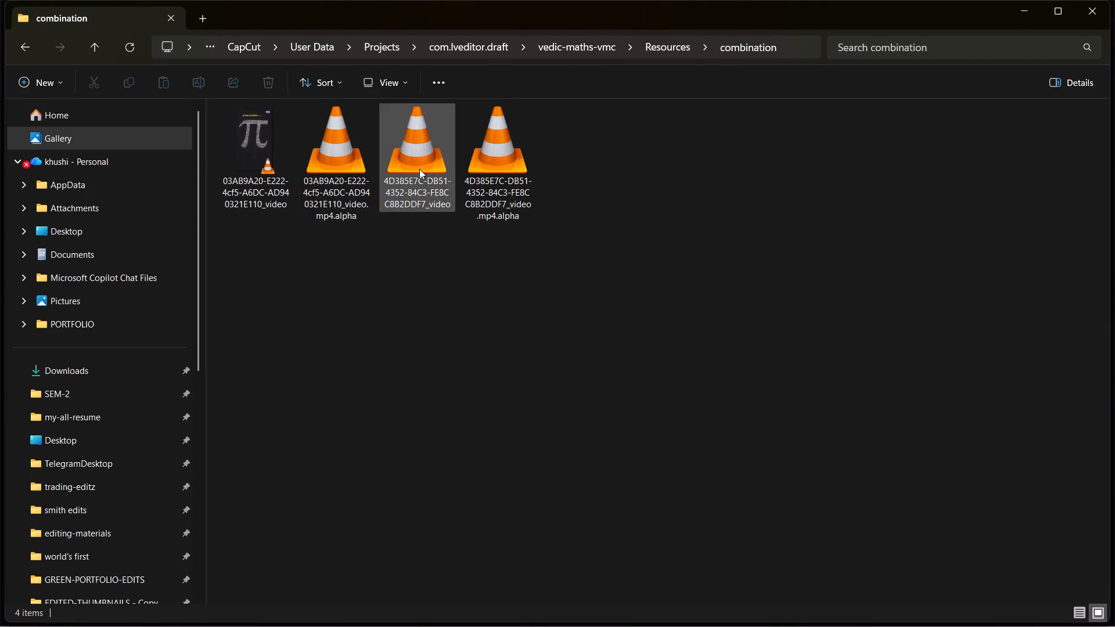
pyautogui.click(425, 171)
pyautogui.hotkey('ctrl', 'c')
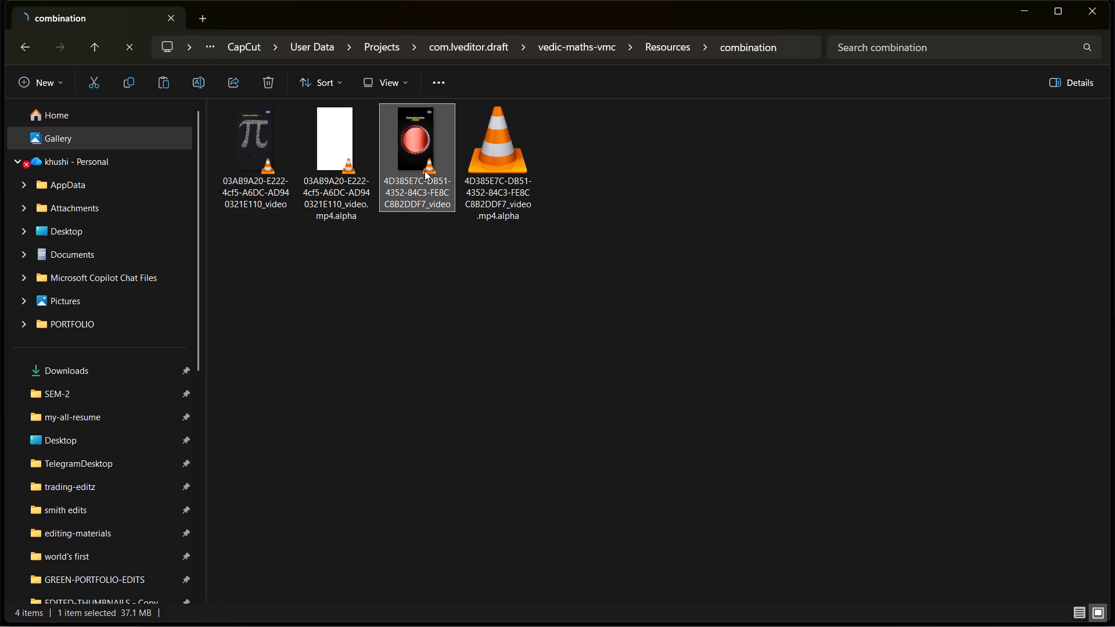
pyautogui.click(132, 419)
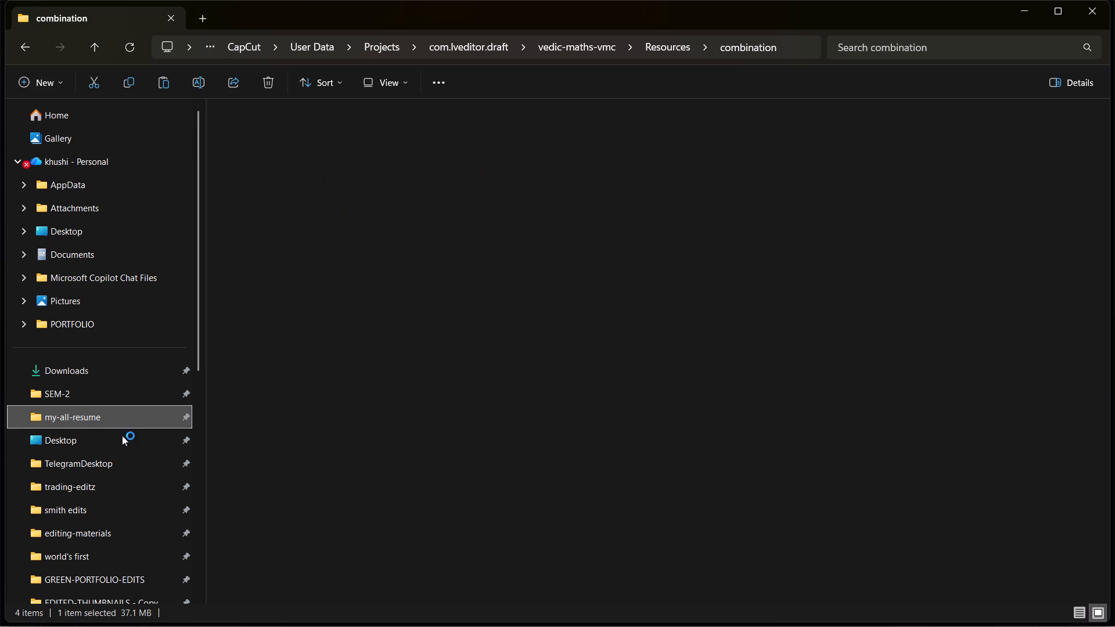
pyautogui.click(133, 574)
pyautogui.click(498, 456)
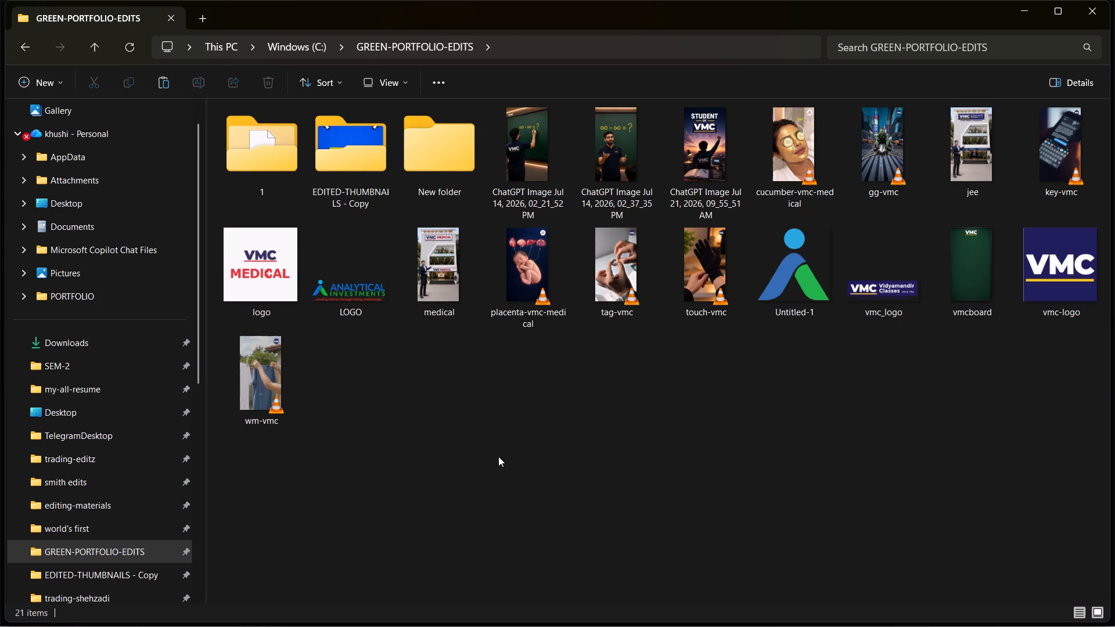
pyautogui.hotkey('ctrl', 'v')
# Rename the copied bottle-cap video as cap-vmc.
pyautogui.press('F2')
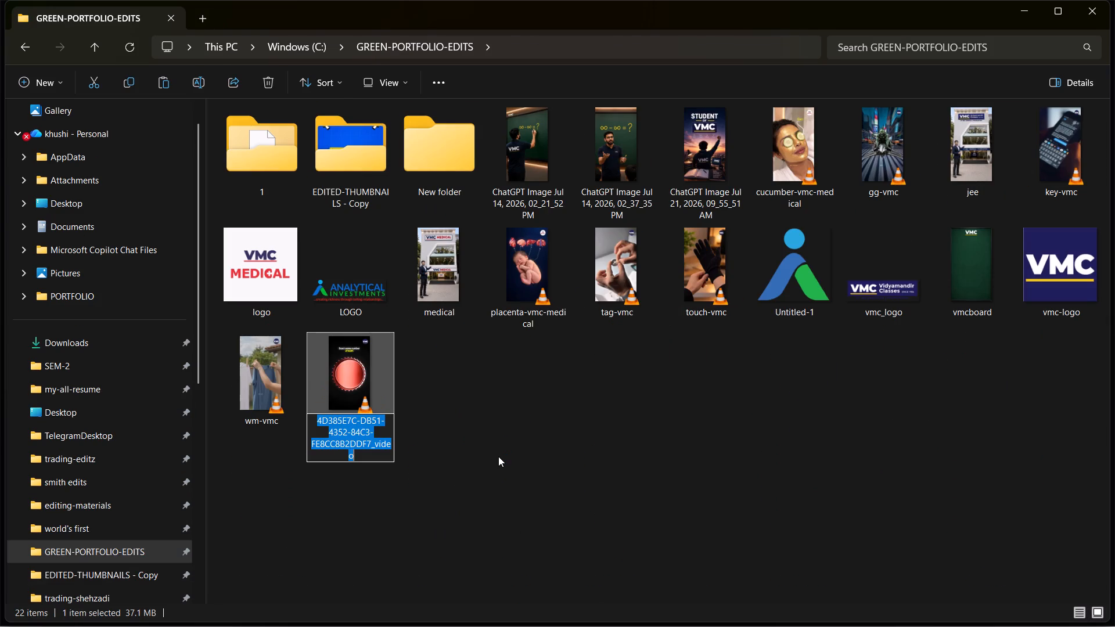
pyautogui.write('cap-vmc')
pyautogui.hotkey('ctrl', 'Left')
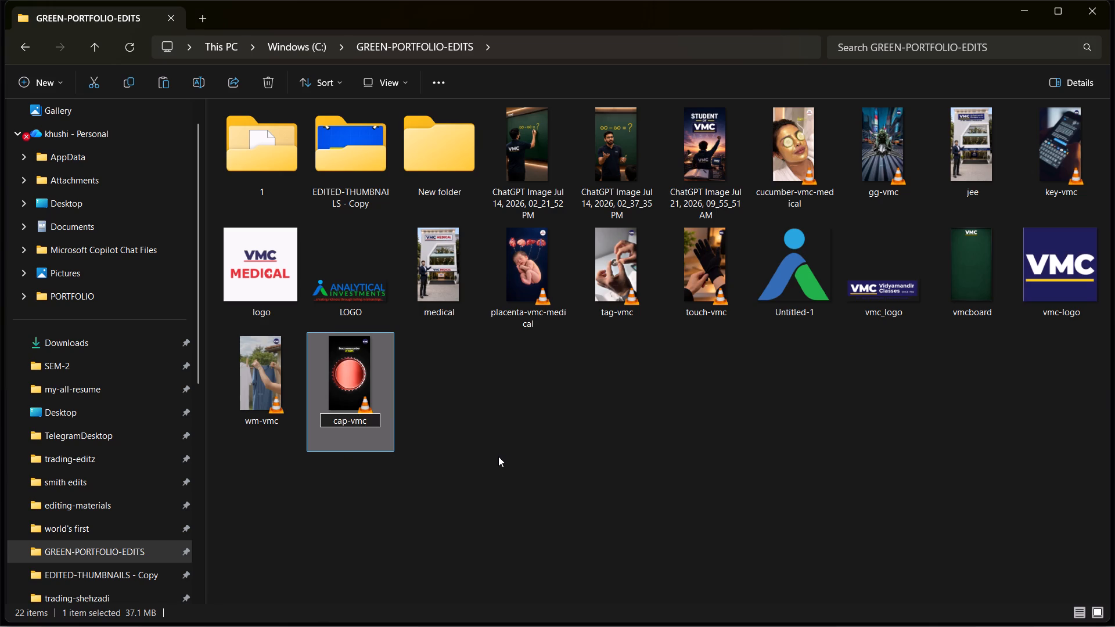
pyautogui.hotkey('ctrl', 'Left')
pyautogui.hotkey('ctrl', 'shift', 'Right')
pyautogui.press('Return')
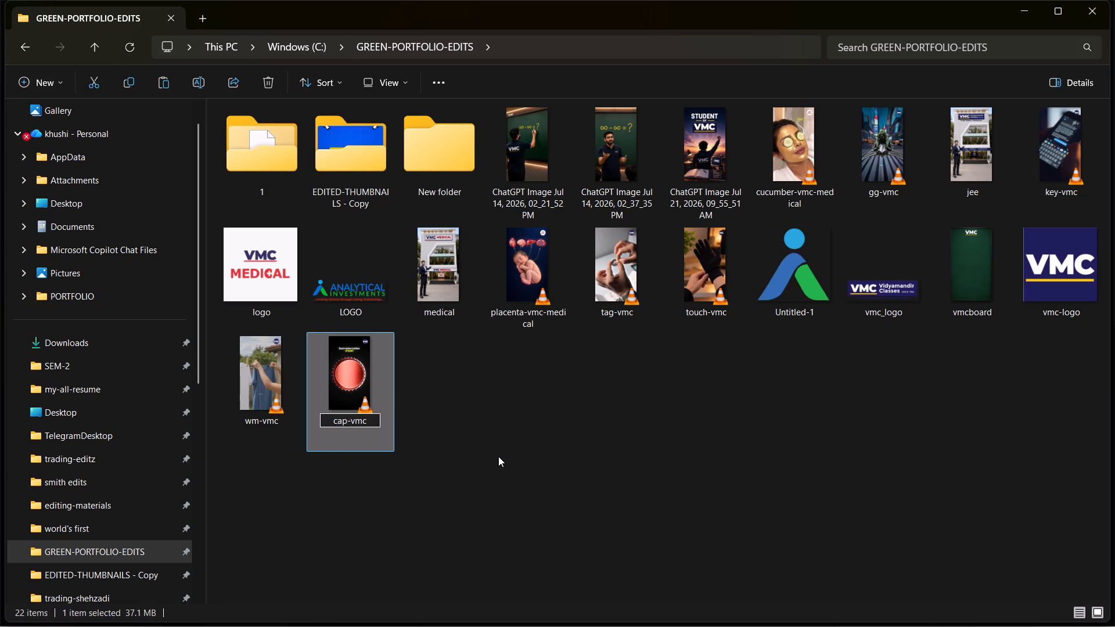